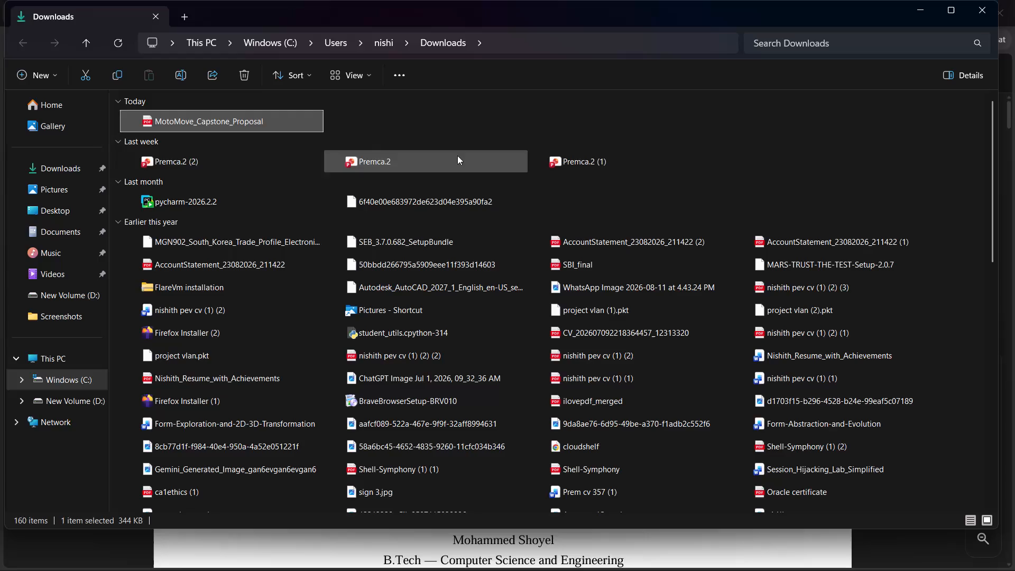
# Open the MotoMove_Capstone_Proposal PDF from Downloads and examine its pages from the cover through the appendices.
pyautogui.doubleClick(265, 117)
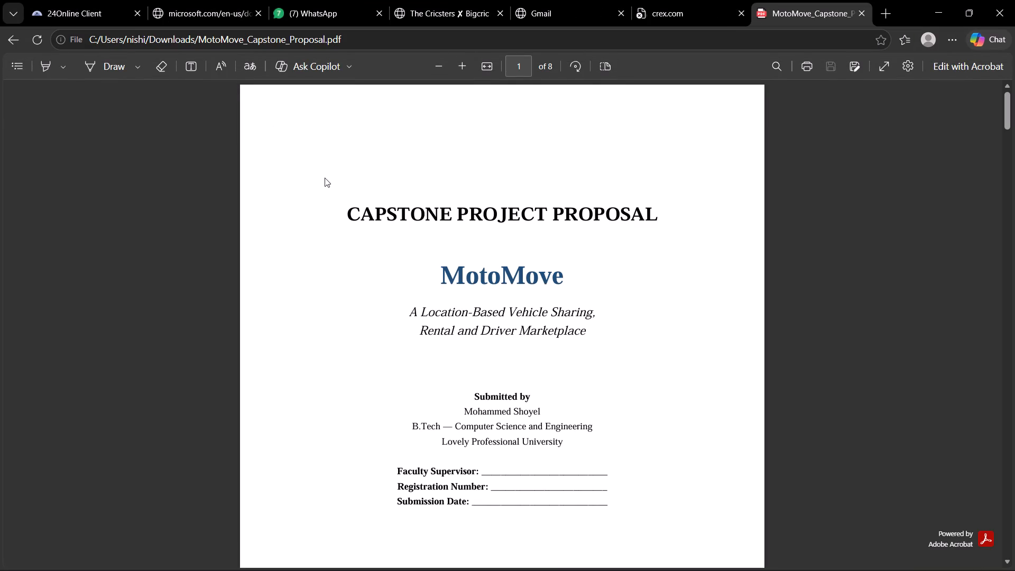
pyautogui.scroll(-3, 325, 178)
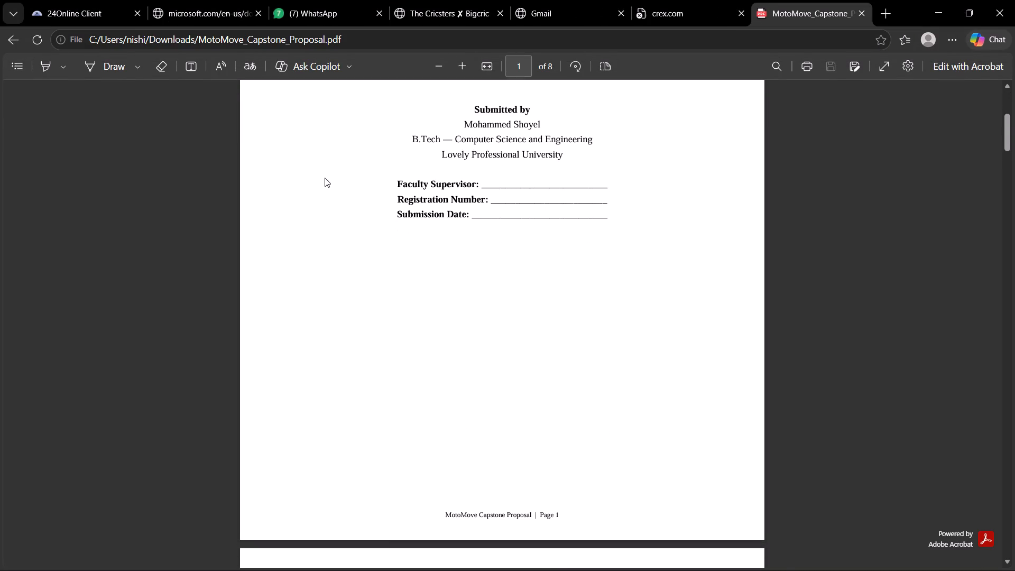
pyautogui.scroll(2, 325, 178)
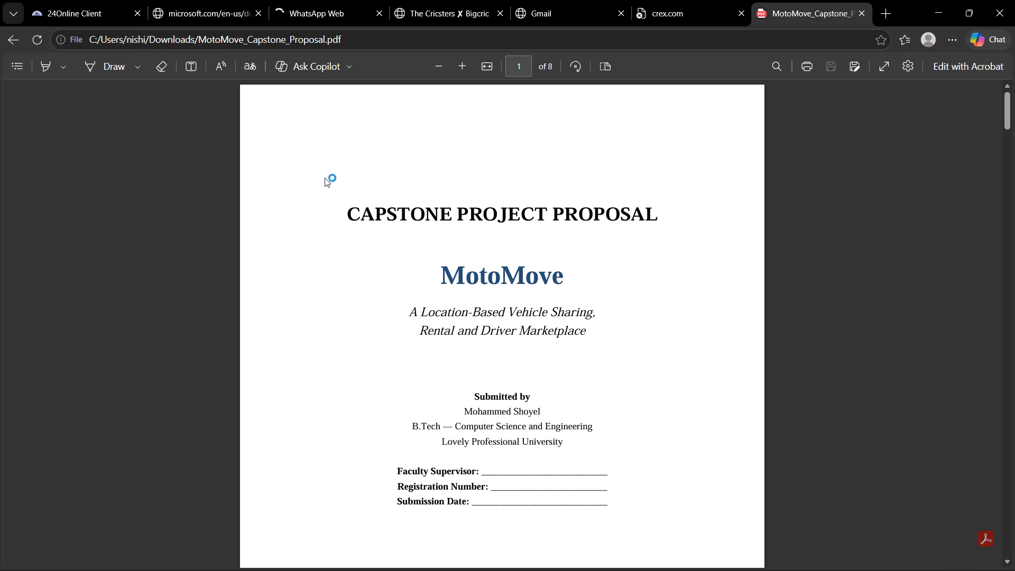
pyautogui.scroll(-1, 325, 178)
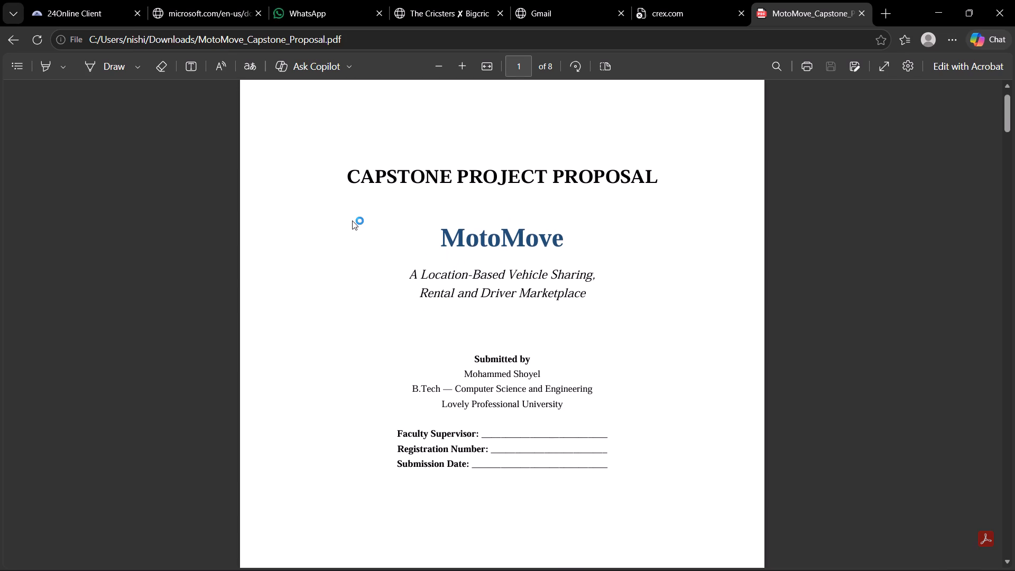
pyautogui.scroll(-7, 352, 220)
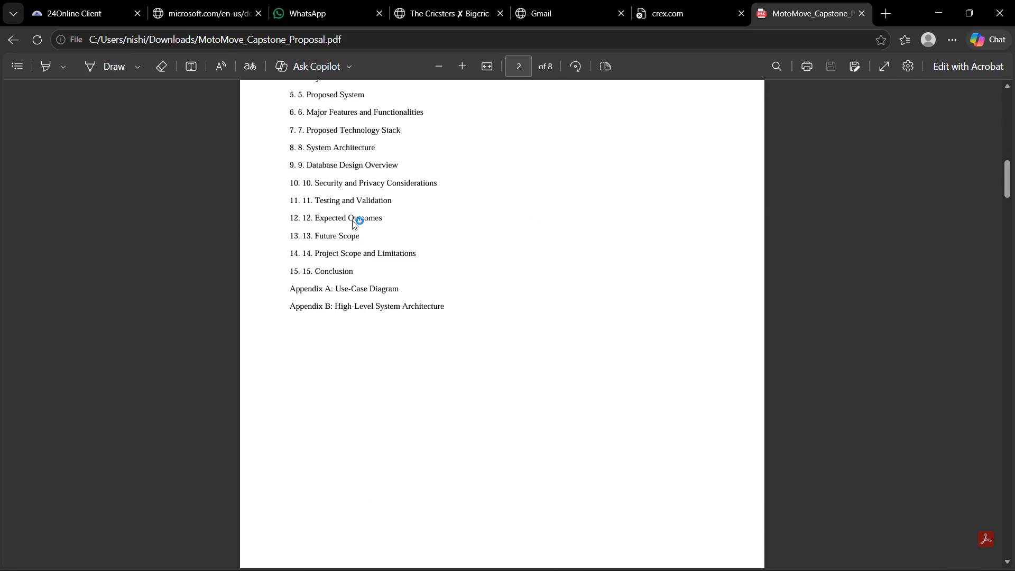
pyautogui.scroll(-4, 352, 220)
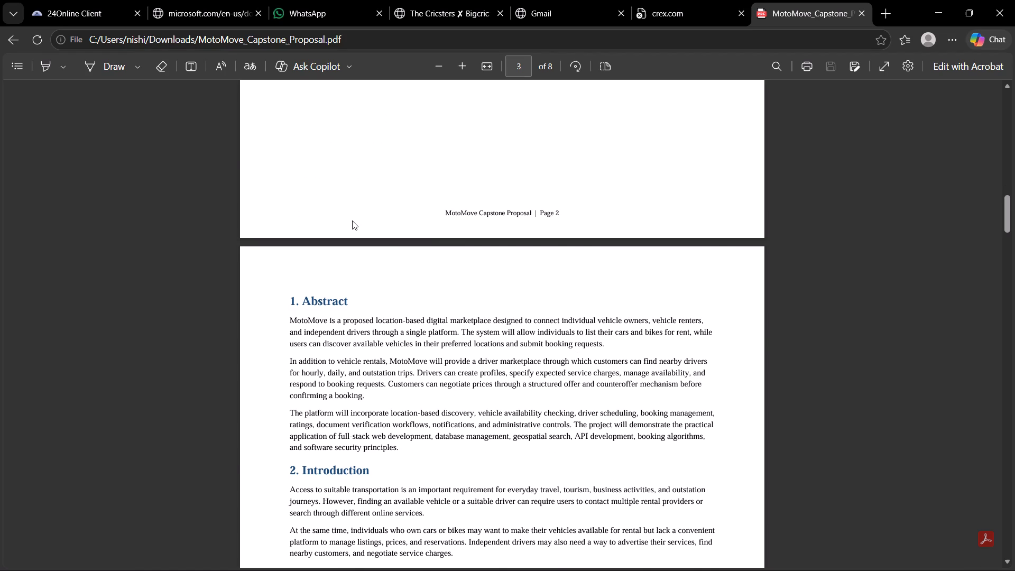
pyautogui.scroll(-6, 352, 220)
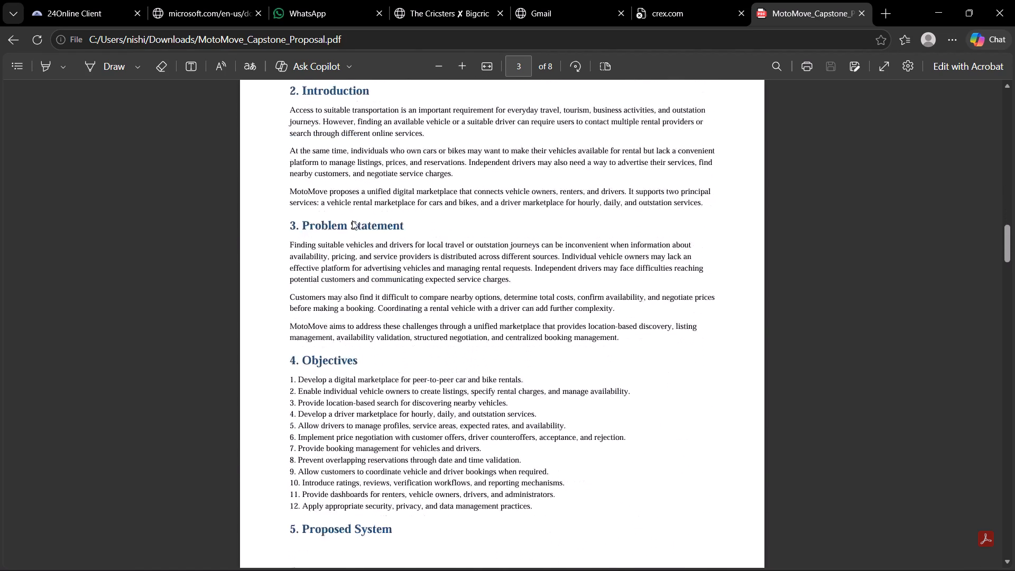
pyautogui.scroll(-5, 352, 220)
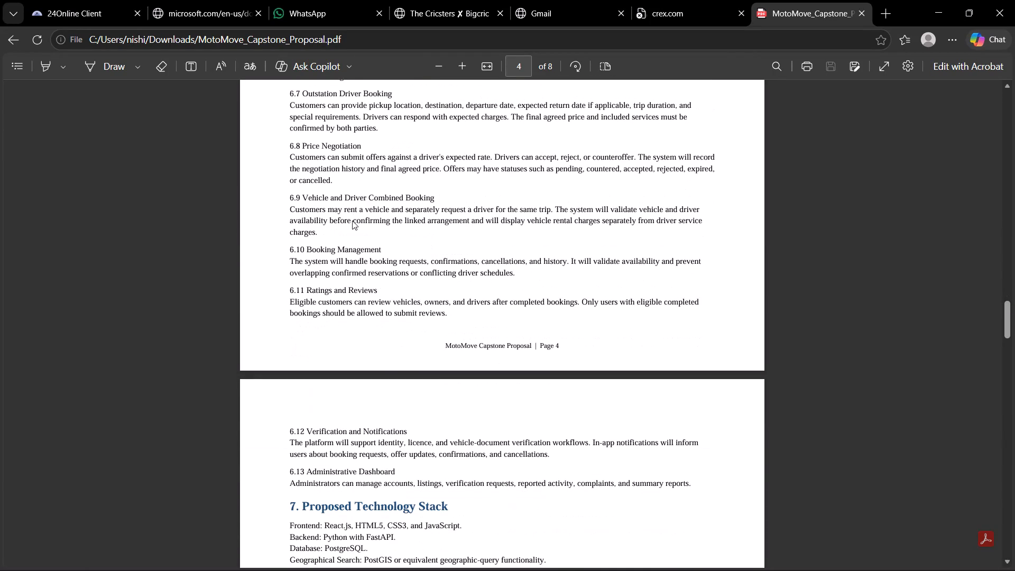
pyautogui.scroll(-2, 352, 220)
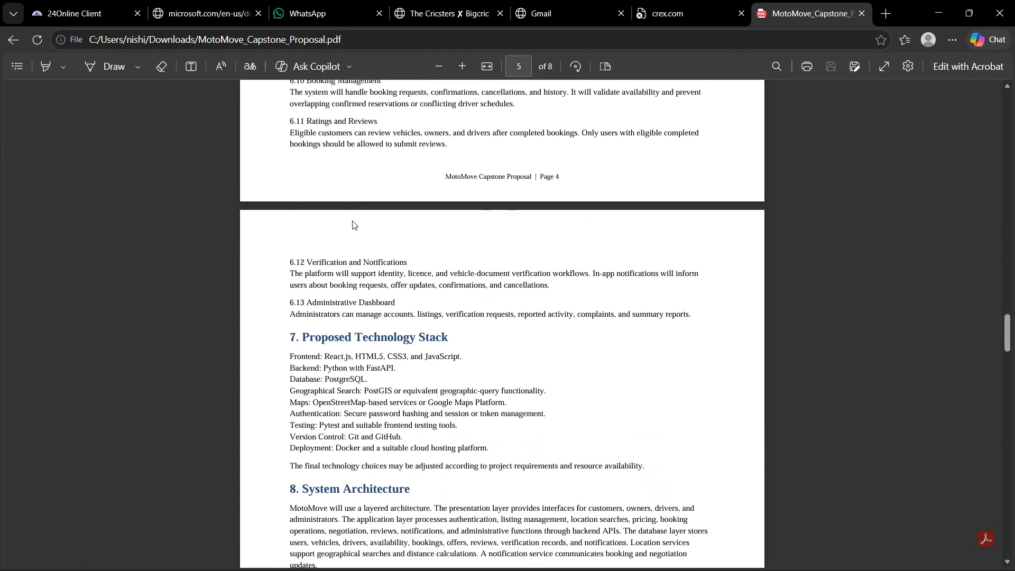
pyautogui.scroll(-8, 352, 220)
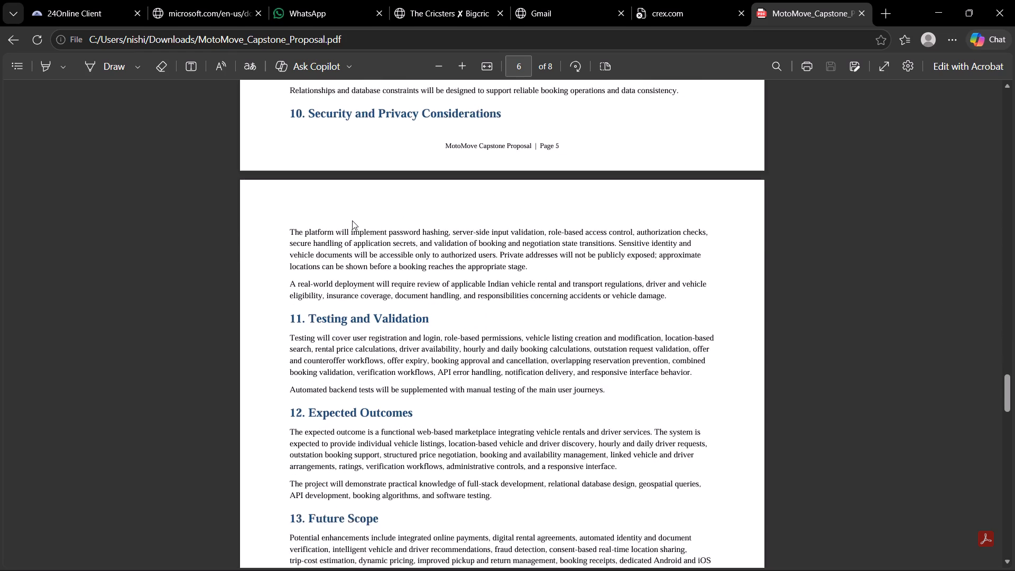
pyautogui.scroll(-4, 352, 220)
pyautogui.scroll(4, 352, 220)
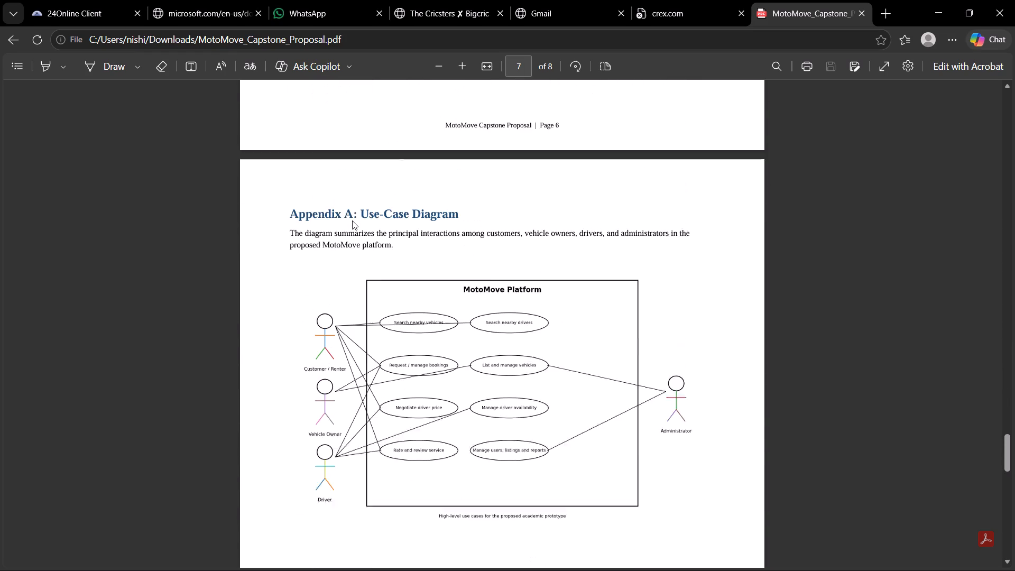
pyautogui.scroll(-5, 352, 220)
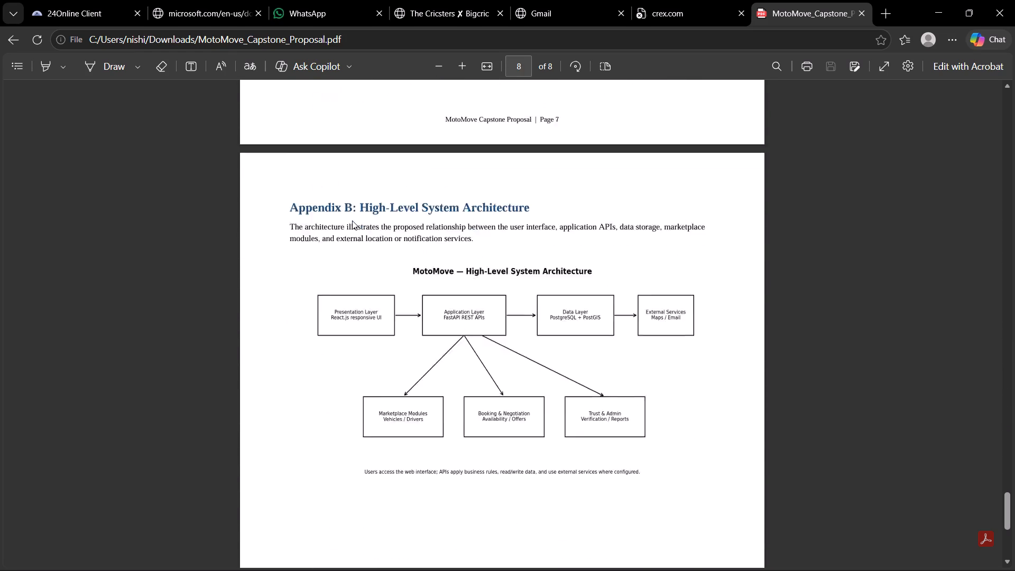
pyautogui.scroll(-5, 352, 220)
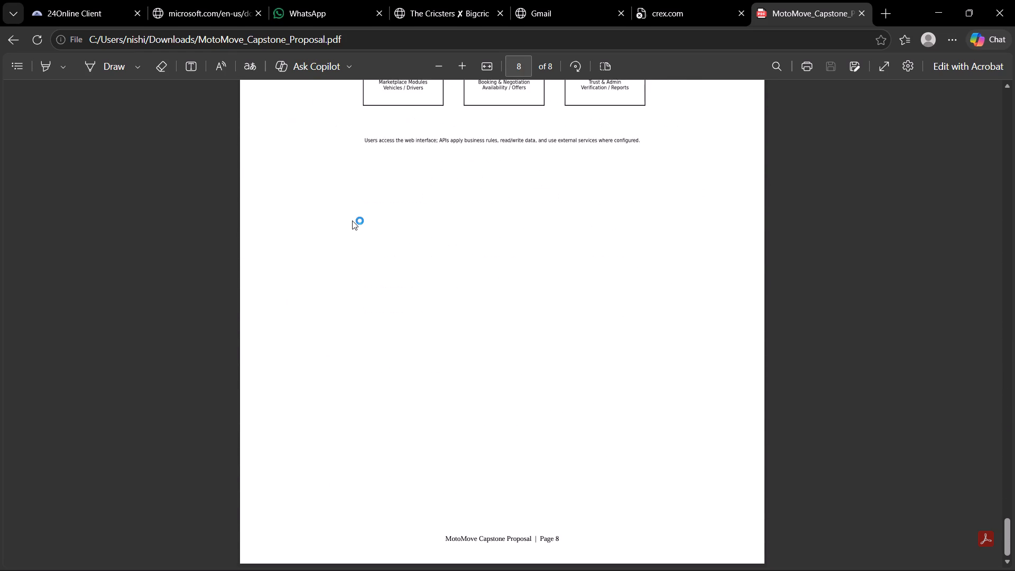
pyautogui.scroll(14, 352, 220)
pyautogui.scroll(8, 352, 220)
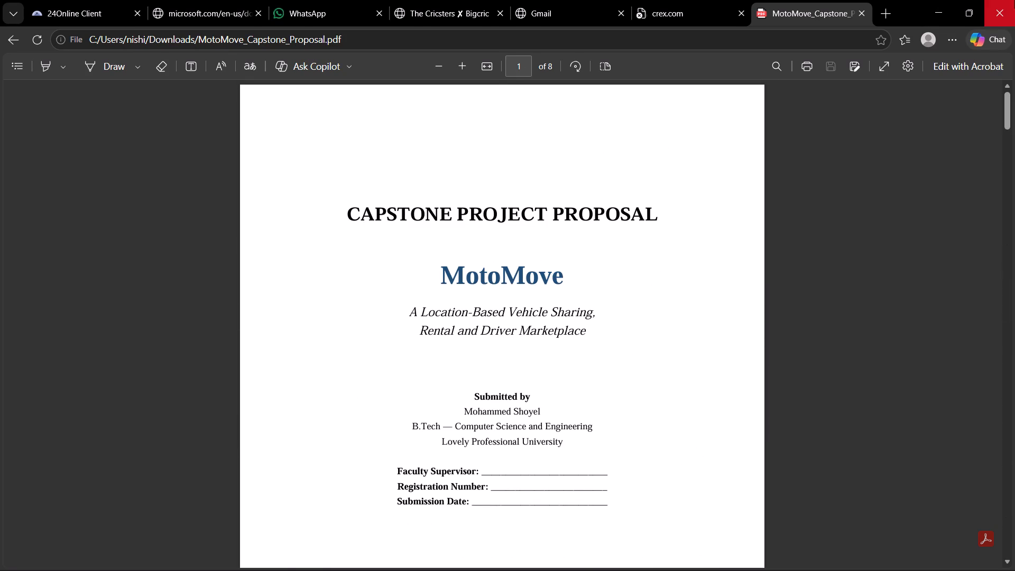
# Search the web in a new tab for a PDF to Word converter and open iLovePDF's PDF to WORD page.
pyautogui.click(883, 7)
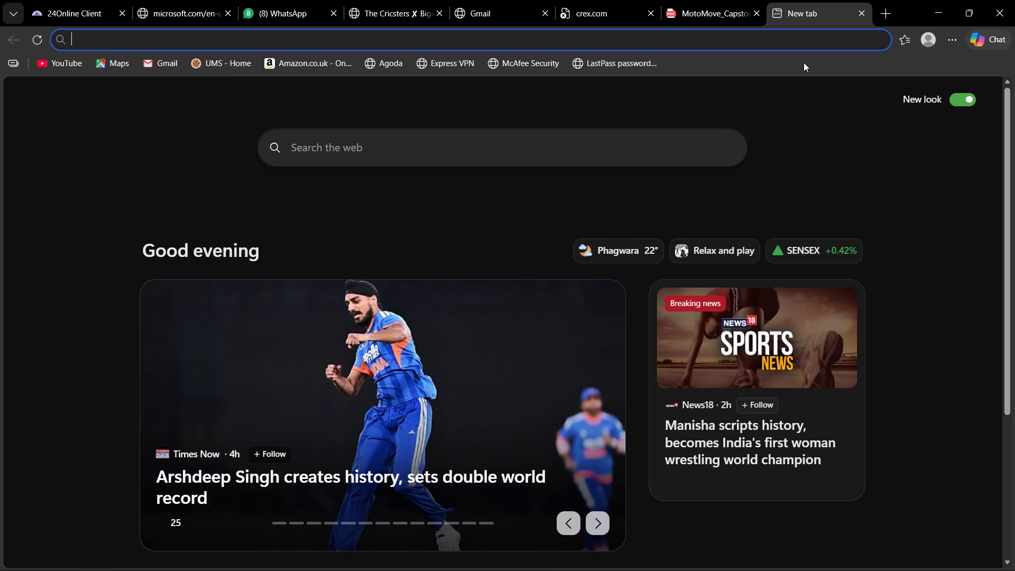
pyautogui.write('pdf')
pyautogui.press('space')
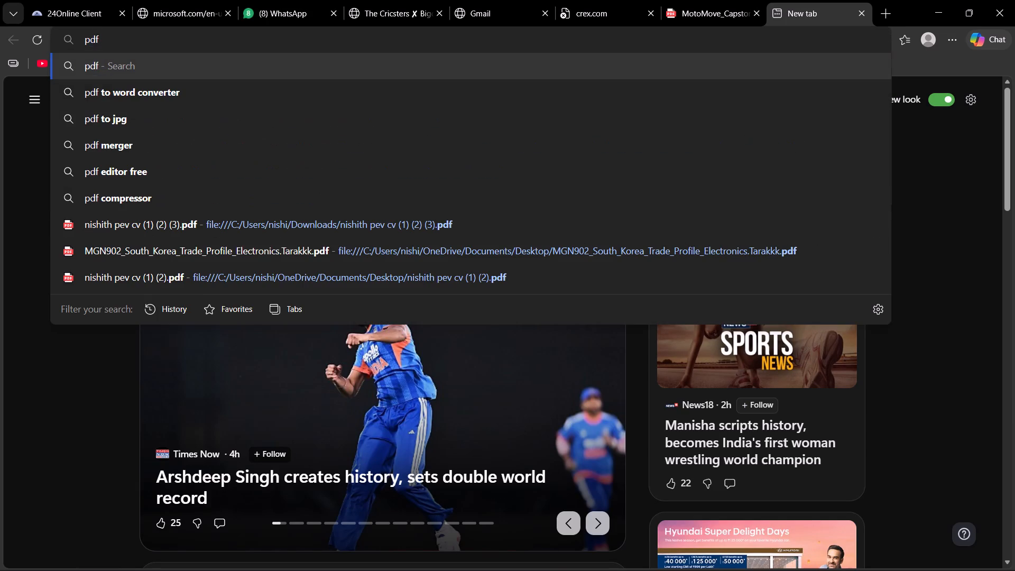
pyautogui.write('to')
pyautogui.press('space')
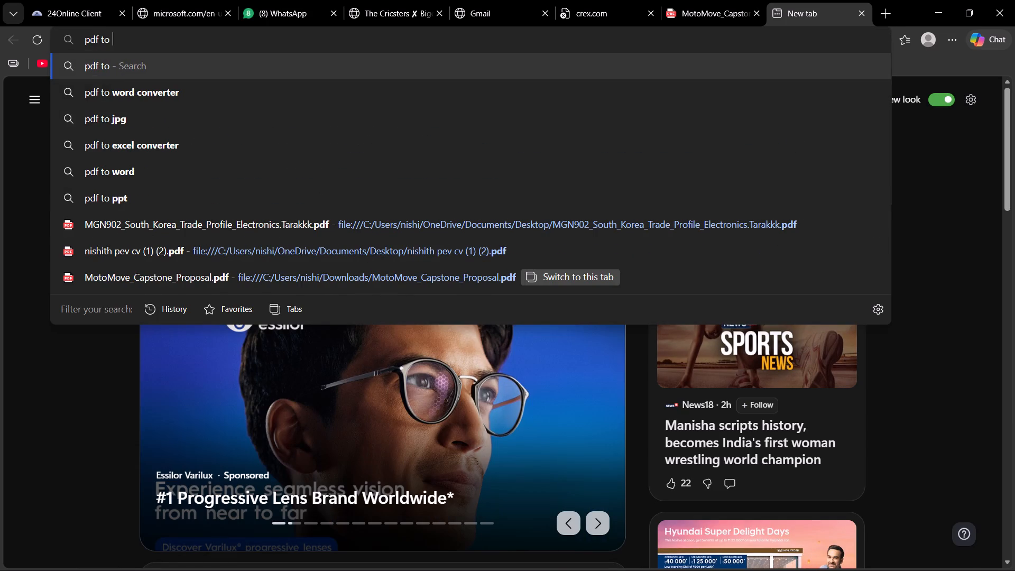
pyautogui.write('word')
pyautogui.press('Return')
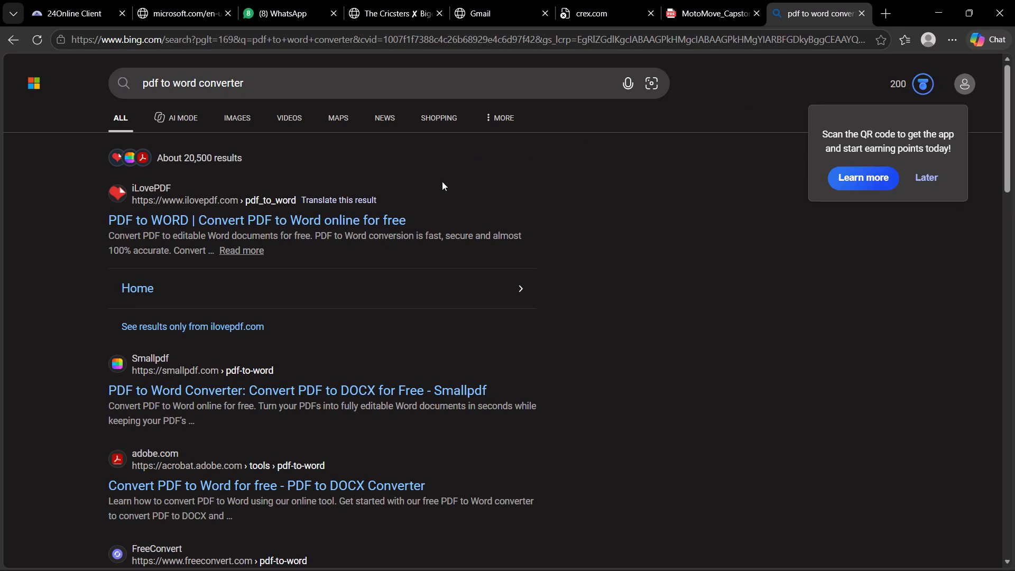
pyautogui.click(368, 222)
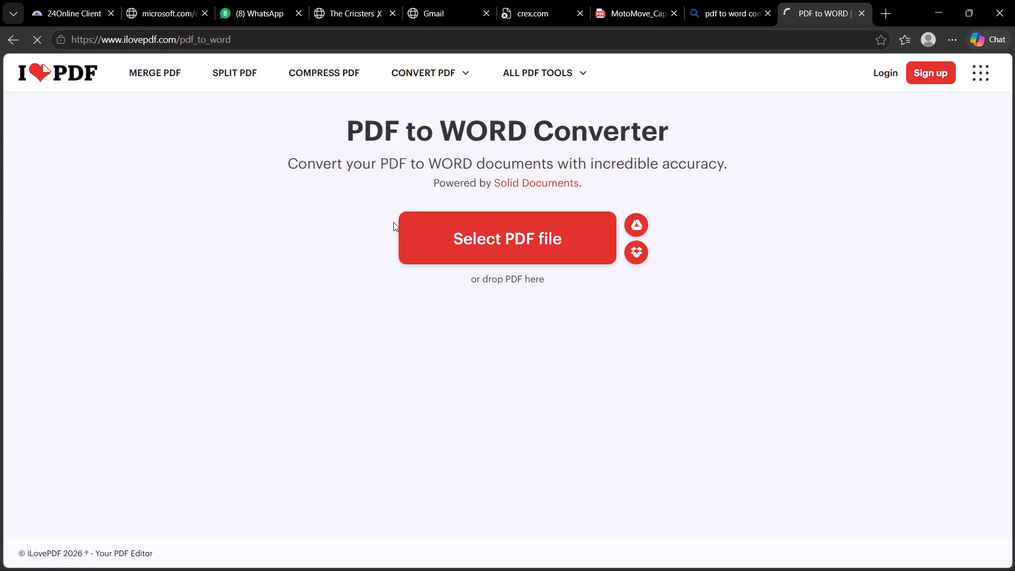
# Upload MotoMove_Capstone_Proposal from Downloads to the converter and convert it to a Word document.
pyautogui.click(428, 226)
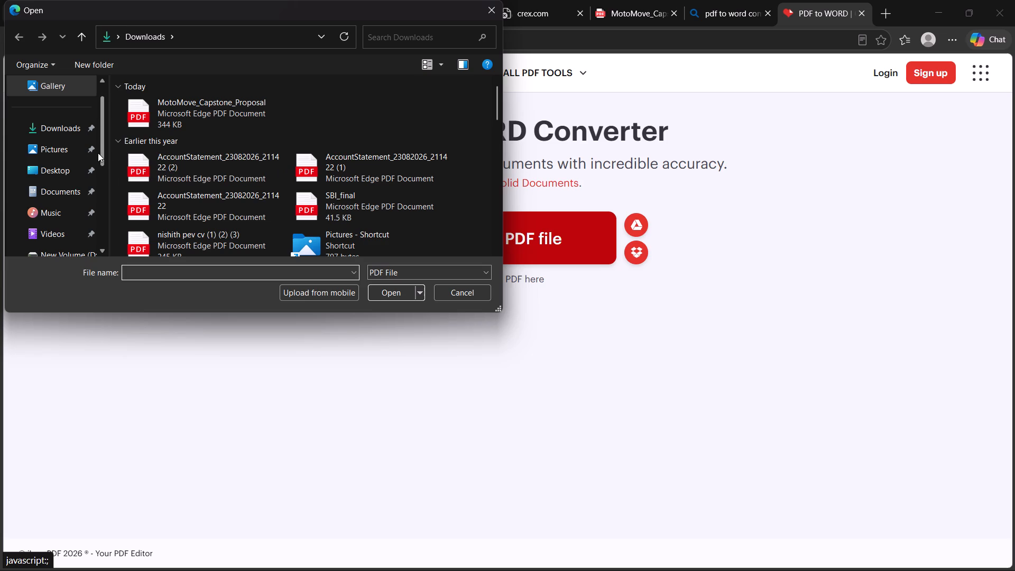
pyautogui.click(204, 109)
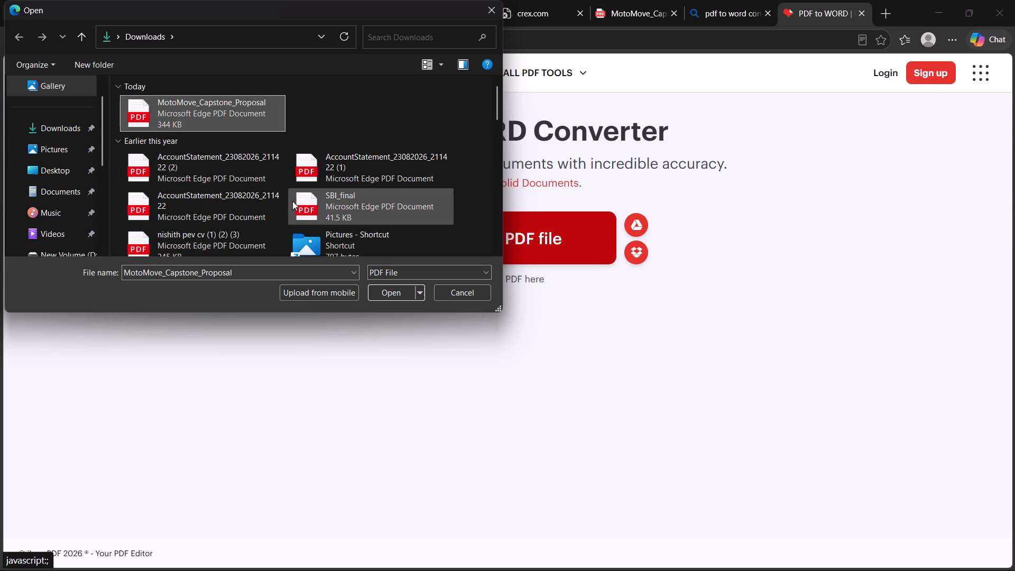
pyautogui.click(384, 293)
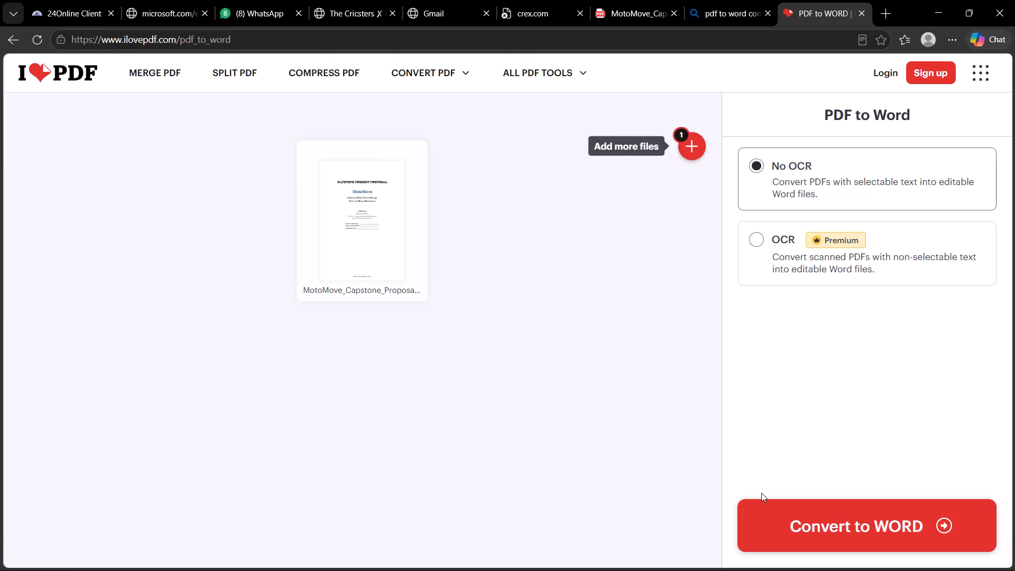
pyautogui.click(776, 517)
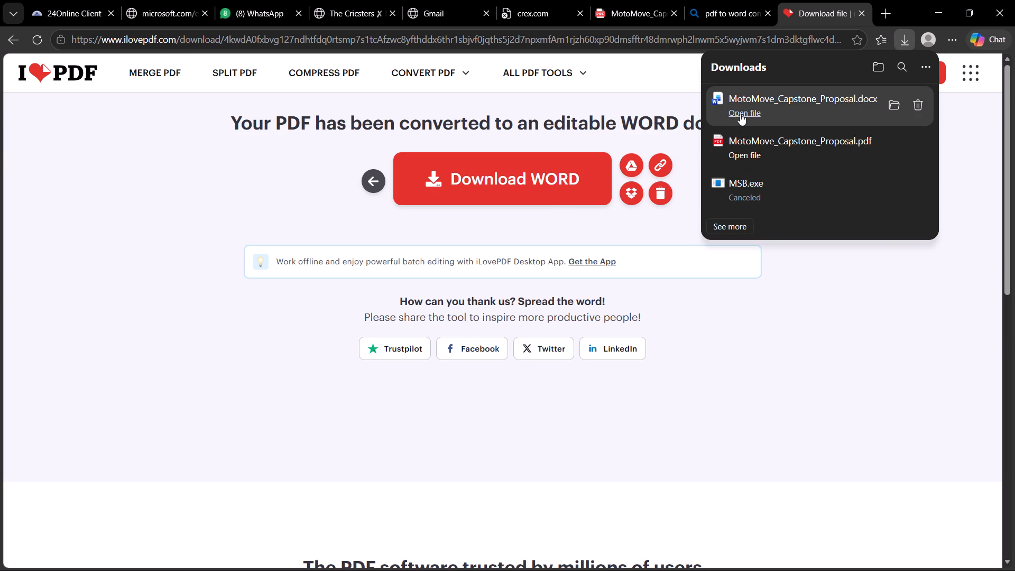
# Open the downloaded MotoMove_Capstone_Proposal.docx in Word, maximize its window and enable editing.
pyautogui.click(740, 114)
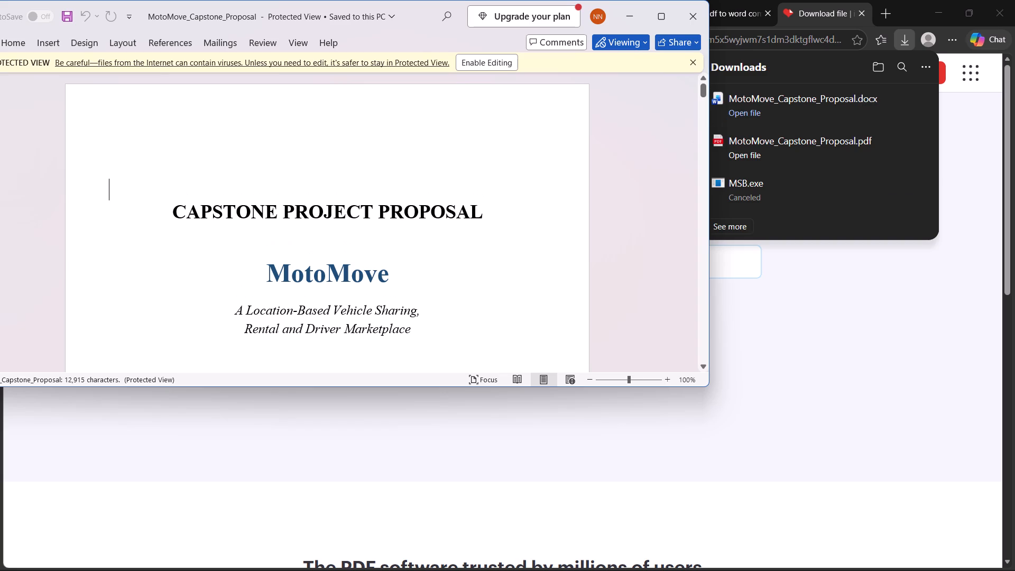
pyautogui.click(660, 11)
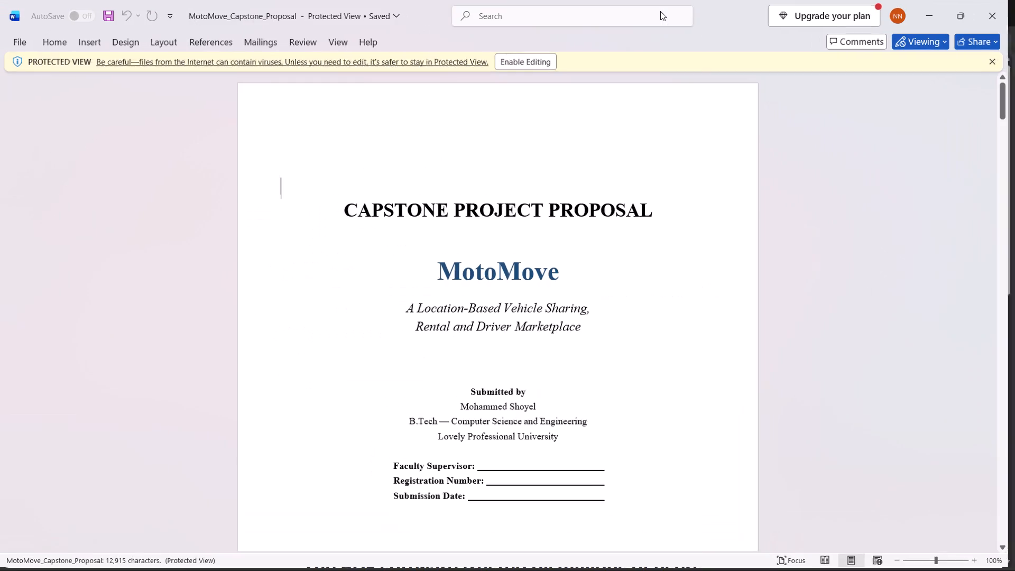
pyautogui.scroll(-1, 632, 141)
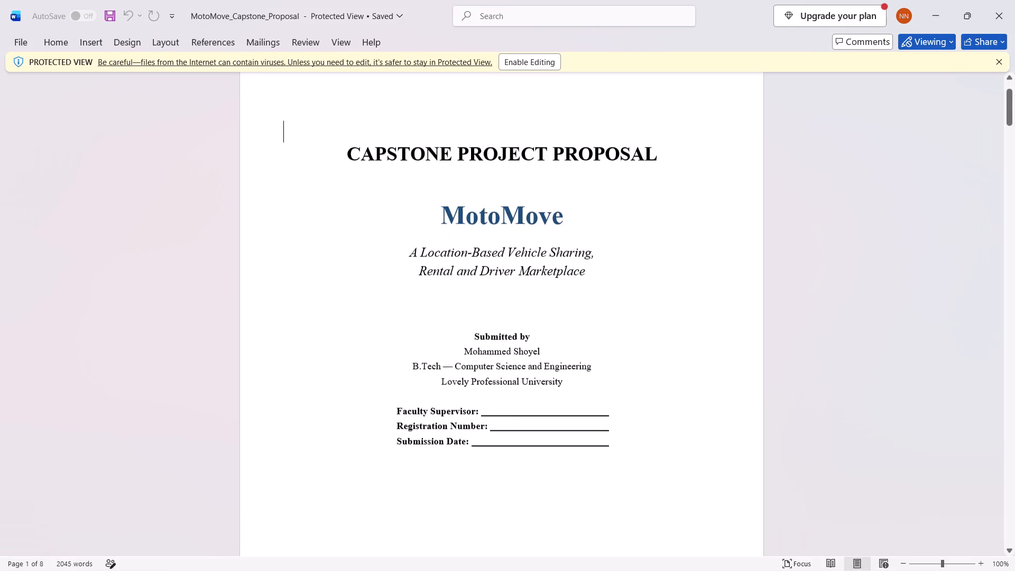
pyautogui.scroll(-4, 632, 141)
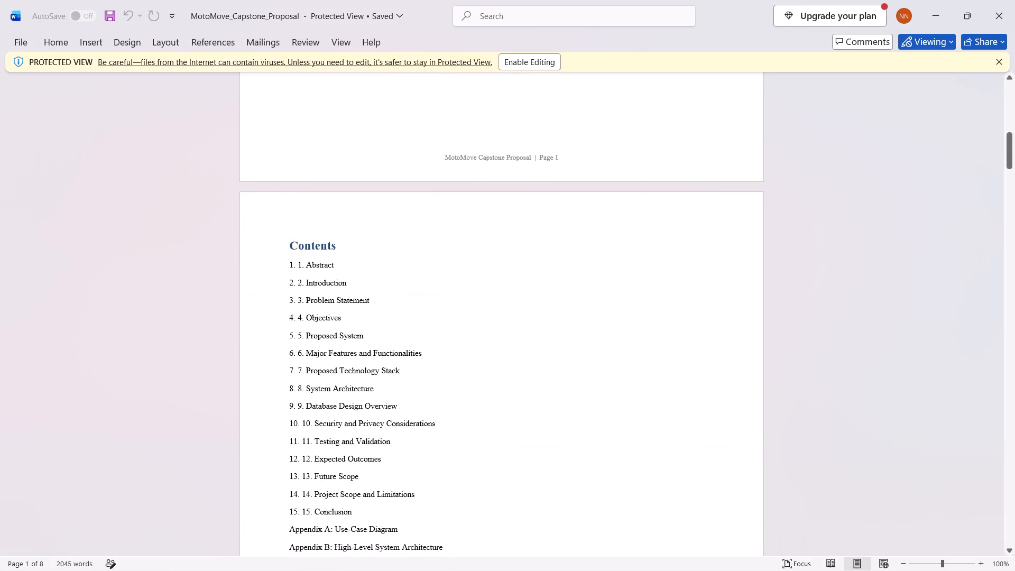
pyautogui.scroll(-1, 632, 141)
pyautogui.click(543, 66)
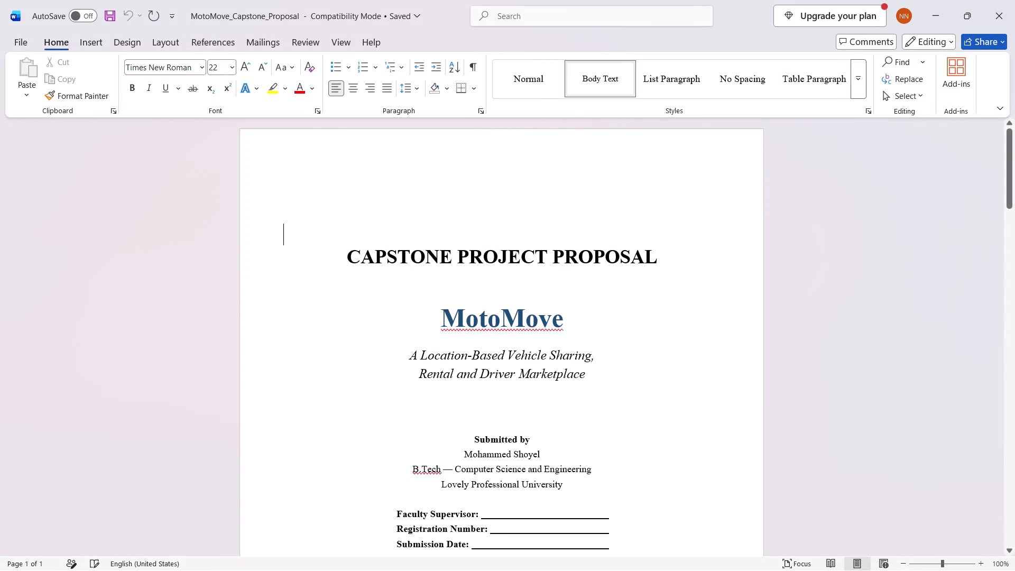
# Set the font of the Contents heading on page 2 to bold Arial.
pyautogui.scroll(-6, 538, 152)
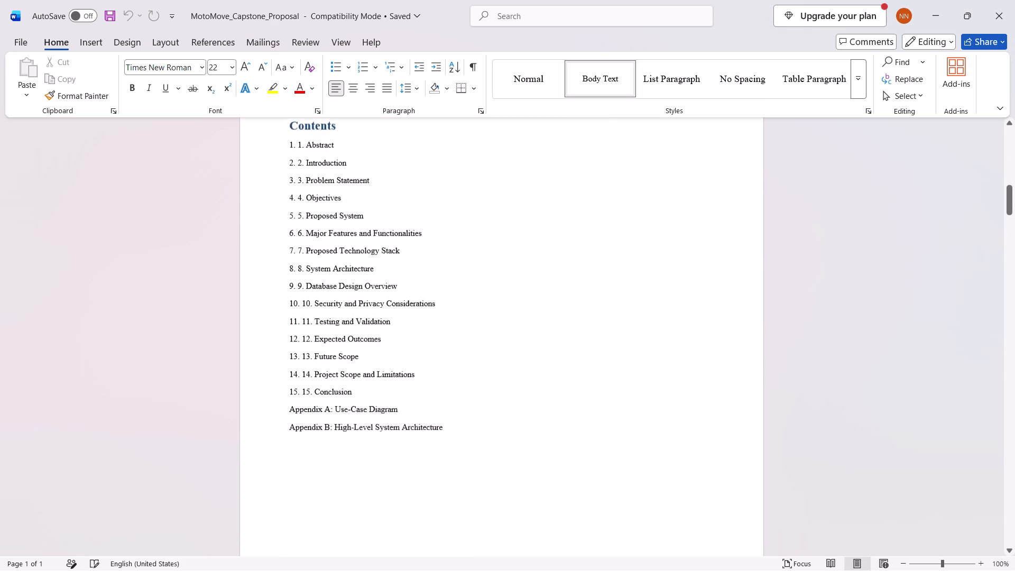
pyautogui.scroll(1, 477, 187)
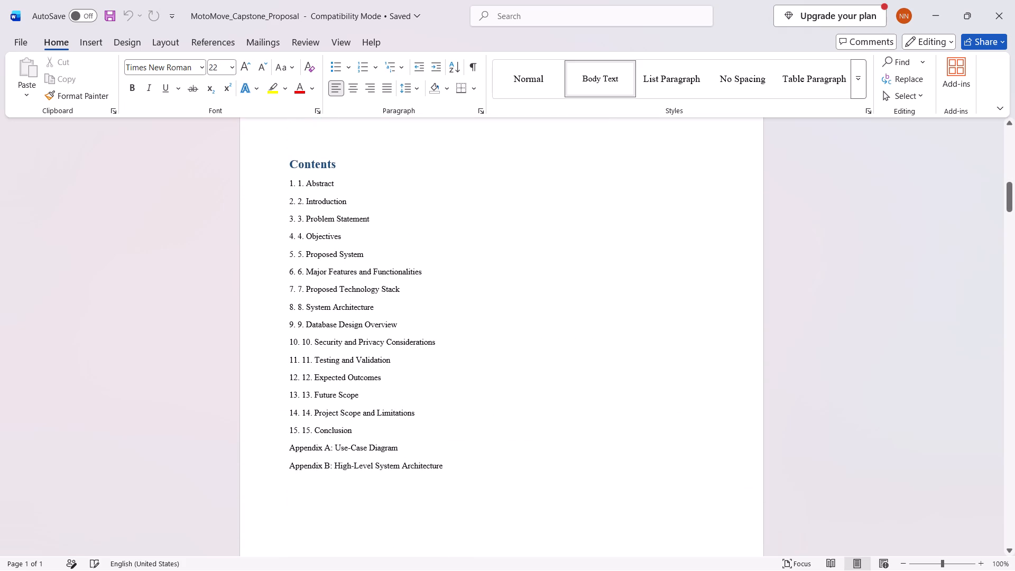
pyautogui.moveTo(288, 164); pyautogui.dragTo(352, 171)
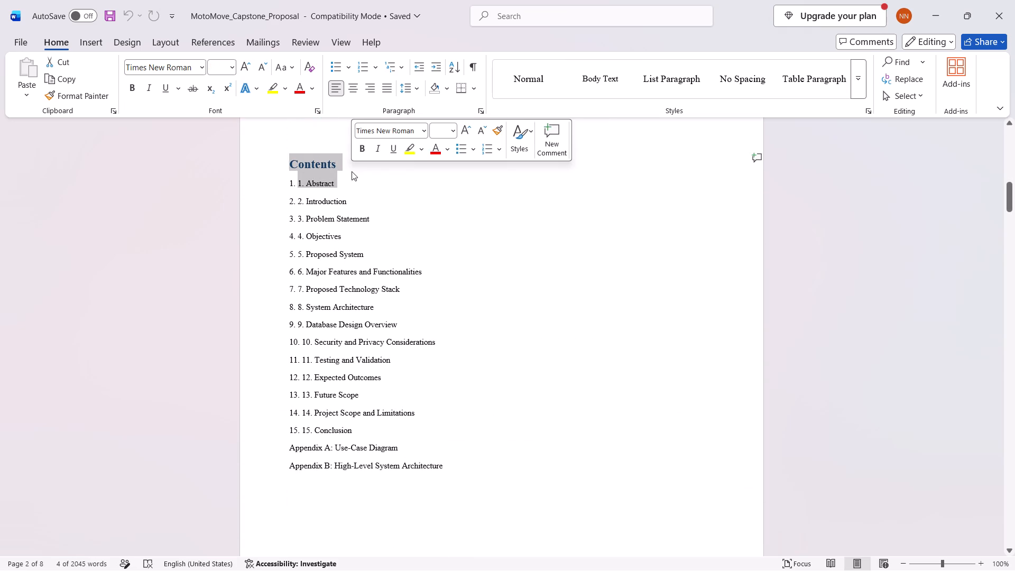
pyautogui.click(343, 154)
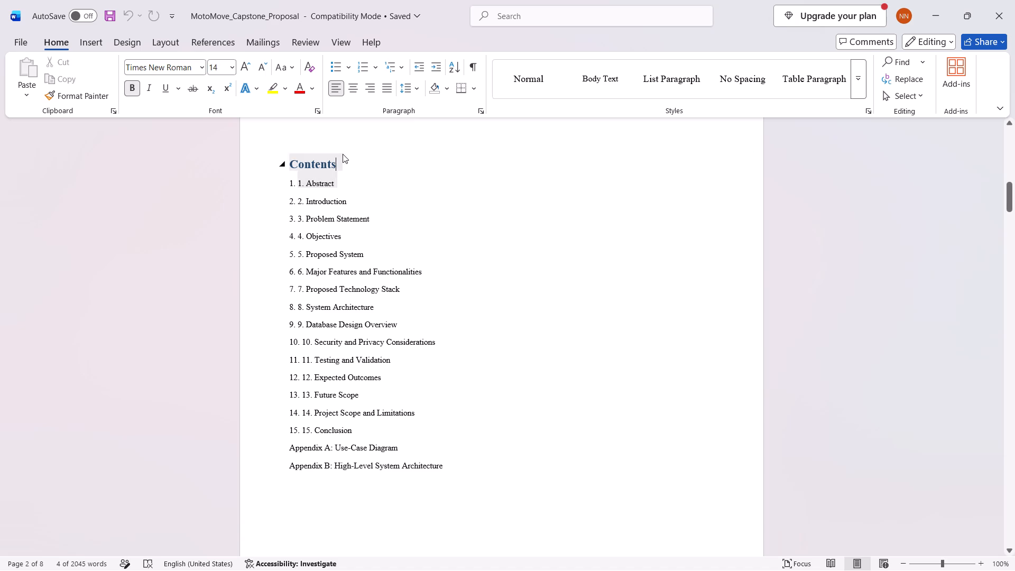
pyautogui.moveTo(290, 163); pyautogui.dragTo(306, 163)
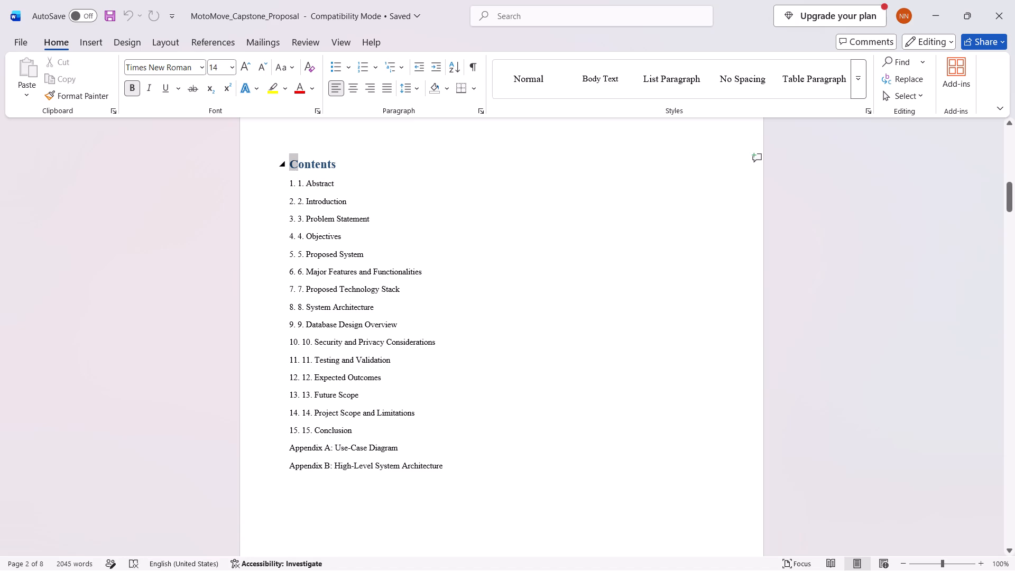
pyautogui.moveTo(306, 163); pyautogui.dragTo(339, 163)
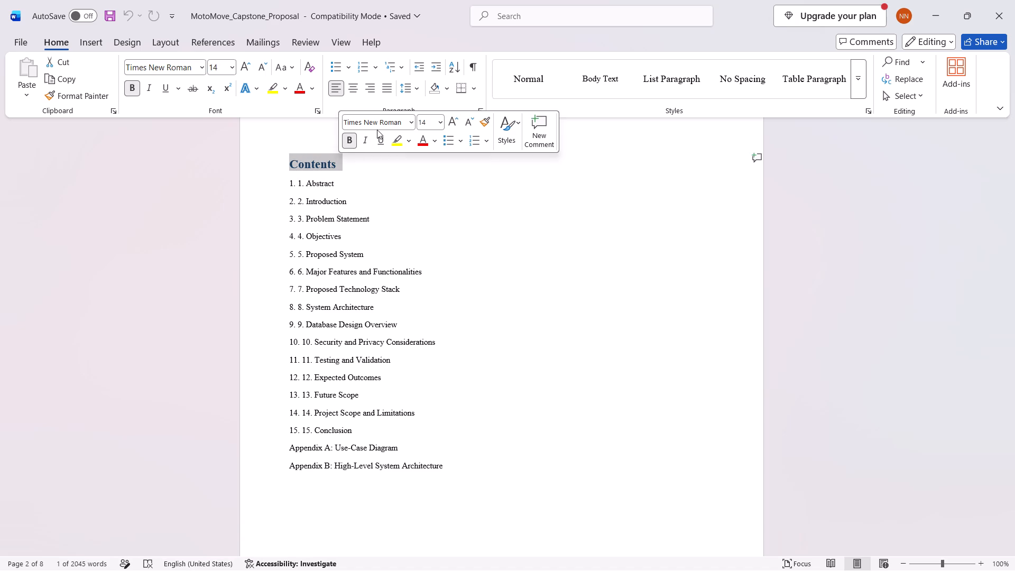
pyautogui.click(381, 126)
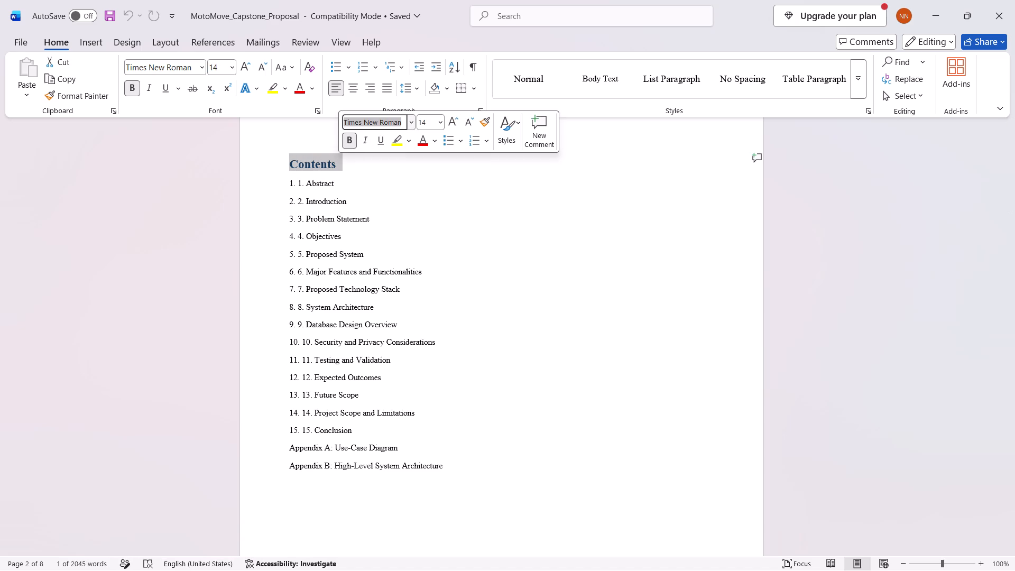
pyautogui.press('BackSpace')
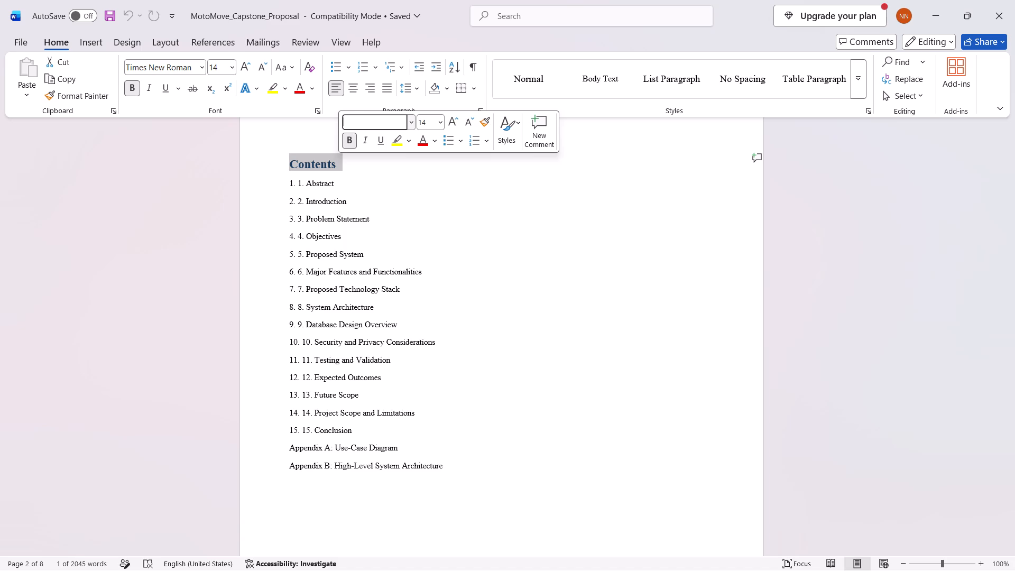
pyautogui.write('ar')
pyautogui.press('i')
pyautogui.write('al')
pyautogui.press('Return')
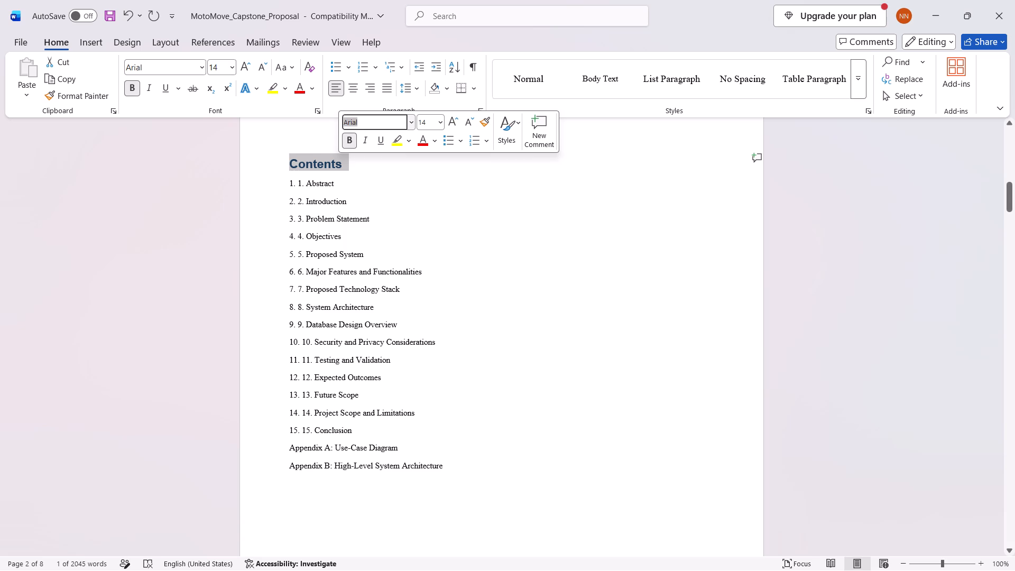
pyautogui.click(351, 140)
pyautogui.click(351, 140)
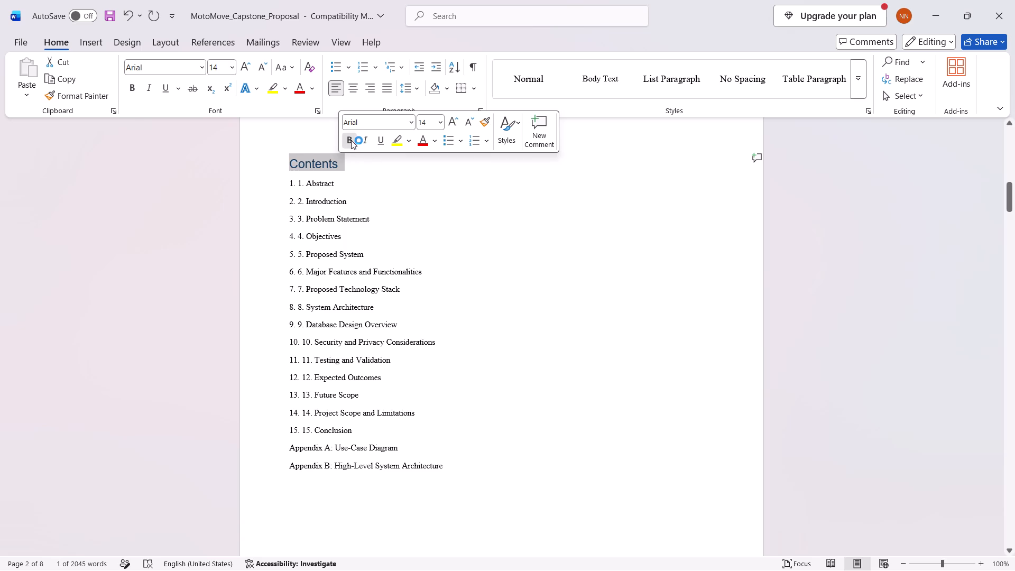
pyautogui.click(377, 189)
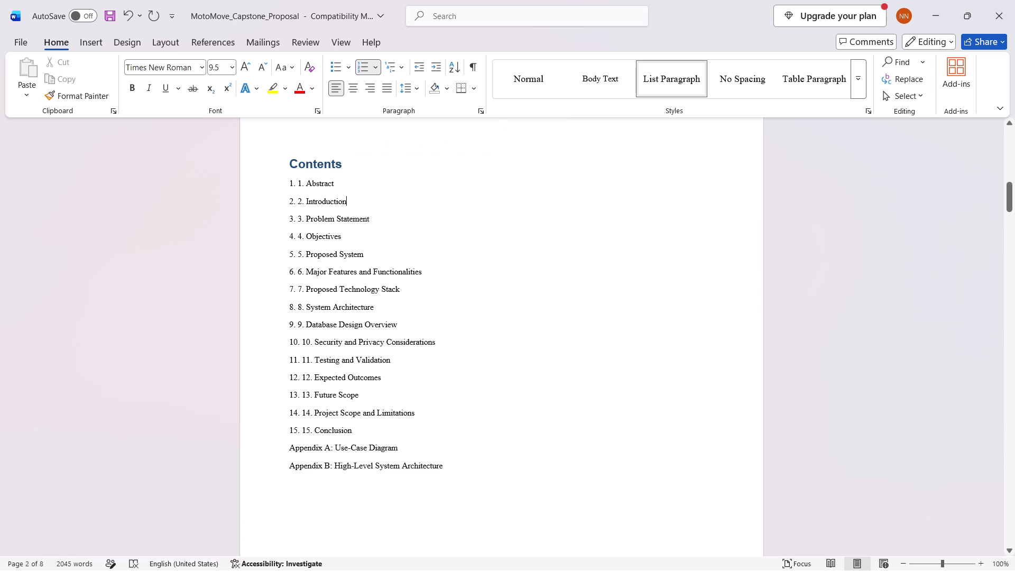
# Remove the duplicated typed numbers from the Contents list entries, starting with the second "1." before Abstract.
pyautogui.click(304, 182)
pyautogui.press('BackSpace')
pyautogui.press('BackSpace')
pyautogui.press('Down')
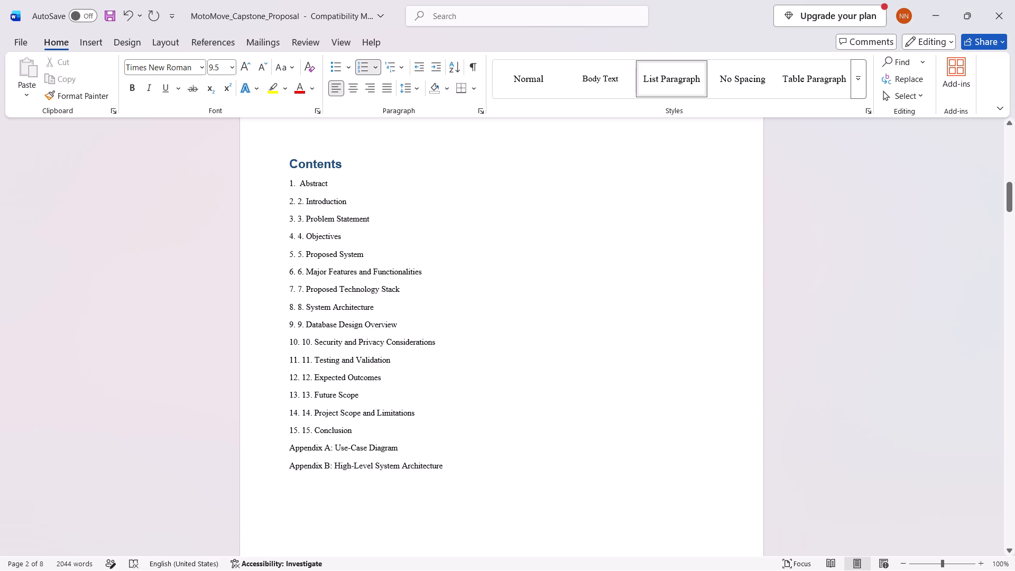
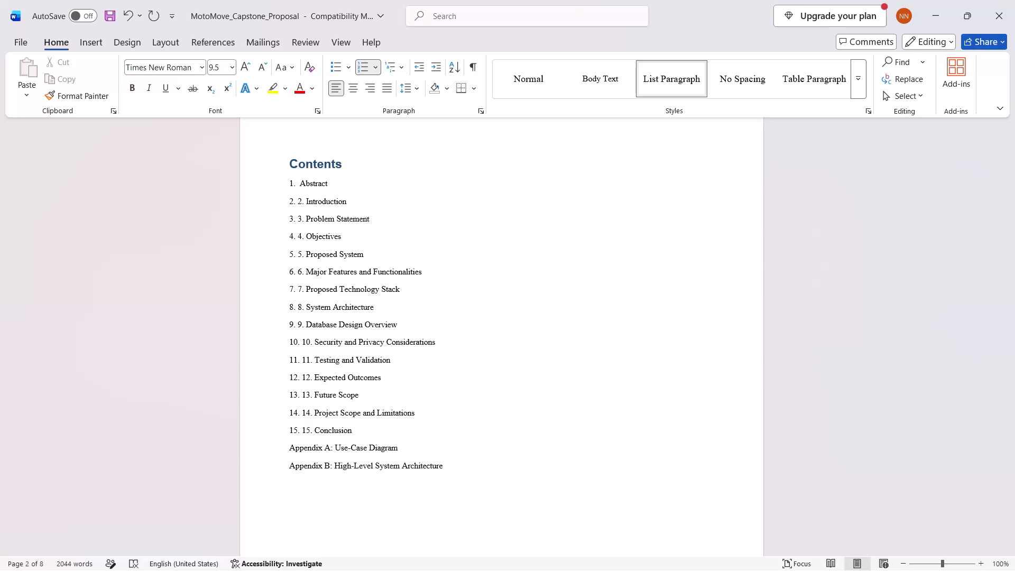
# Remove the duplicated typed numbers "2." and "3." before Introduction and Problem Statement in the Contents list.
pyautogui.press('BackSpace')
pyautogui.press('Right')
pyautogui.press('BackSpace')
pyautogui.press('Down')
pyautogui.press('Right')
pyautogui.press('Right')
pyautogui.press('BackSpace')
pyautogui.press('BackSpace')
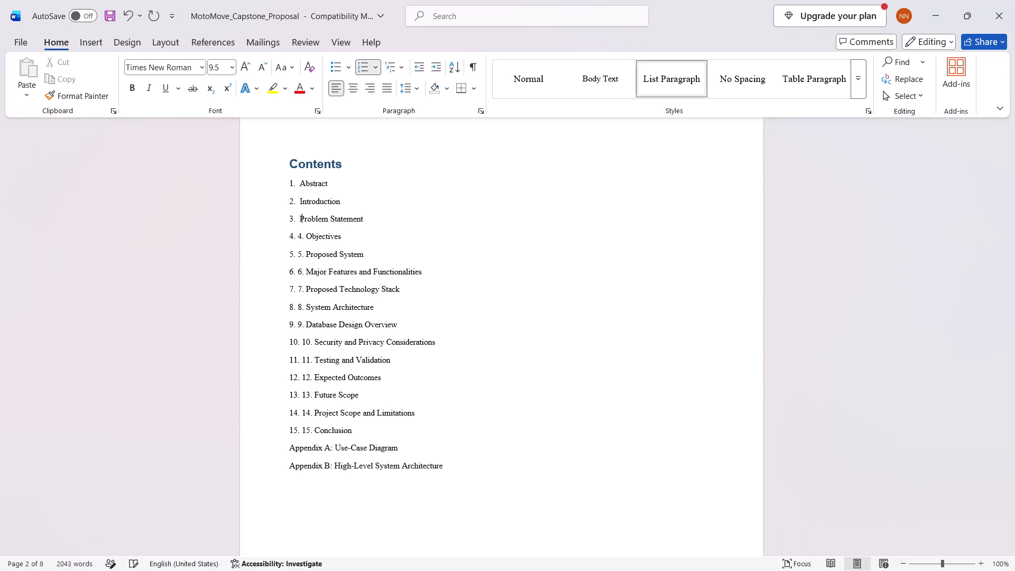
# Remove the duplicated typed numbers "4." and "5." before Objectives and Proposed System in the Contents list.
pyautogui.press('Down')
pyautogui.press('Right')
pyautogui.press('Right')
pyautogui.press('BackSpace')
pyautogui.press('BackSpace')
pyautogui.press('Down')
pyautogui.press('Right')
pyautogui.press('Right')
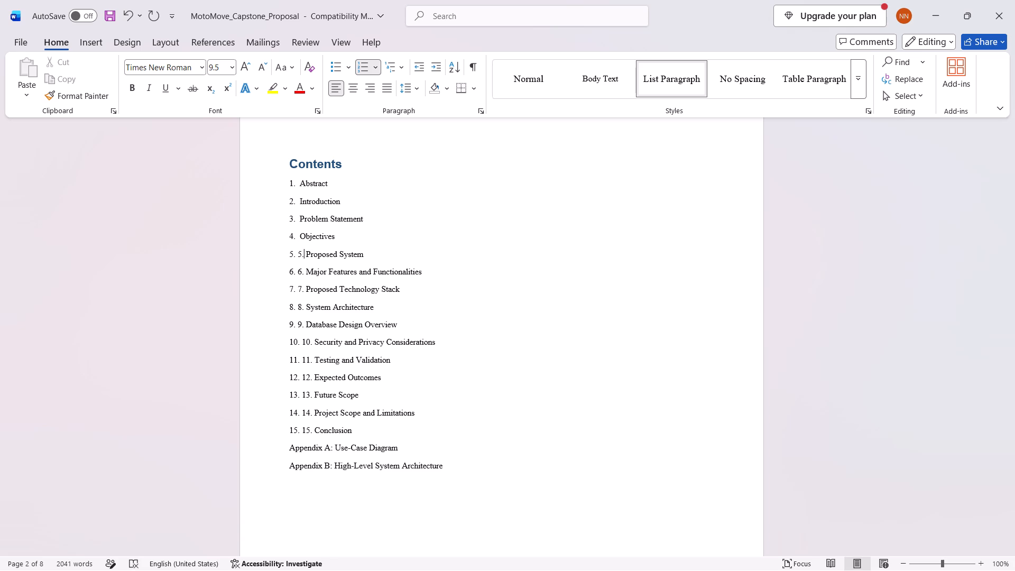
pyautogui.press('BackSpace')
pyautogui.press('BackSpace')
# Remove the duplicated typed numbers "6." and "7." before Major Features and Functionalities and Proposed Technology Stack.
pyautogui.press('Down')
pyautogui.press('Right')
pyautogui.press('Right')
pyautogui.press('BackSpace')
pyautogui.press('BackSpace')
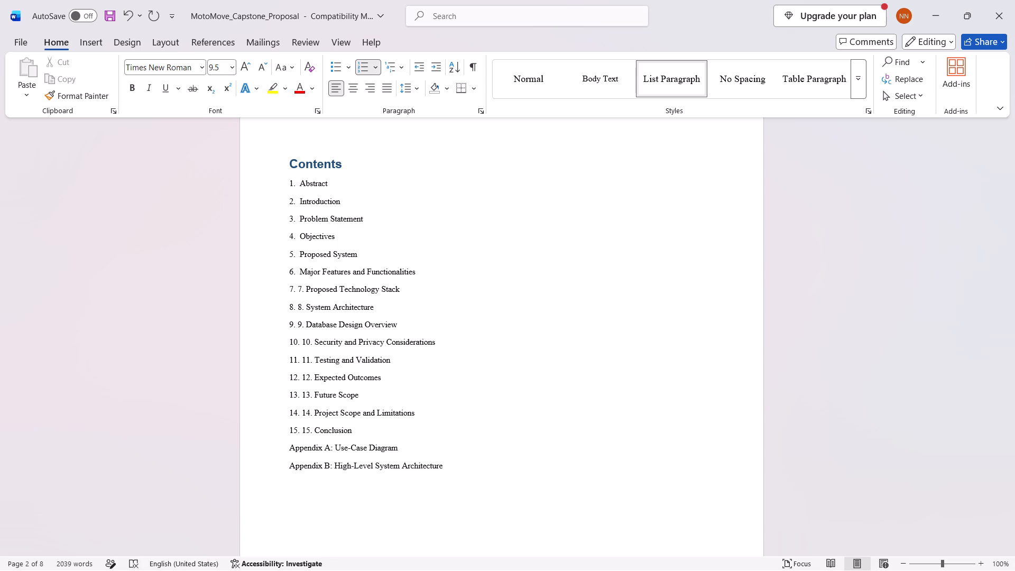
pyautogui.press('Down')
pyautogui.press('Right')
pyautogui.press('Right')
pyautogui.press('BackSpace')
pyautogui.press('BackSpace')
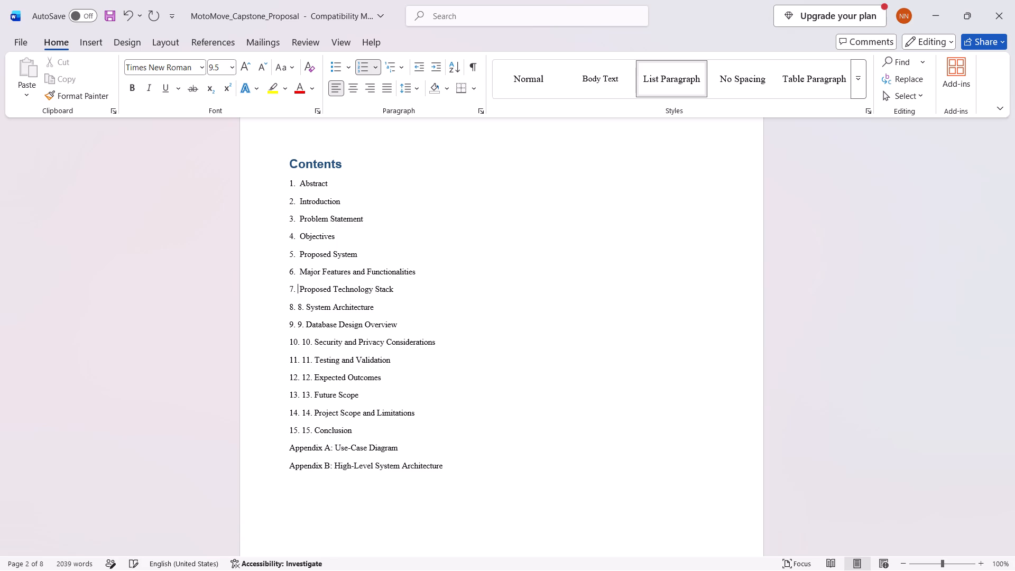
# Remove the duplicated typed numbers "8." and "9." before System Architecture and Database Design Overview.
pyautogui.press('Down')
pyautogui.press('Right')
pyautogui.press('Right')
pyautogui.press('BackSpace')
pyautogui.press('BackSpace')
pyautogui.press('Down')
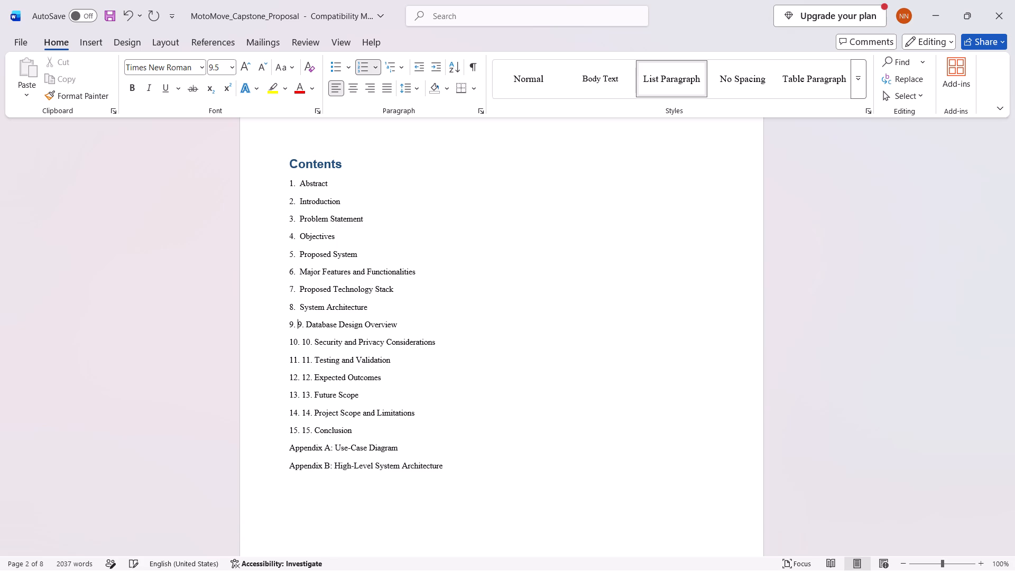
pyautogui.press('Right')
pyautogui.press('Right')
pyautogui.press('BackSpace')
pyautogui.press('BackSpace')
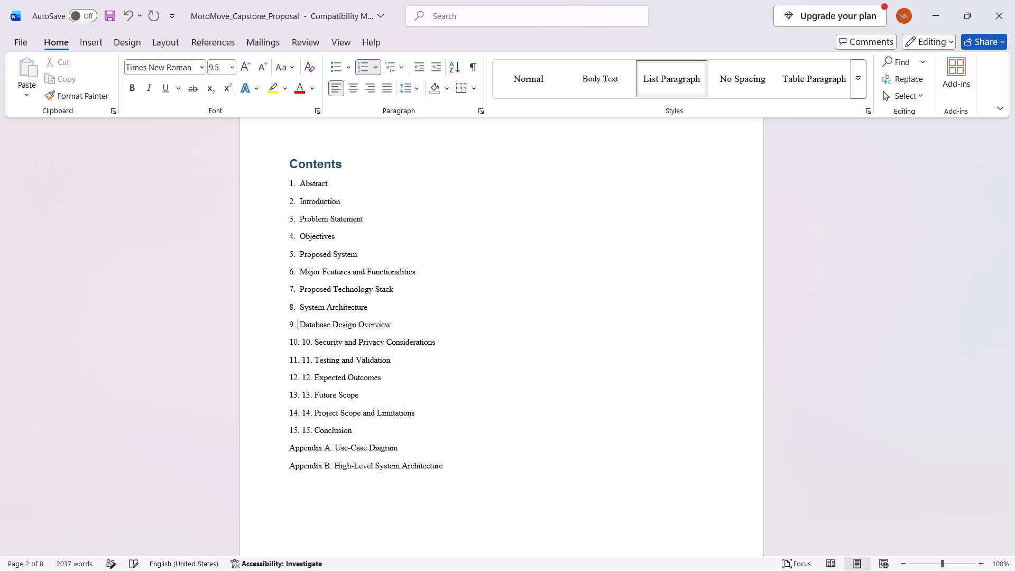
# Remove the duplicated typed numbers "10." and "11." before Security and Privacy Considerations and Testing and Validation.
pyautogui.press('Down')
pyautogui.press('Right')
pyautogui.press('Right')
pyautogui.press('Right')
pyautogui.press('BackSpace')
pyautogui.press('BackSpace')
pyautogui.press('BackSpace')
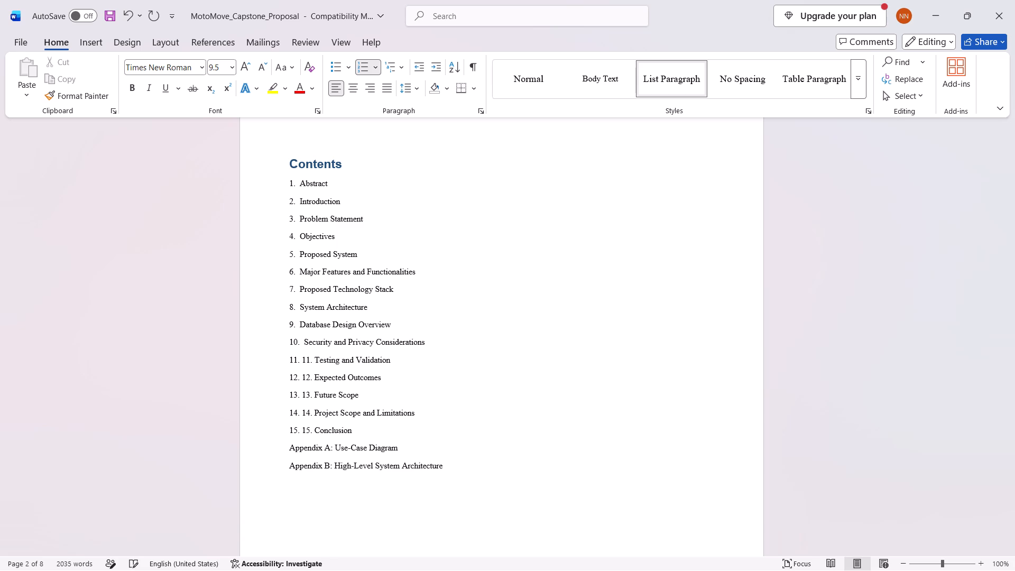
pyautogui.press('Down')
pyautogui.press('Right')
pyautogui.press('Right')
pyautogui.press('Right')
pyautogui.press('BackSpace')
pyautogui.press('BackSpace')
pyautogui.press('BackSpace')
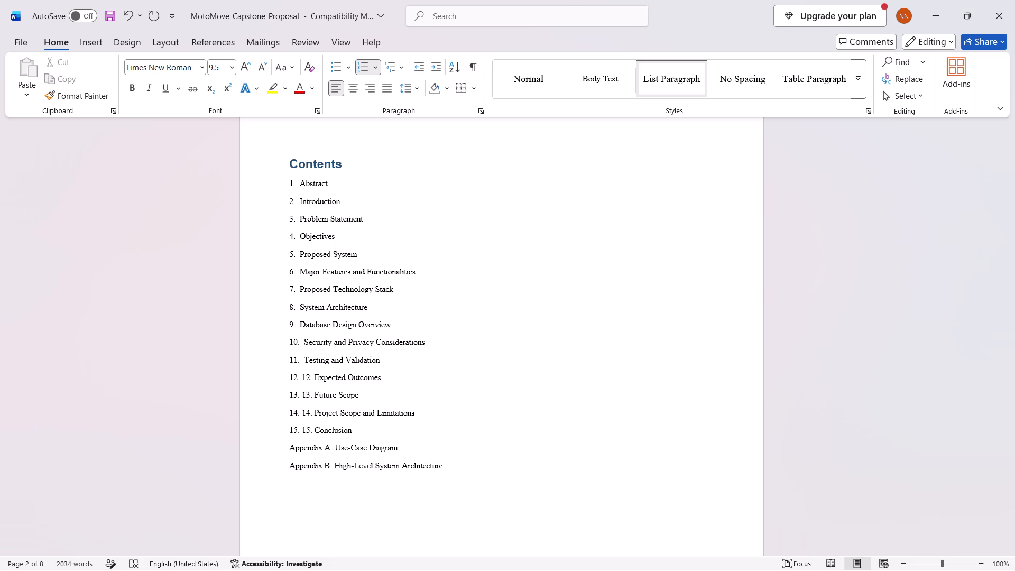
# Delete the extra leading space before Security and Privacy Considerations and before Testing and Validation in the Contents list.
pyautogui.press('Up')
pyautogui.press('Right')
pyautogui.press('BackSpace')
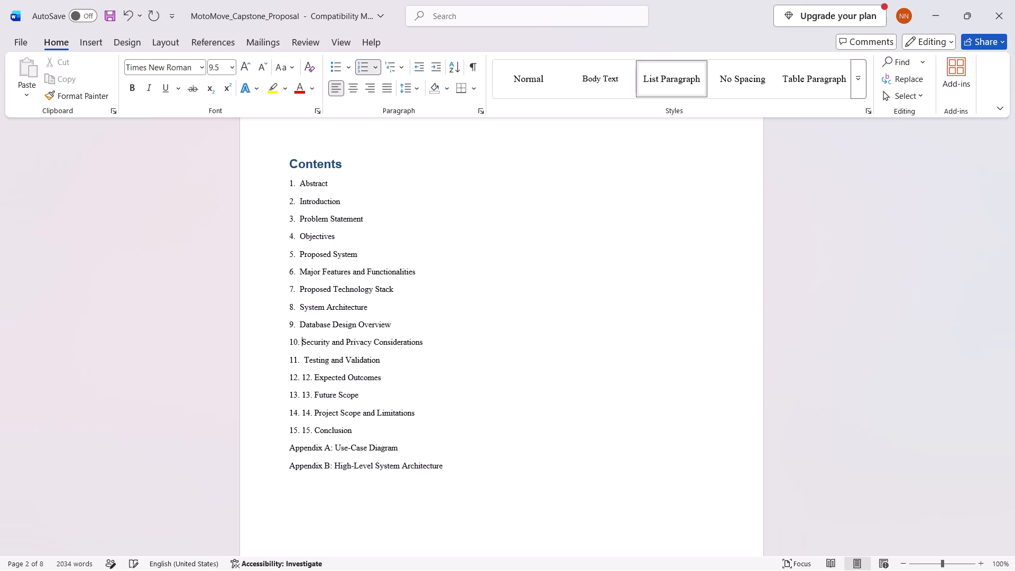
pyautogui.press('Down')
pyautogui.press('Right')
pyautogui.press('BackSpace')
# Remove the duplicated typed "12." before Expected Outcomes, keeping the entry's automatic list number.
pyautogui.press('Down')
pyautogui.press('Right')
pyautogui.press('Right')
pyautogui.press('Right')
pyautogui.press('BackSpace')
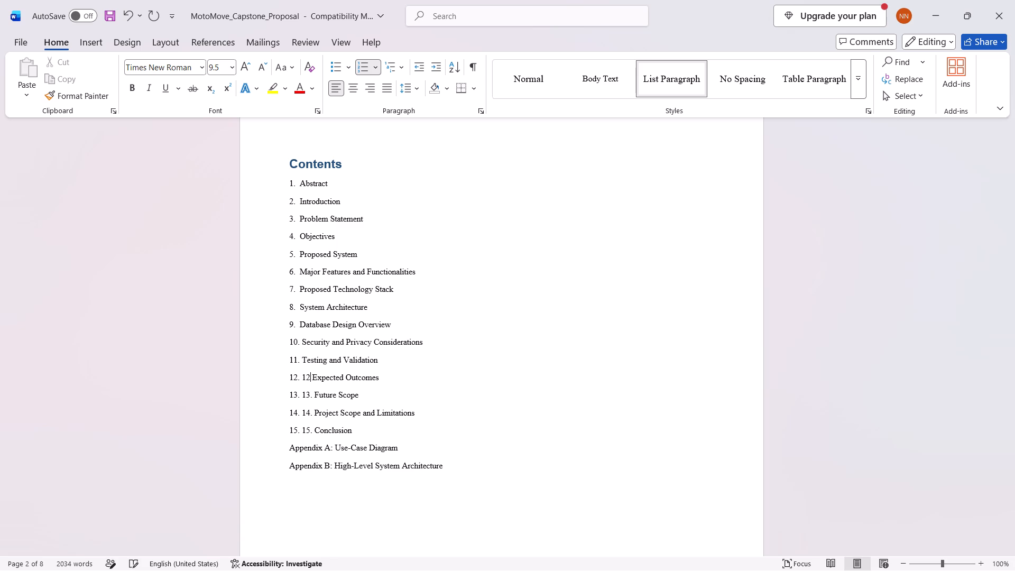
pyautogui.press('BackSpace')
pyautogui.press('BackSpace')
pyautogui.press('BackSpace')
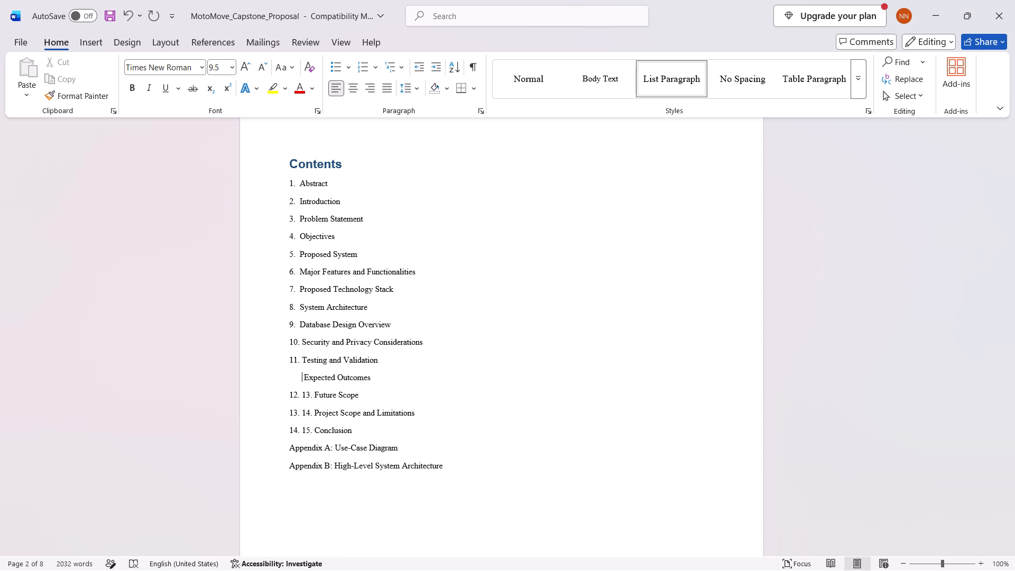
pyautogui.hotkey('ctrl', 'z')
# Remove the duplicated typed numbers "13." and "14." before Future Scope and Project Scope and Limitations.
pyautogui.press('Down')
pyautogui.press('Right')
pyautogui.press('Right')
pyautogui.press('Right')
pyautogui.press('BackSpace')
pyautogui.press('BackSpace')
pyautogui.press('BackSpace')
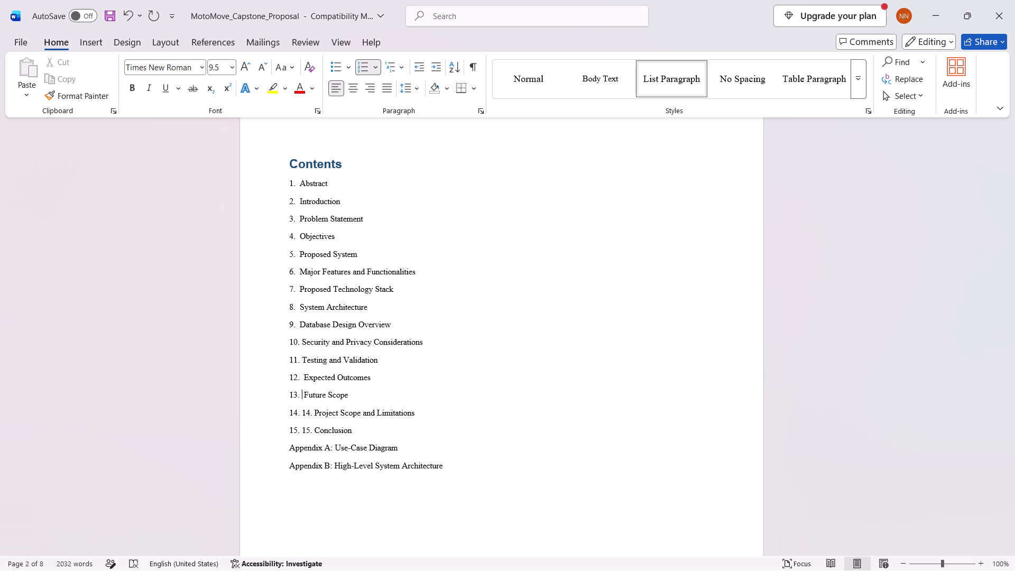
pyautogui.press('Down')
pyautogui.press('Right')
pyautogui.press('Right')
pyautogui.press('Right')
pyautogui.press('BackSpace')
pyautogui.press('BackSpace')
pyautogui.press('BackSpace')
# Remove the duplicated typed "15." before Conclusion in the Contents list.
pyautogui.press('Down')
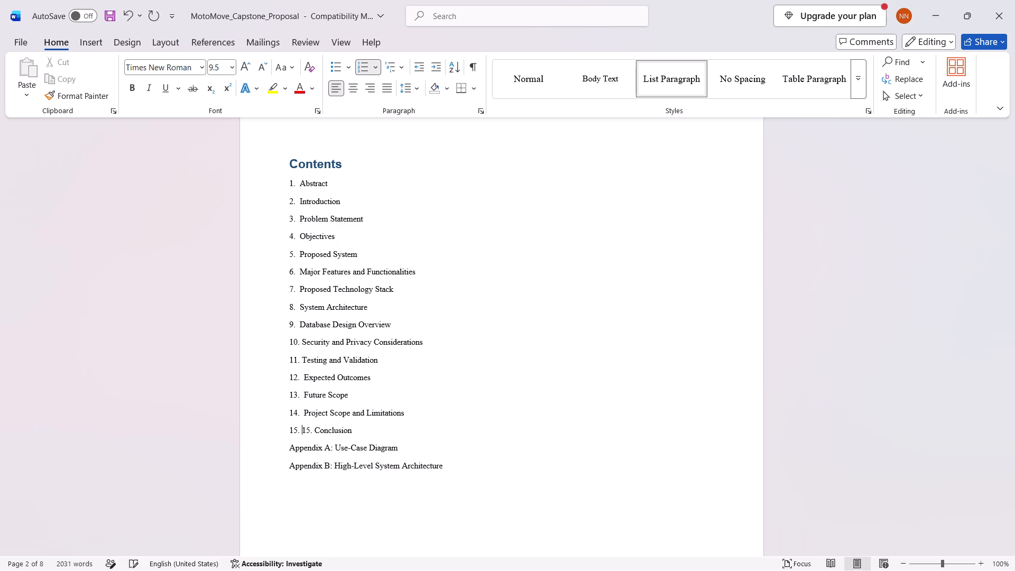
pyautogui.press('Right')
pyautogui.press('Right')
pyautogui.press('Right')
pyautogui.press('BackSpace')
pyautogui.press('BackSpace')
pyautogui.press('BackSpace')
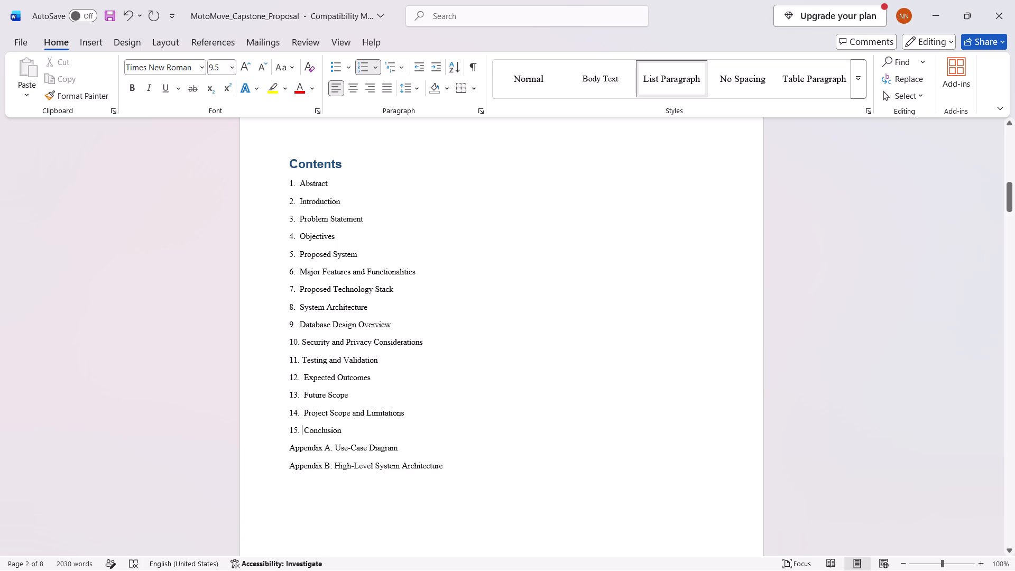
# Change the font of all Contents entries, from Abstract through Appendix B: High-Level System Architecture, to Arial.
pyautogui.moveTo(289, 183); pyautogui.dragTo(348, 285)
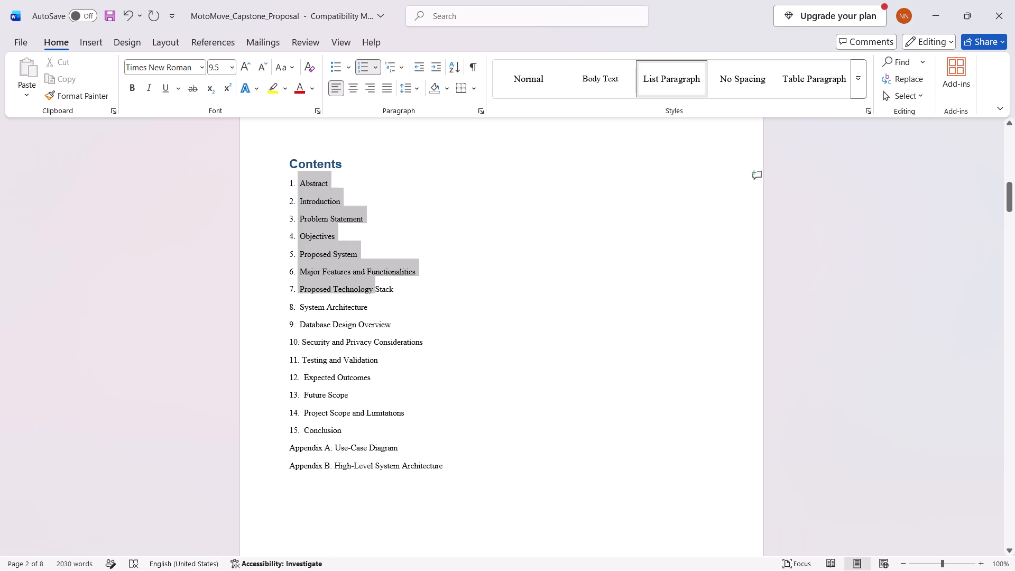
pyautogui.moveTo(348, 285); pyautogui.dragTo(416, 453)
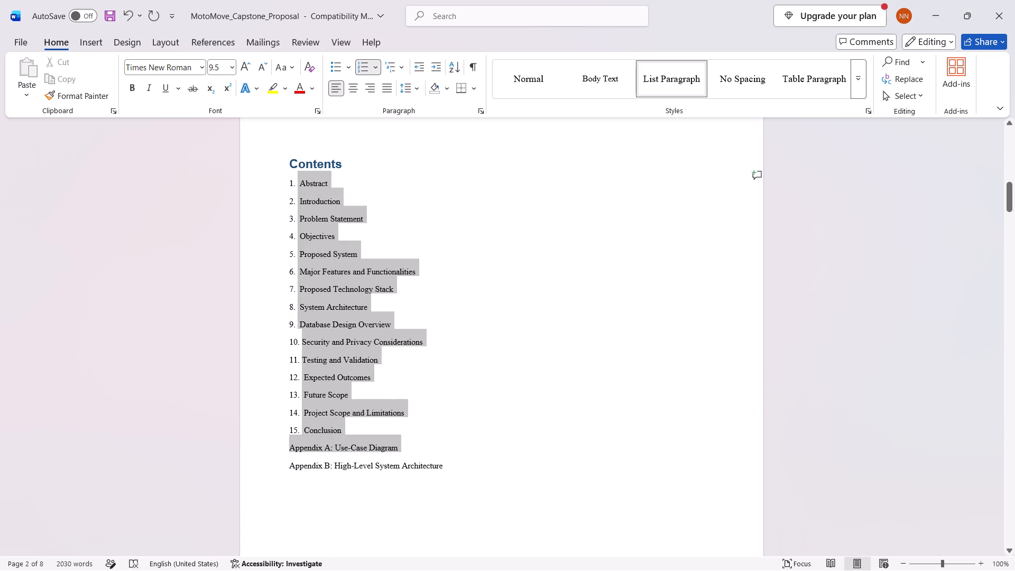
pyautogui.moveTo(416, 453); pyautogui.dragTo(437, 472)
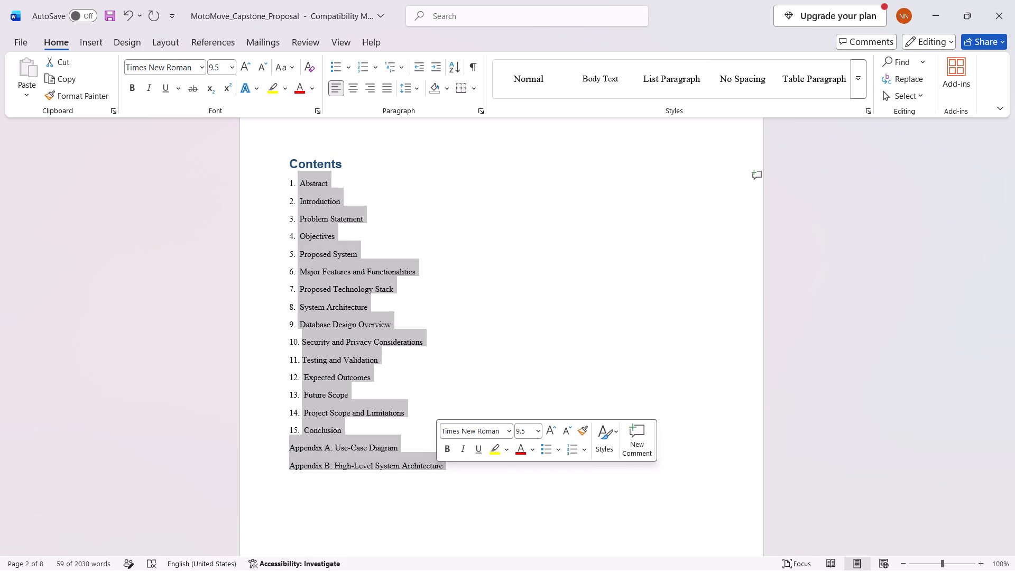
pyautogui.click(471, 431)
pyautogui.press('BackSpace')
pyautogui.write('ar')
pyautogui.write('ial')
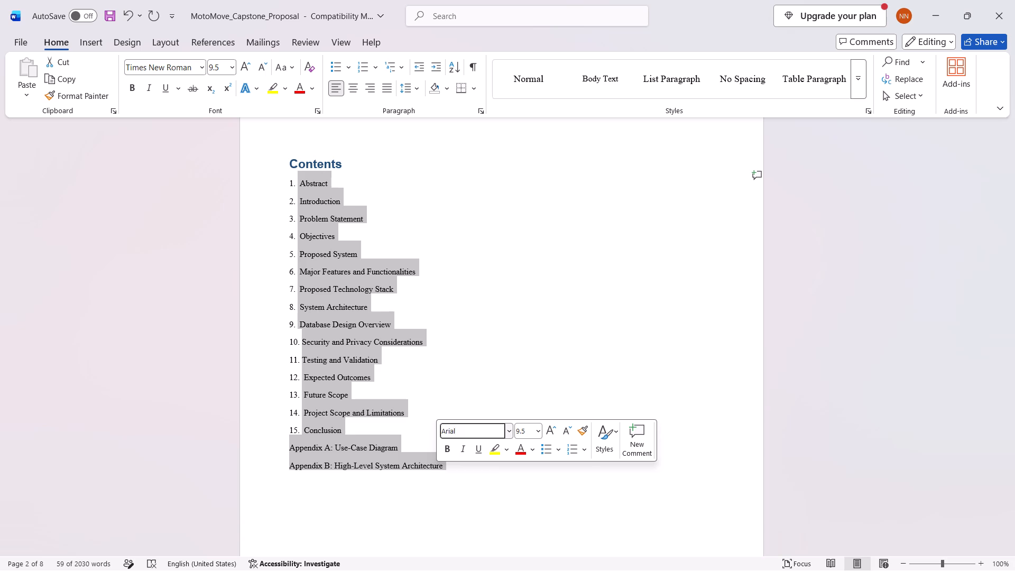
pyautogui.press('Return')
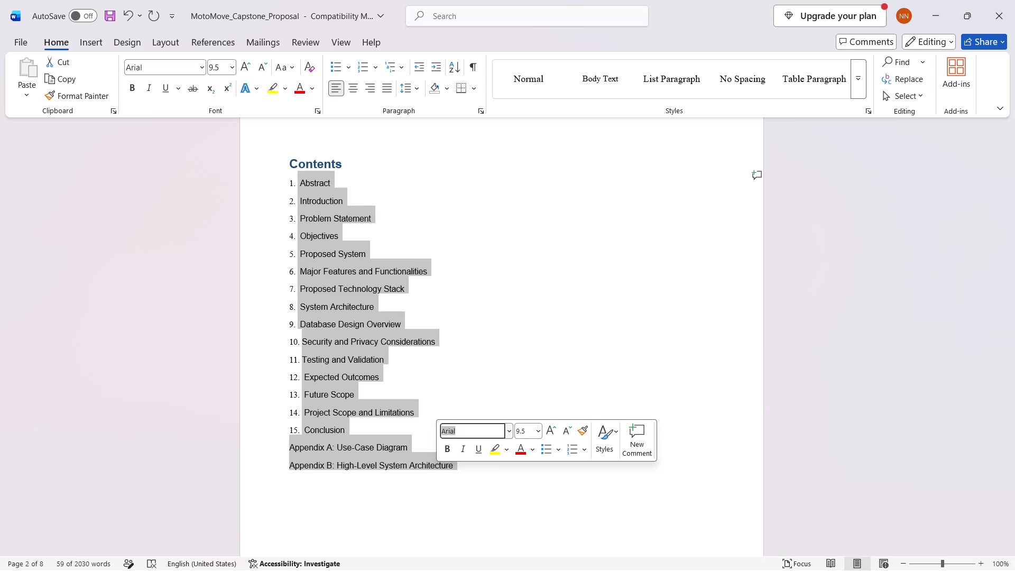
pyautogui.click(513, 389)
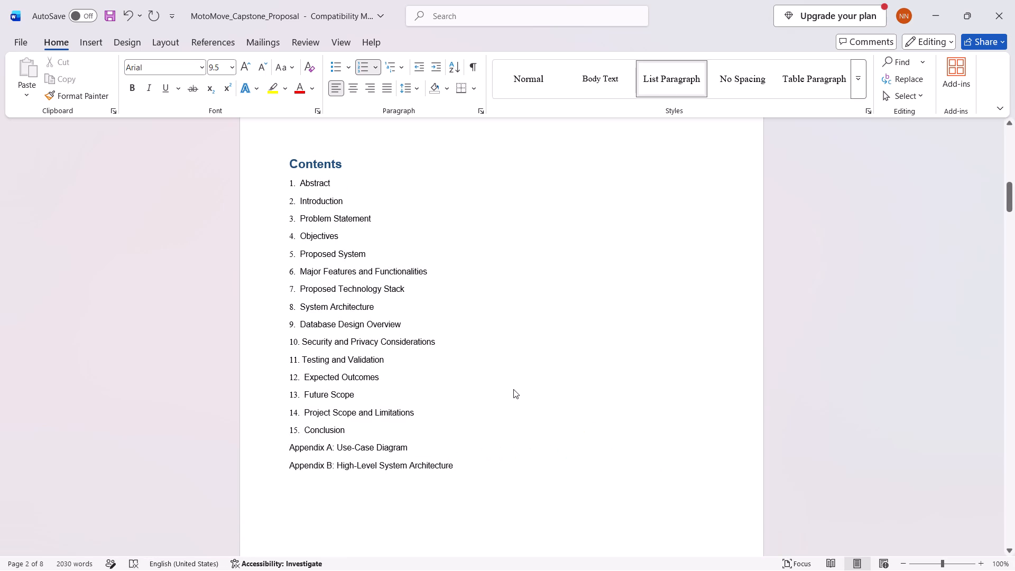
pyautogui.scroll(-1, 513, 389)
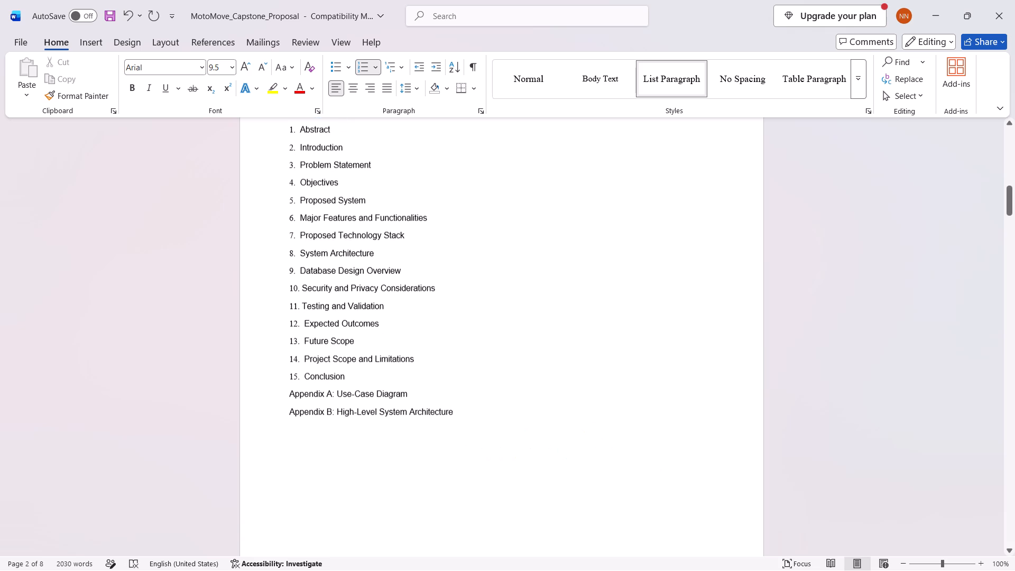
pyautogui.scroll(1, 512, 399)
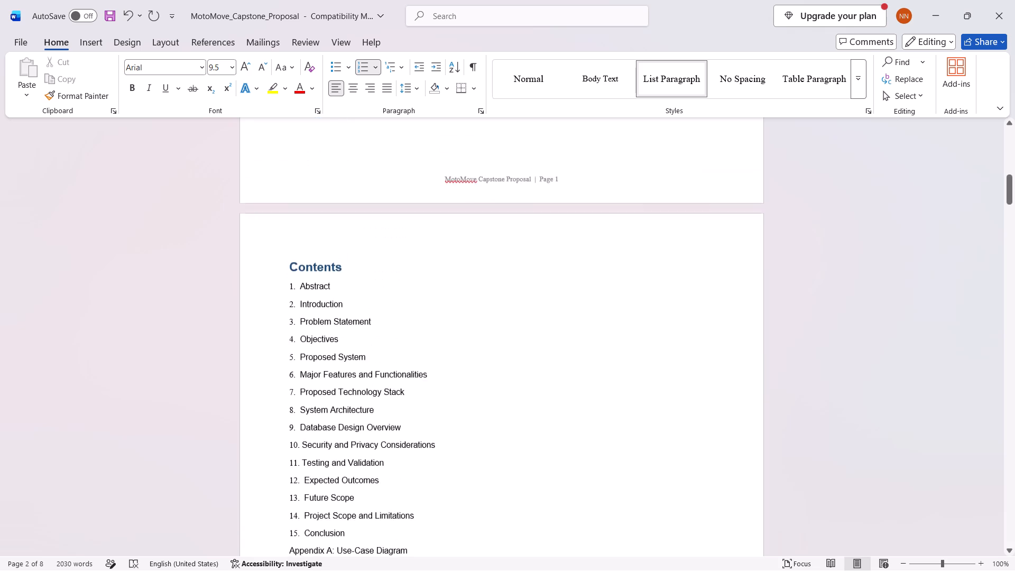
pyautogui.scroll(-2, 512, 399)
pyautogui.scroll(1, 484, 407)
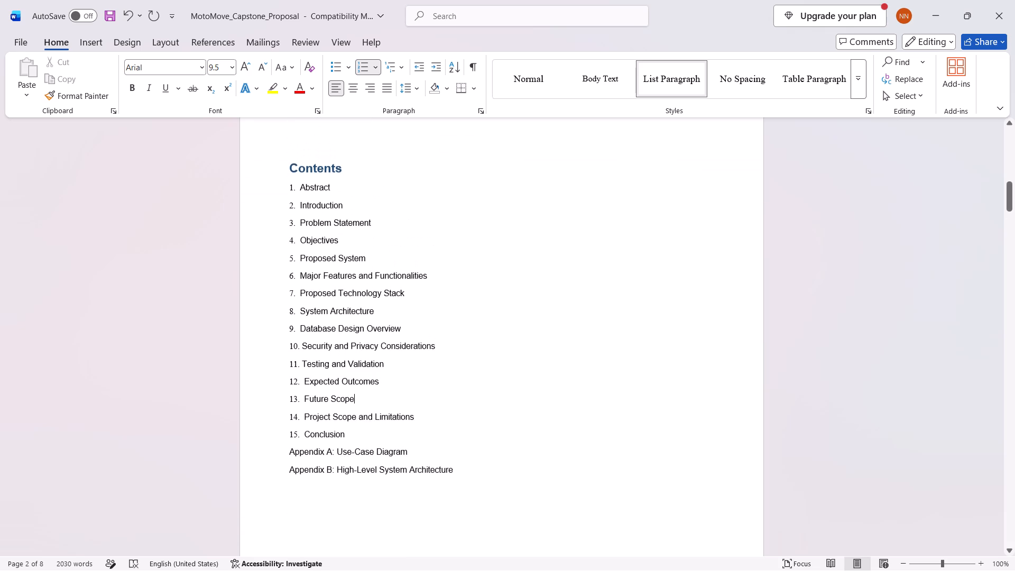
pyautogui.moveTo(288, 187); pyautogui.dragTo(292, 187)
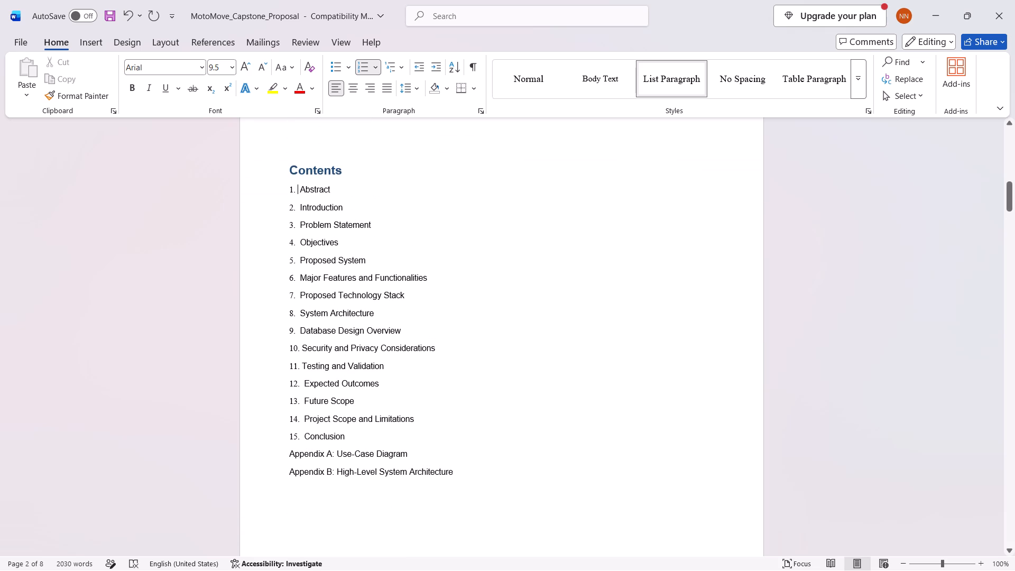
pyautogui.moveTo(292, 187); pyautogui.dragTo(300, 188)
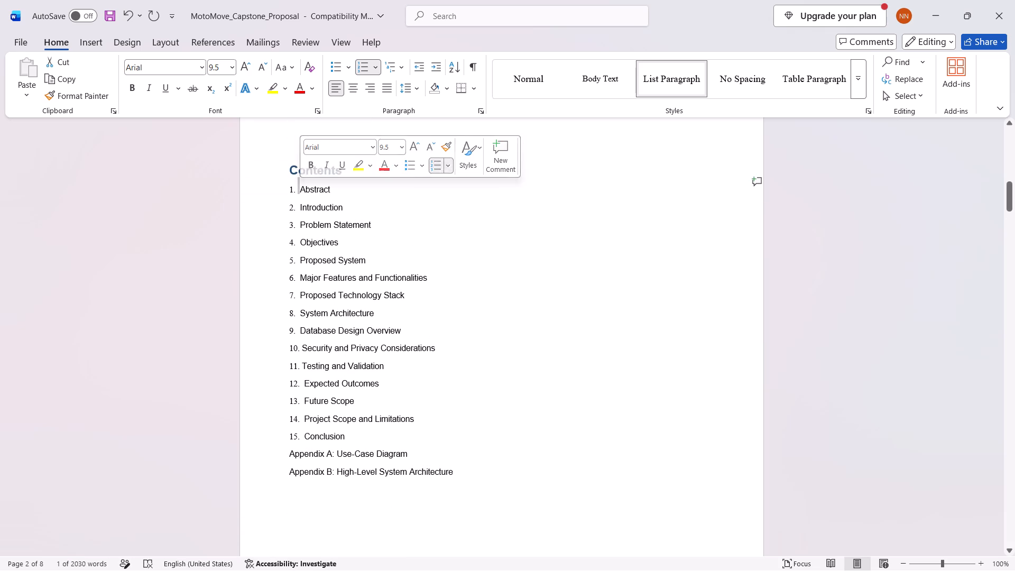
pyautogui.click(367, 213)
# Change the font of the proposal body to Arial, from the Abstract heading through the description under Appendix A: Use-Case Diagram.
pyautogui.scroll(-5, 367, 213)
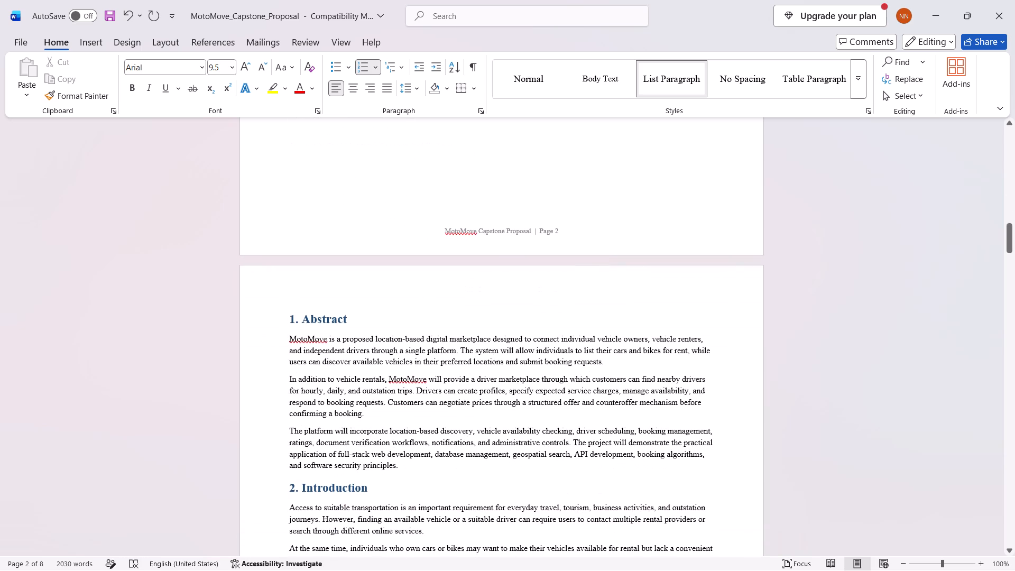
pyautogui.scroll(-2, 367, 213)
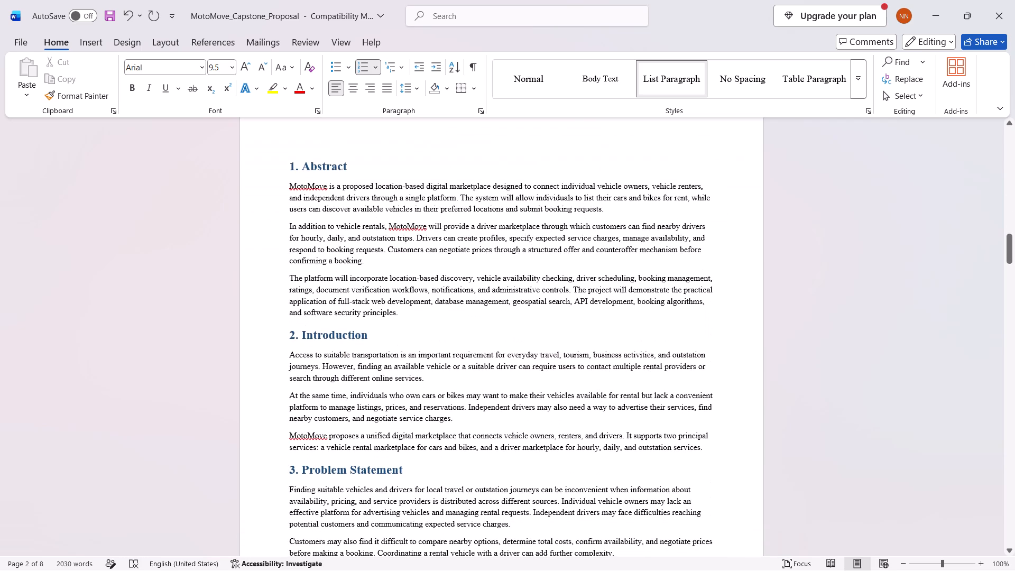
pyautogui.scroll(1, 367, 213)
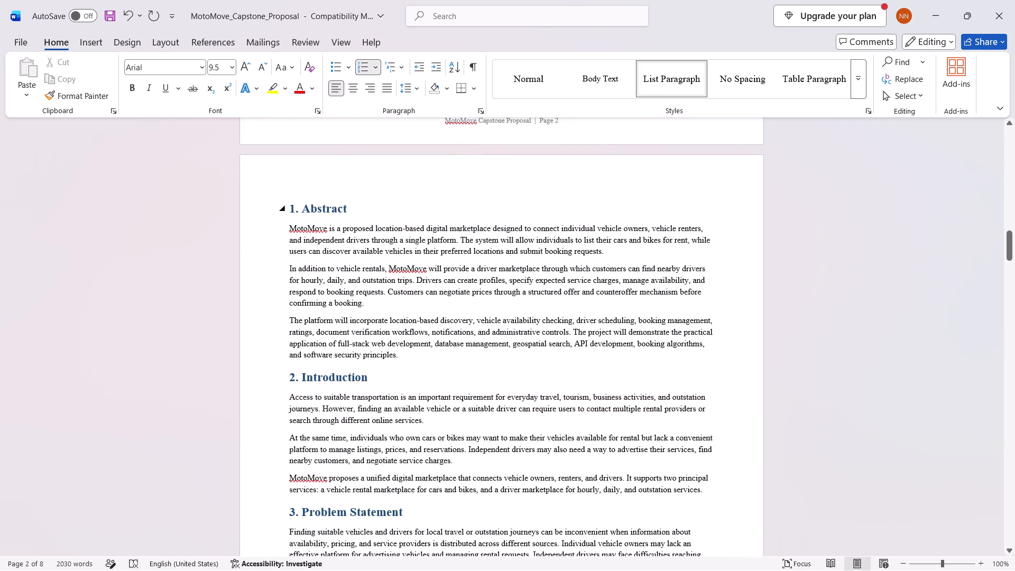
pyautogui.moveTo(290, 207); pyautogui.dragTo(330, 261)
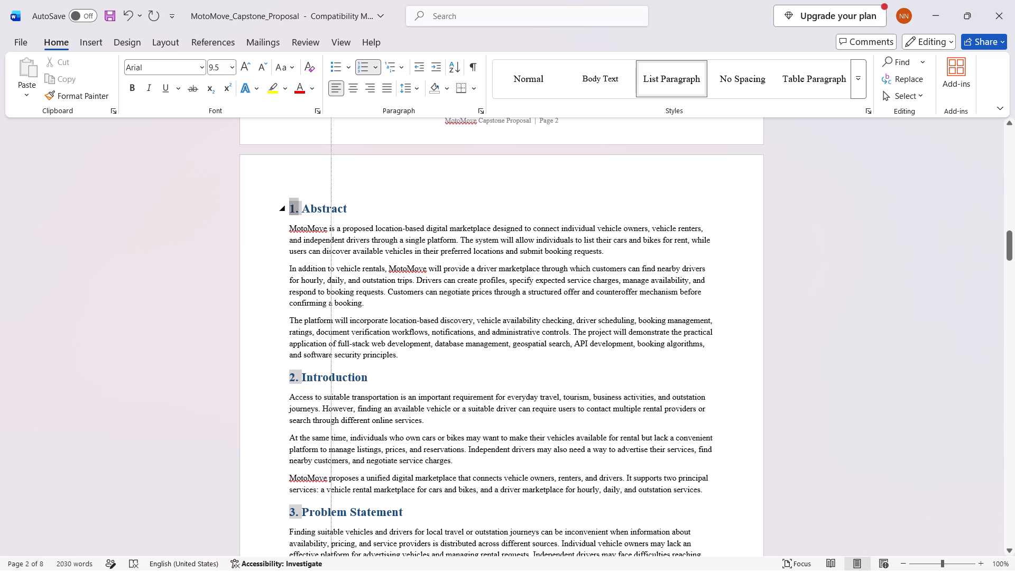
pyautogui.moveTo(330, 261); pyautogui.dragTo(361, 309)
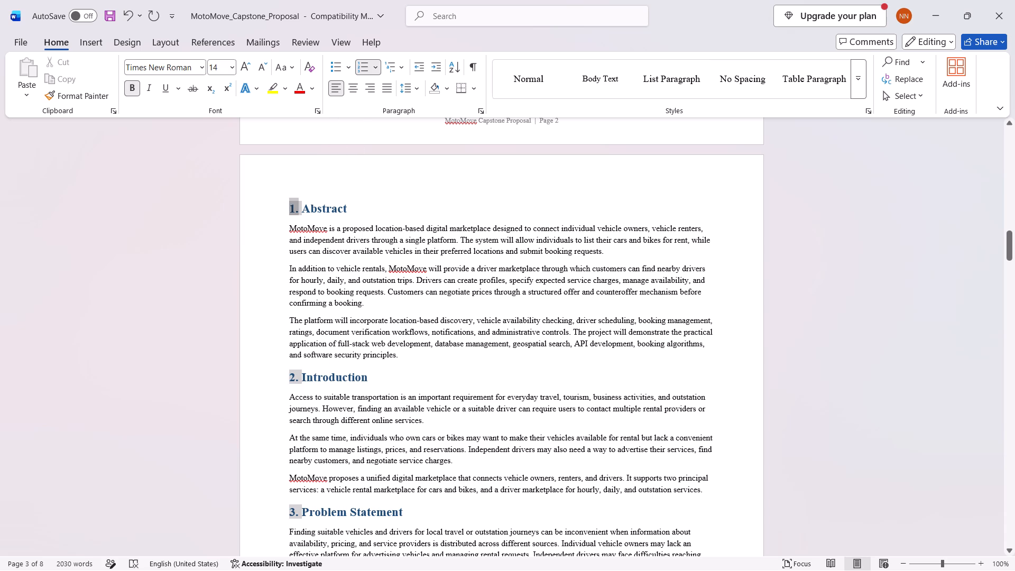
pyautogui.click(383, 208)
pyautogui.moveTo(302, 210); pyautogui.dragTo(405, 418)
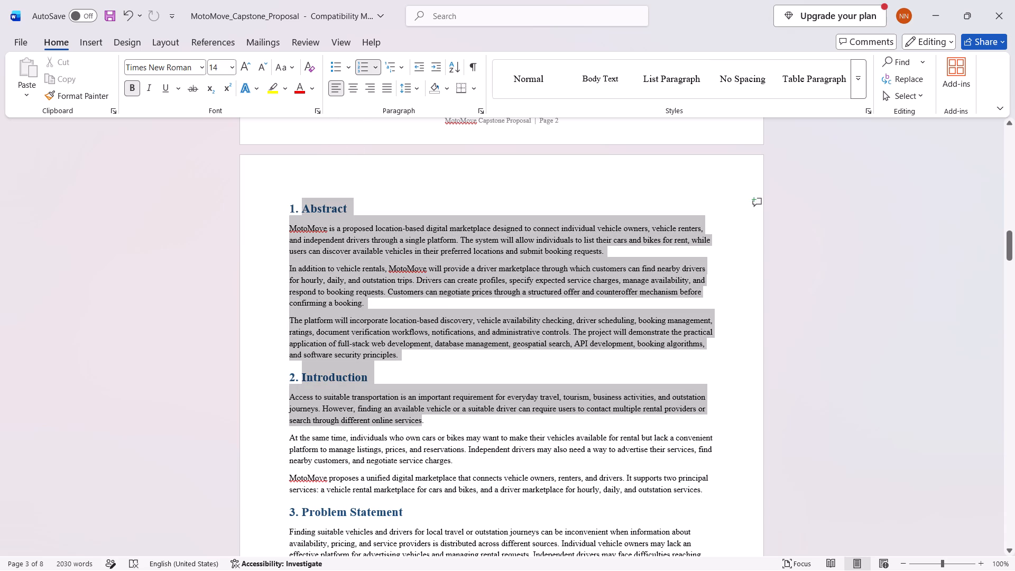
pyautogui.moveTo(405, 418); pyautogui.dragTo(437, 539)
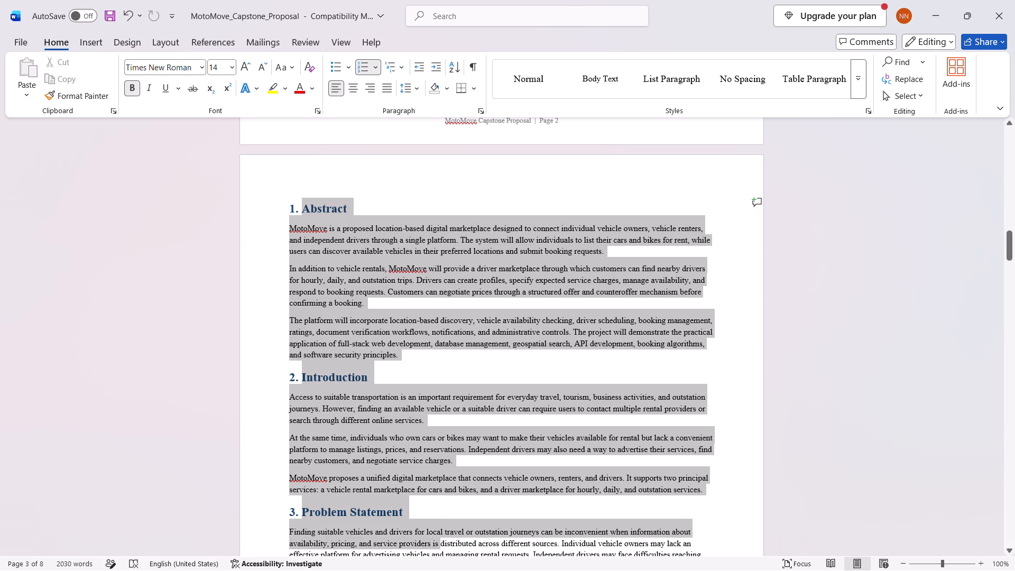
pyautogui.moveTo(437, 539); pyautogui.dragTo(440, 556)
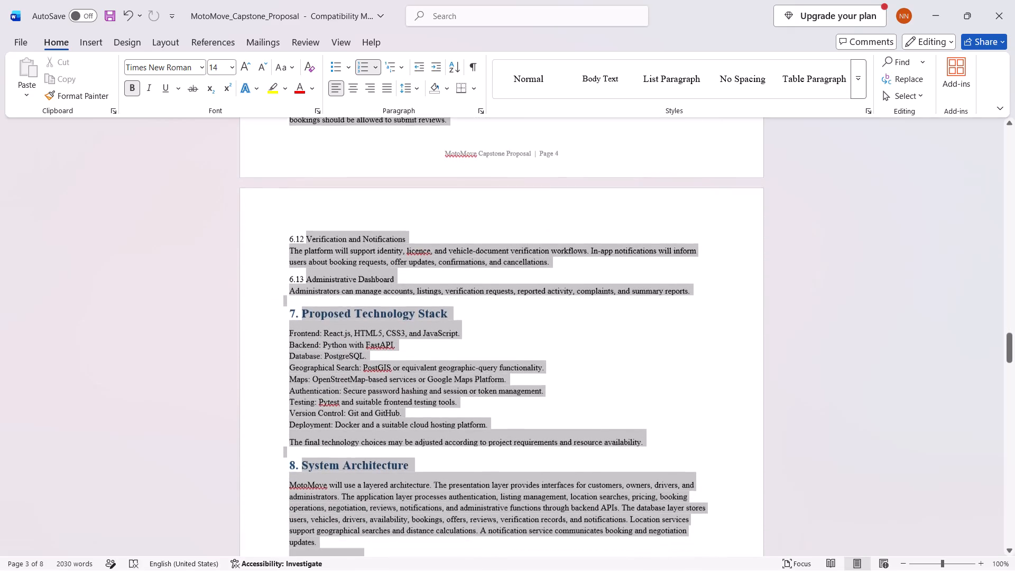
pyautogui.moveTo(440, 556); pyautogui.dragTo(445, 562)
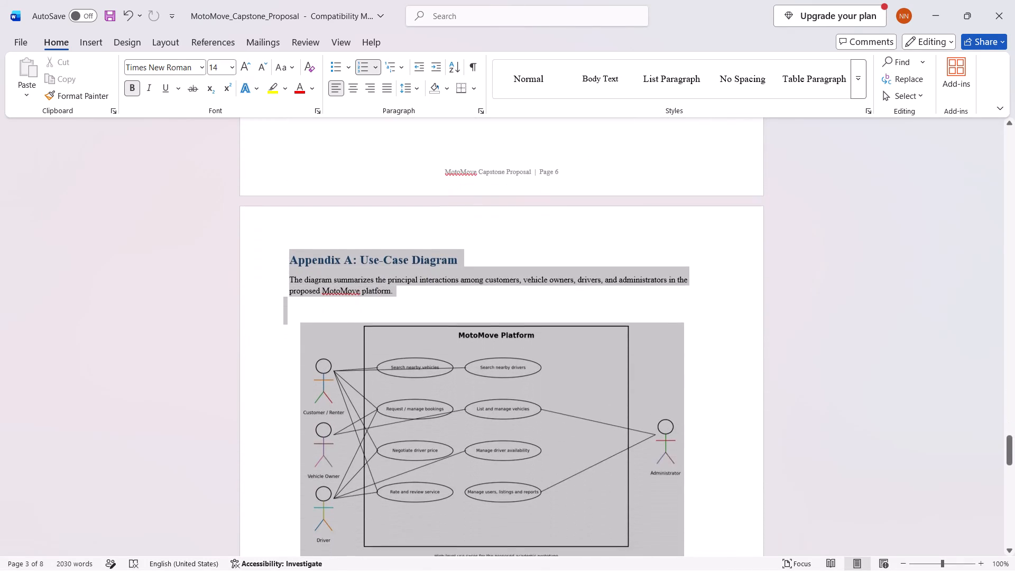
pyautogui.moveTo(445, 562); pyautogui.dragTo(356, 297)
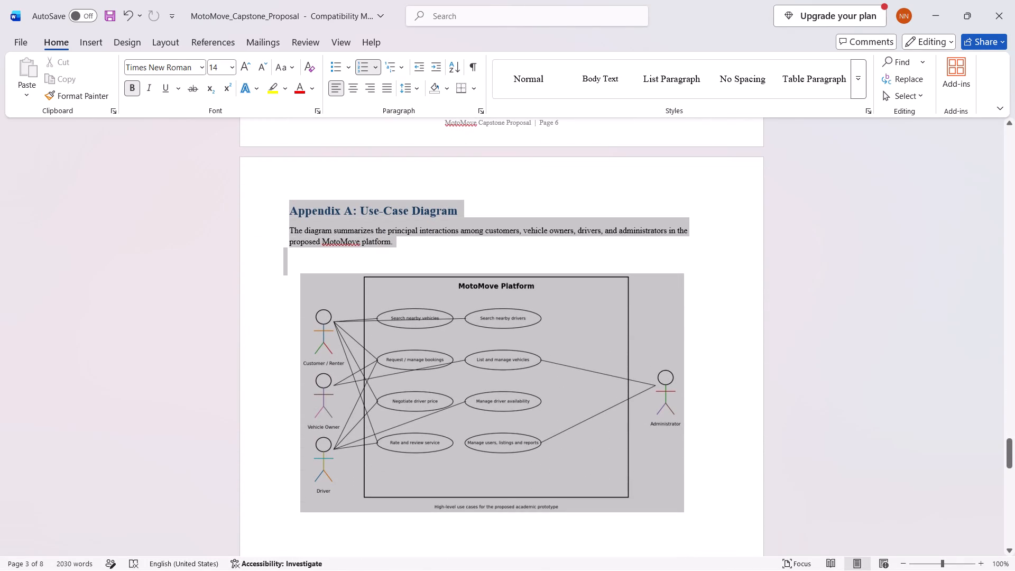
pyautogui.moveTo(356, 297); pyautogui.dragTo(364, 247)
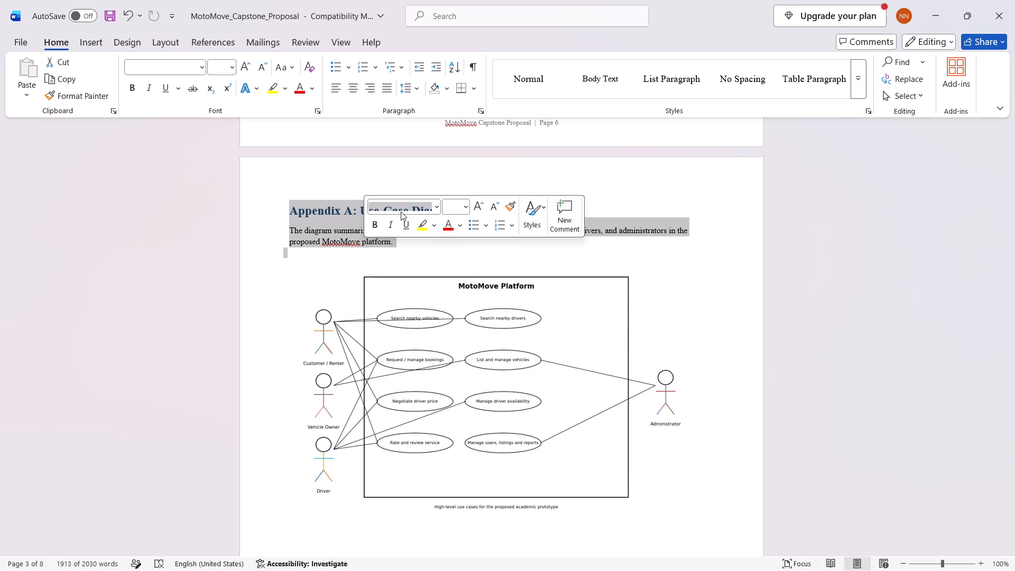
pyautogui.click(401, 211)
pyautogui.click(409, 207)
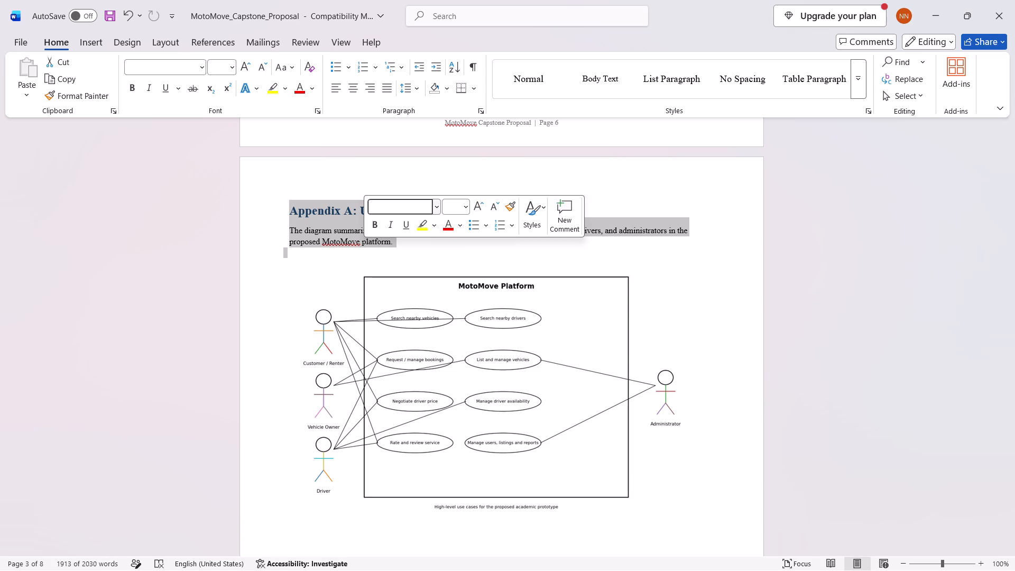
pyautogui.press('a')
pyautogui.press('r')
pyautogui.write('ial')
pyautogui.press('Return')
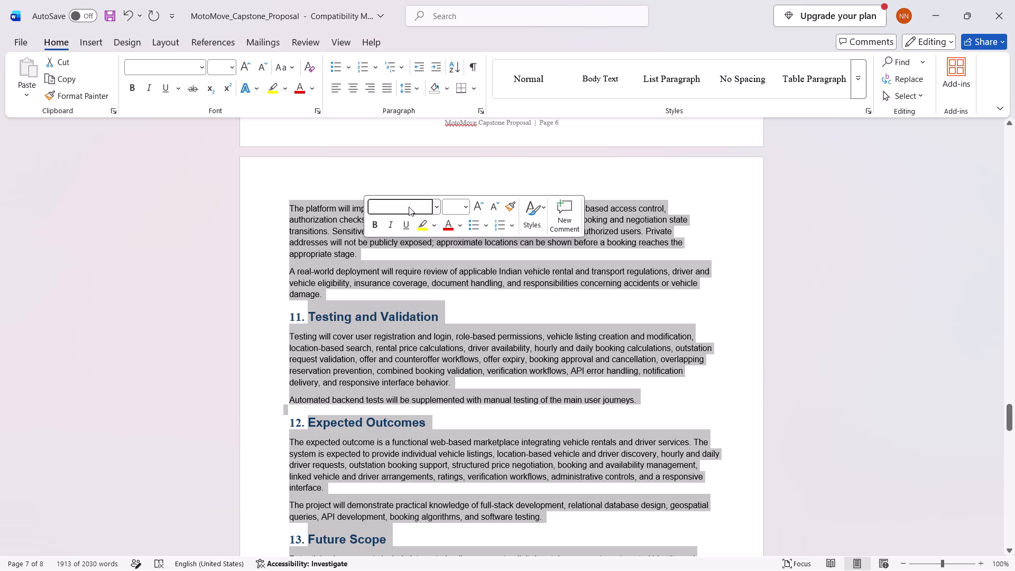
pyautogui.click(380, 292)
# Examine the Arial text and page layout from the Database Design Overview section through Appendix A, including the Security and Privacy Considerations page.
pyautogui.scroll(3, 380, 292)
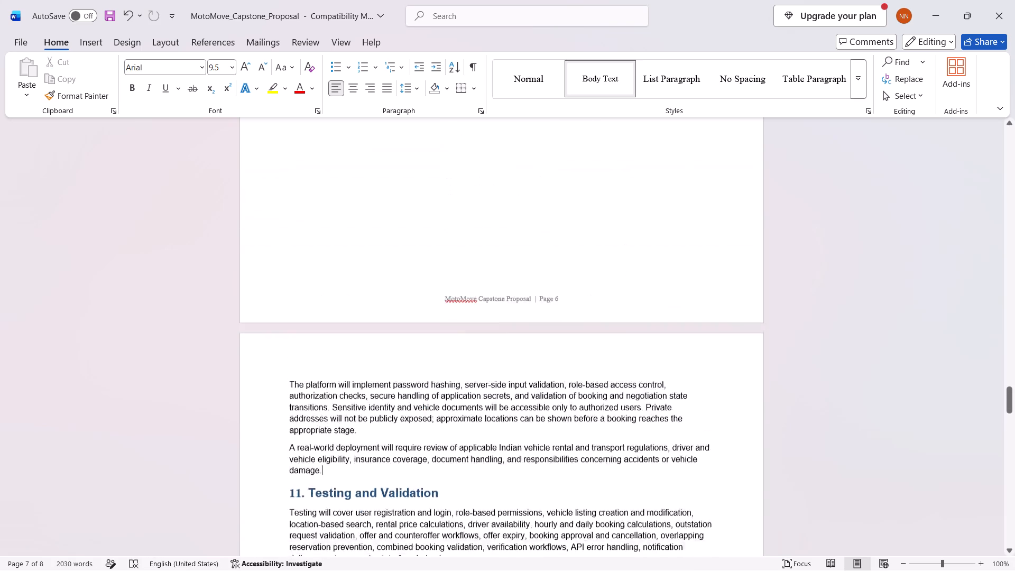
pyautogui.scroll(4, 380, 292)
pyautogui.scroll(-4, 380, 292)
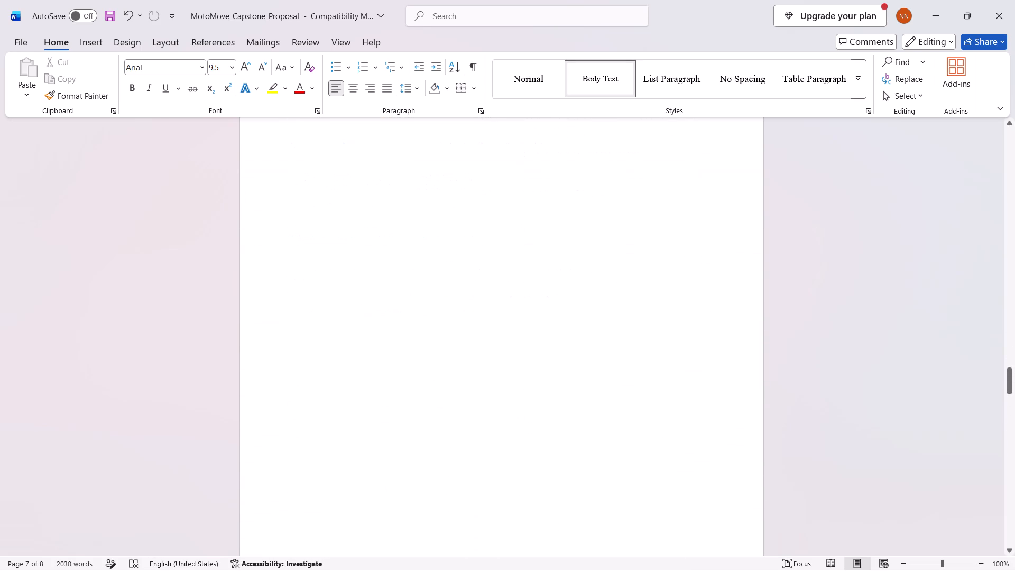
pyautogui.scroll(2, 380, 292)
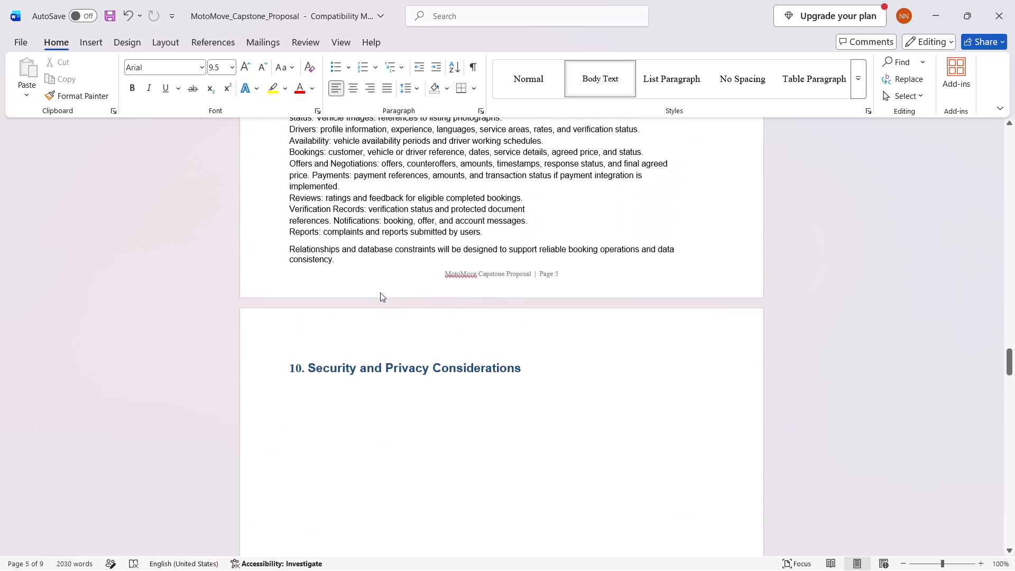
pyautogui.scroll(-7, 380, 292)
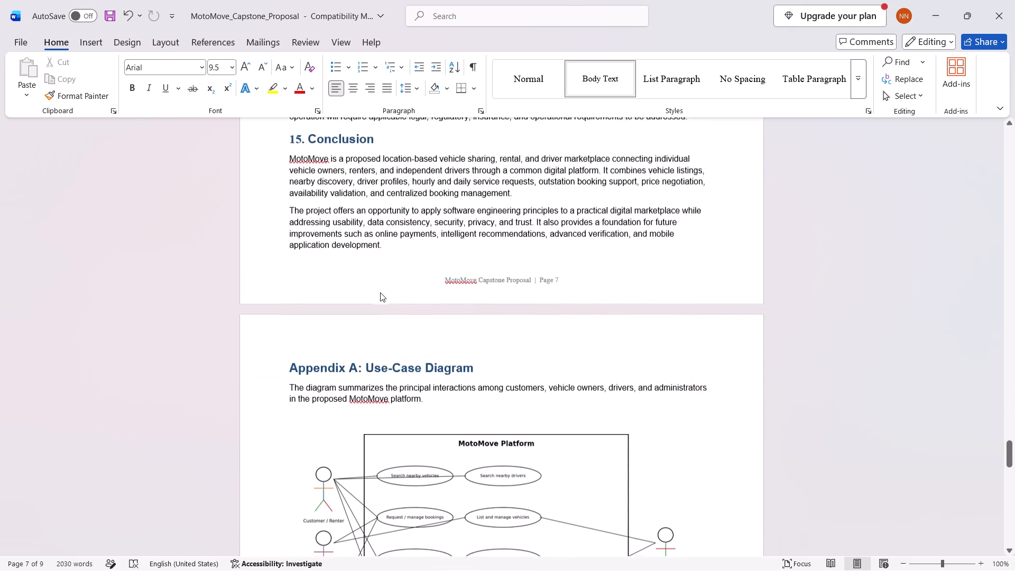
pyautogui.scroll(-2, 380, 292)
pyautogui.scroll(3, 380, 292)
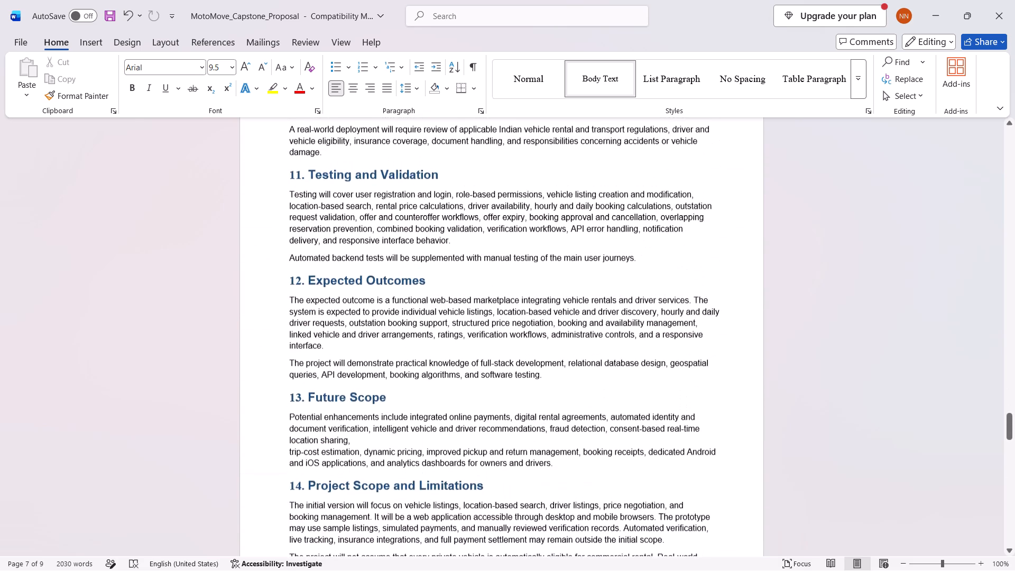
pyautogui.scroll(3, 380, 292)
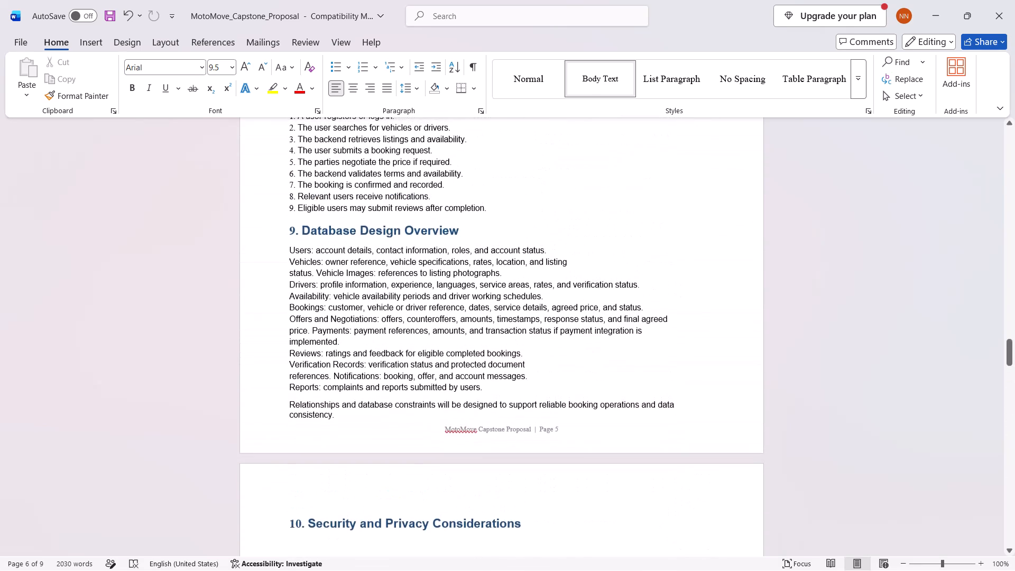
pyautogui.scroll(-2, 380, 292)
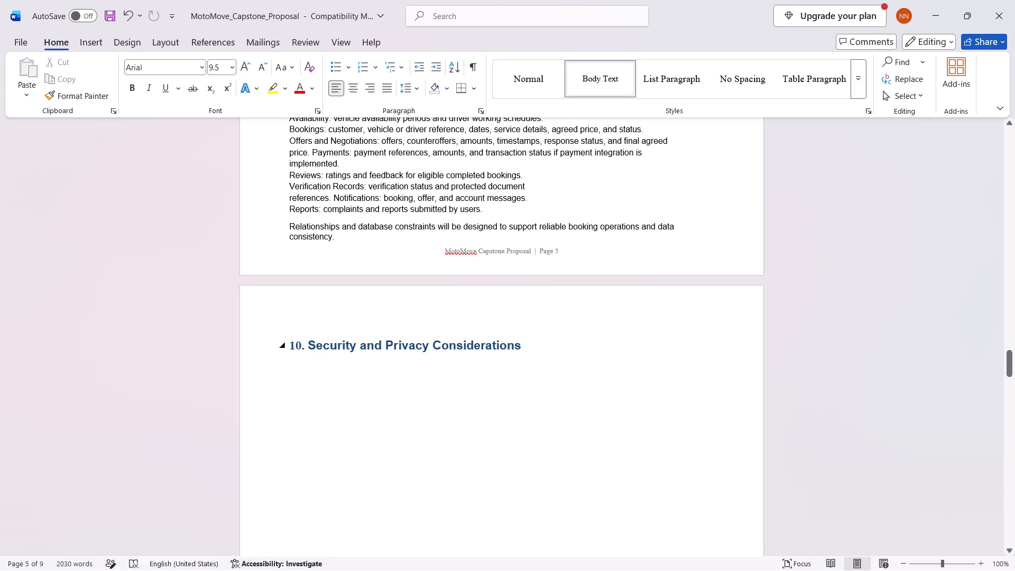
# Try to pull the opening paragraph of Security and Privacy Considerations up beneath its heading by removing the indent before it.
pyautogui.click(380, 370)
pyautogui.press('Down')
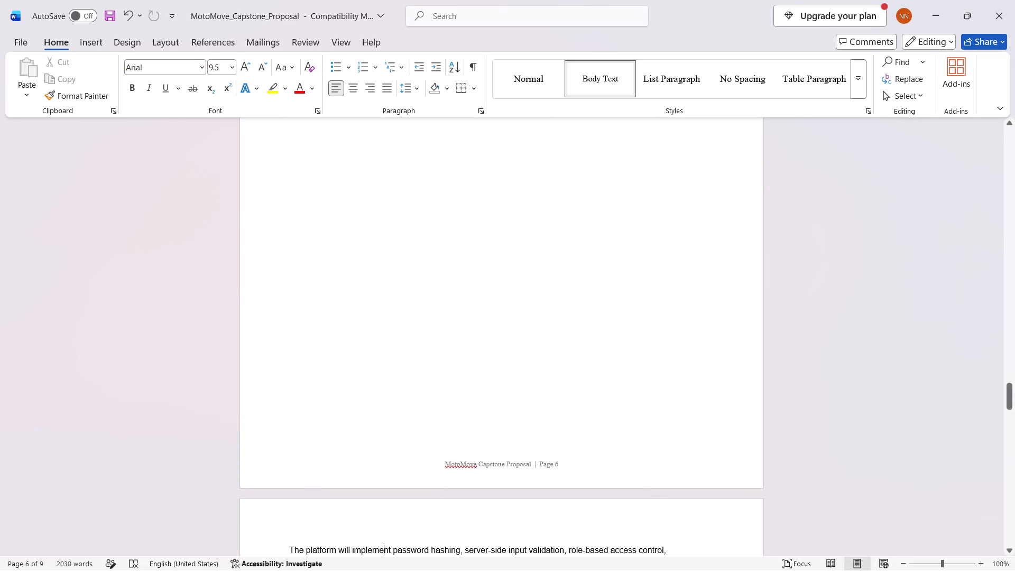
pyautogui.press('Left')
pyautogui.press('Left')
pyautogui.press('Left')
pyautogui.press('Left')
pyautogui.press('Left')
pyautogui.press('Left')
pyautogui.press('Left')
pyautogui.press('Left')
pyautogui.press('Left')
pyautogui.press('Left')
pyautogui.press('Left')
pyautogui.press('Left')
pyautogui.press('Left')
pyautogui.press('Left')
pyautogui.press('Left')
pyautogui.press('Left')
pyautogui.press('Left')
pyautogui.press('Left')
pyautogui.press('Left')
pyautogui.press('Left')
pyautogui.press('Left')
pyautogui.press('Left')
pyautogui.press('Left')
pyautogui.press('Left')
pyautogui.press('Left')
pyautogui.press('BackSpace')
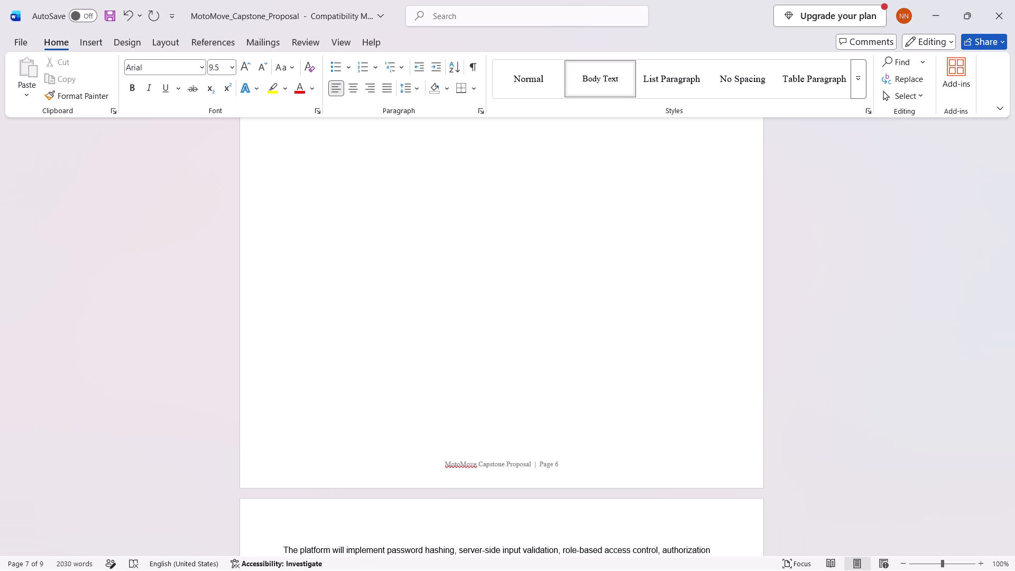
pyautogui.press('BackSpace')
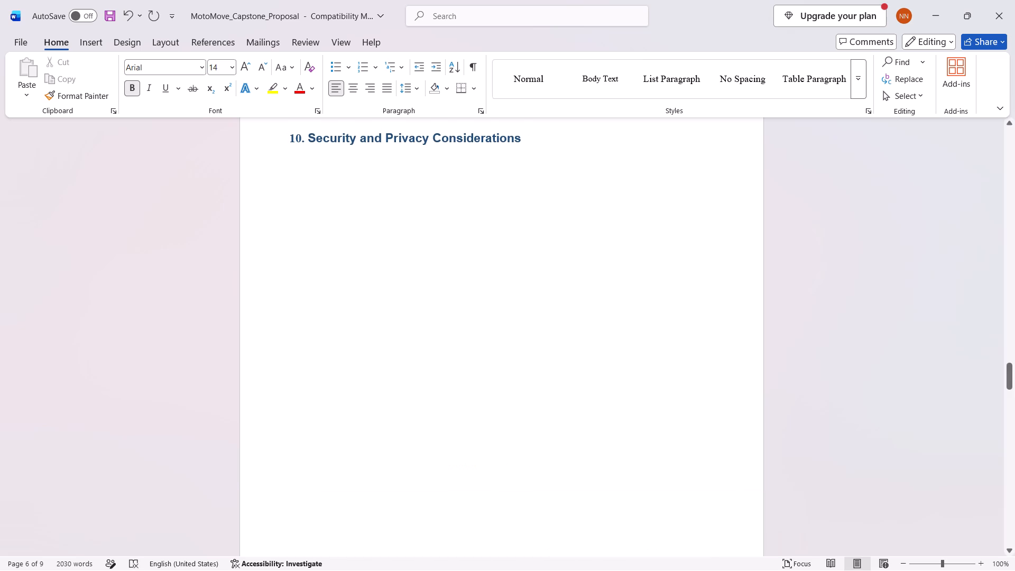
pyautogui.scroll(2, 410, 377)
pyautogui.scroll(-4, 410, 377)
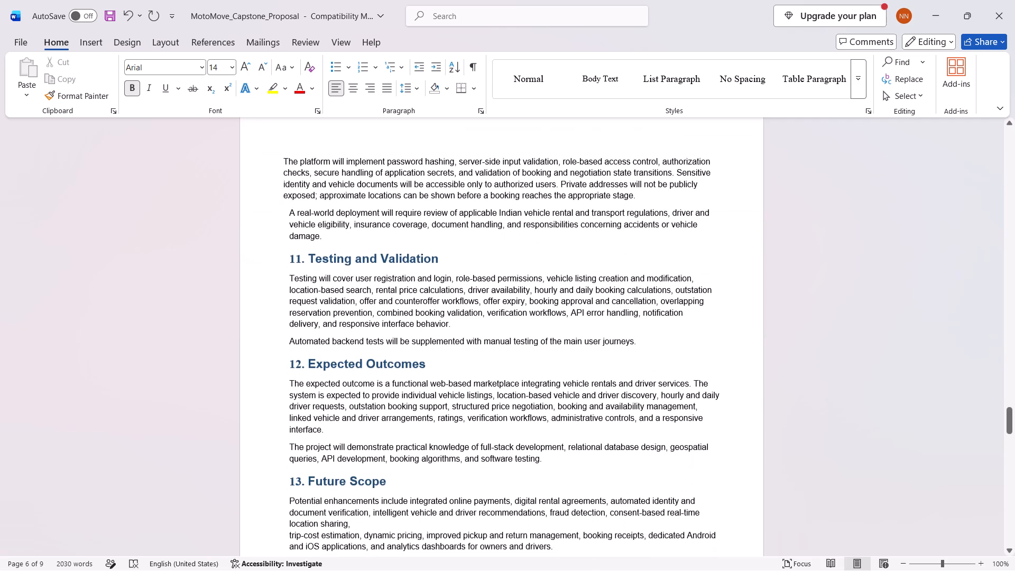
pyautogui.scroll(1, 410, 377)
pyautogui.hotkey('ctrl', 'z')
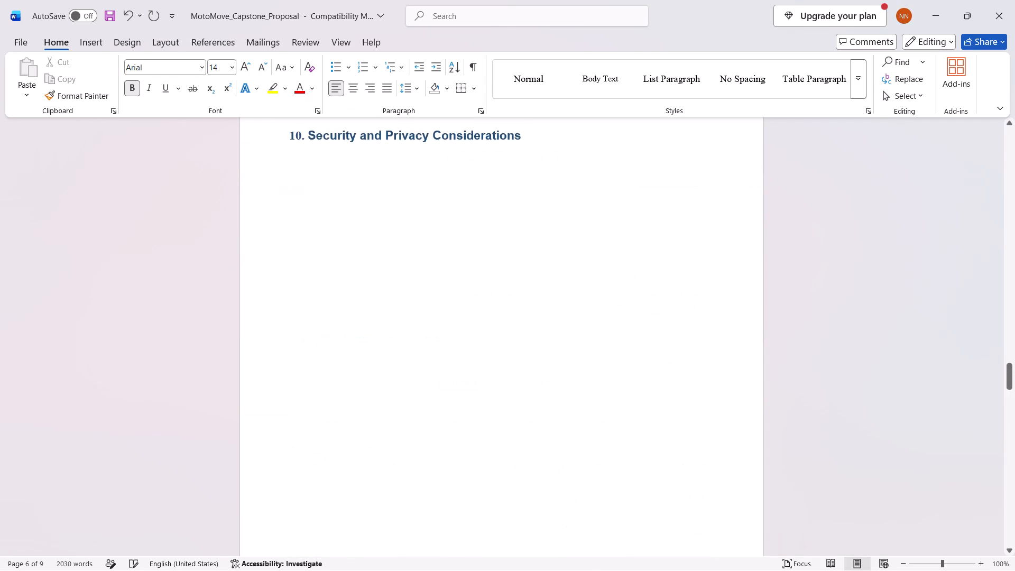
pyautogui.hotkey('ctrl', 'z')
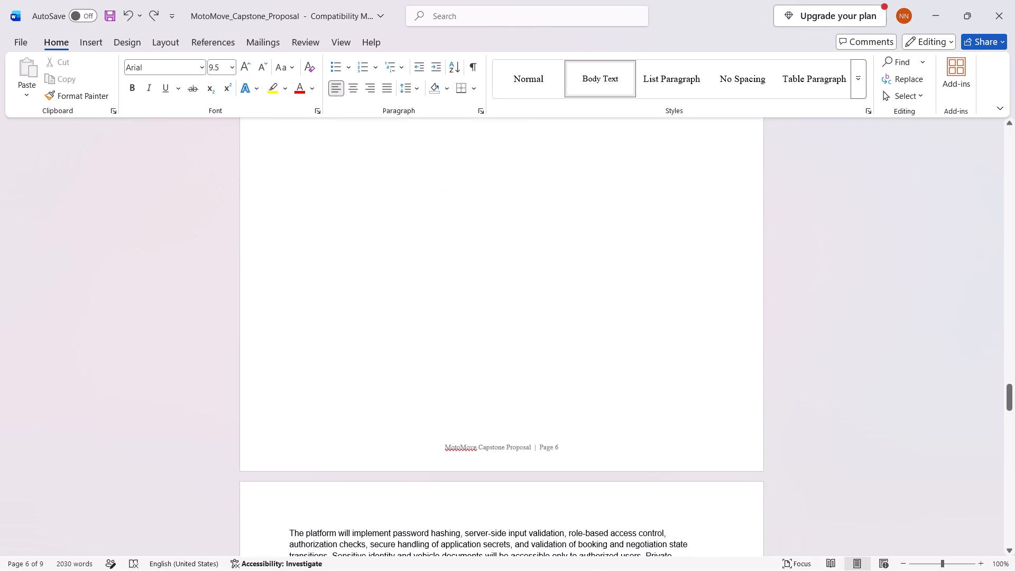
# Undo the Arial font change applied to the proposal body and clear the text selection.
pyautogui.scroll(3, 410, 377)
pyautogui.scroll(-1, 410, 377)
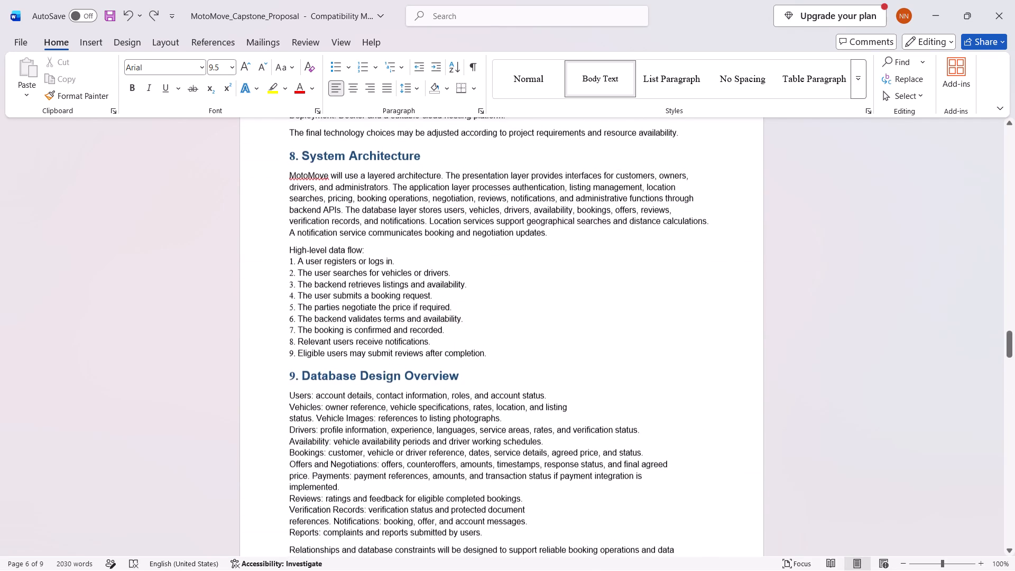
pyautogui.scroll(-5, 410, 377)
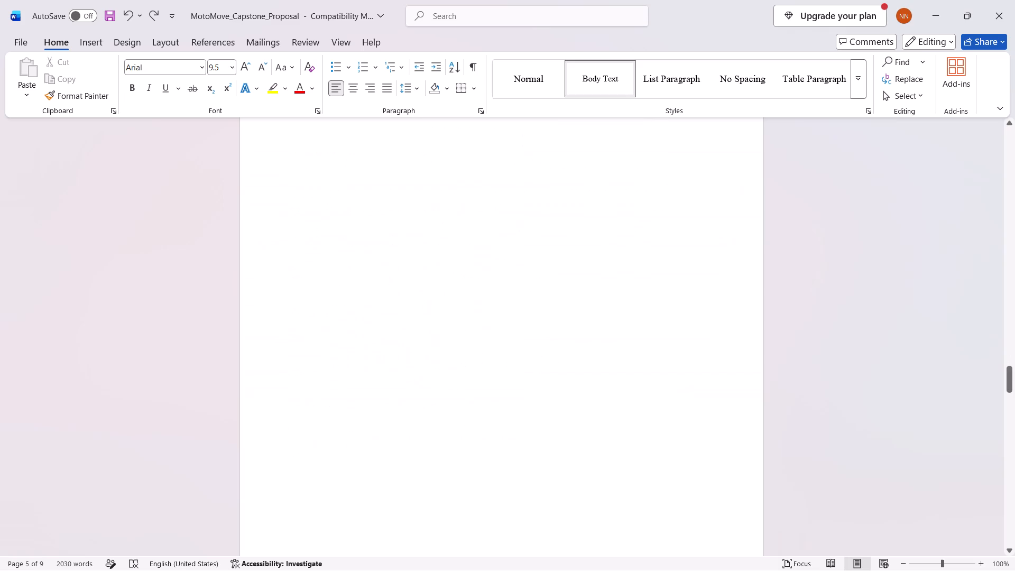
pyautogui.scroll(-2, 410, 377)
pyautogui.hotkey('ctrl', 'z')
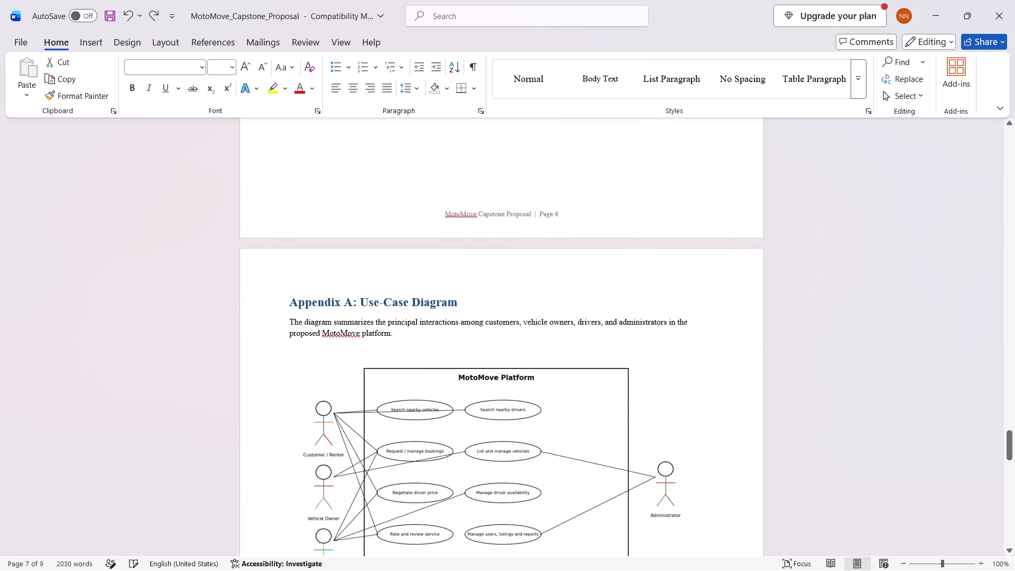
pyautogui.scroll(2, 410, 377)
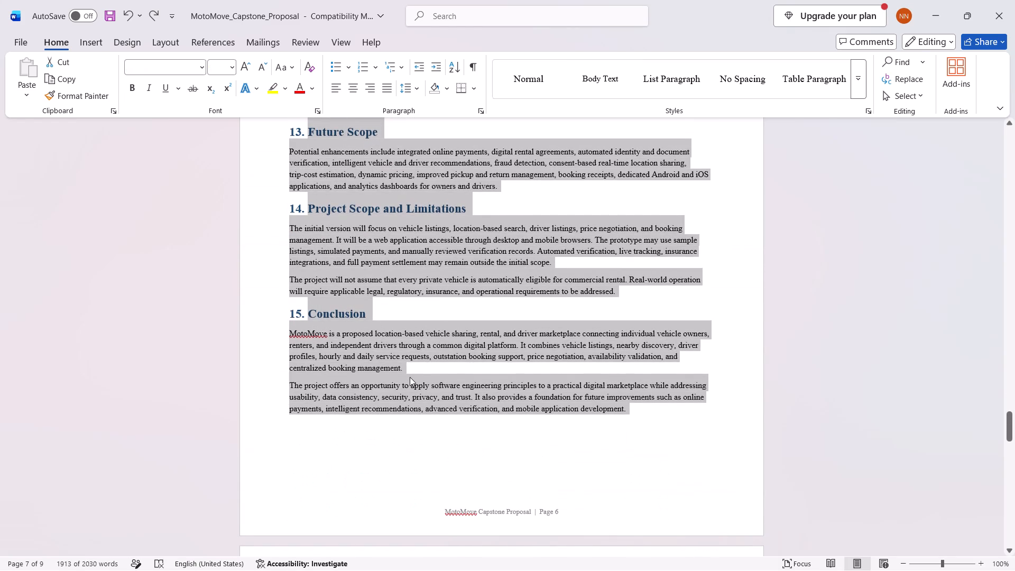
pyautogui.click(377, 430)
# Join the "A real-world deployment" paragraph onto the end of the preceding paragraph in the Security and Privacy Considerations section.
pyautogui.scroll(2, 377, 430)
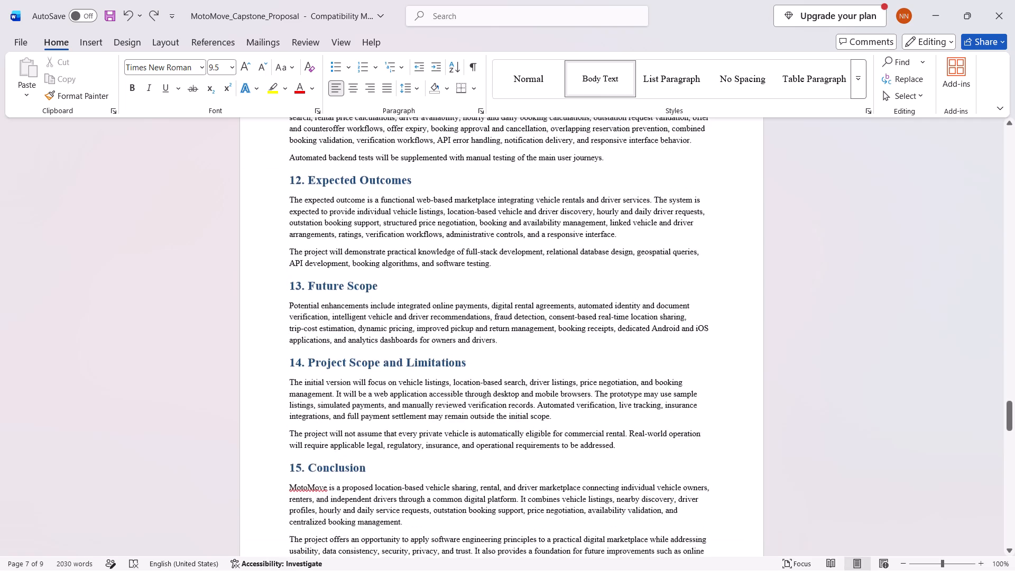
pyautogui.scroll(1, 377, 430)
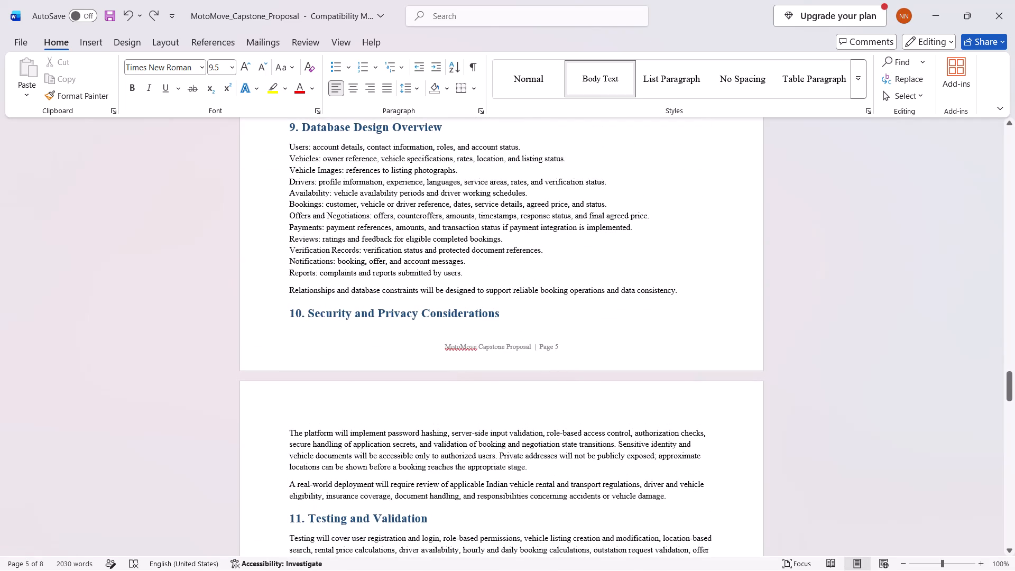
pyautogui.click(339, 480)
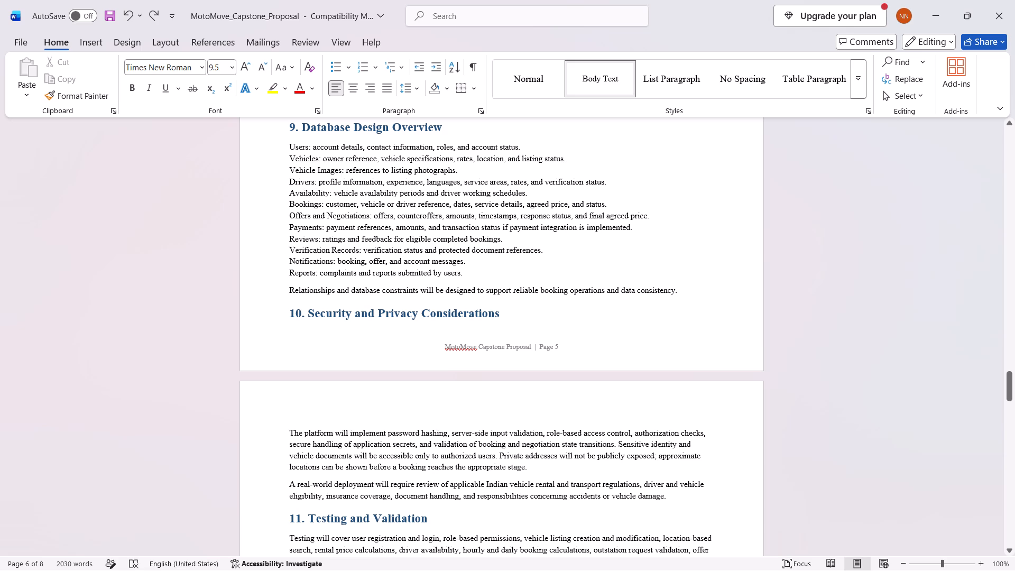
pyautogui.press('Up')
pyautogui.press('Down')
pyautogui.press('Left')
pyautogui.press('Left')
pyautogui.press('Left')
pyautogui.press('Left')
pyautogui.press('Left')
pyautogui.press('Left')
pyautogui.press('Left')
pyautogui.press('Left')
pyautogui.press('Left')
pyautogui.press('Left')
pyautogui.press('Left')
pyautogui.press('Left')
pyautogui.press('Left')
pyautogui.press('Left')
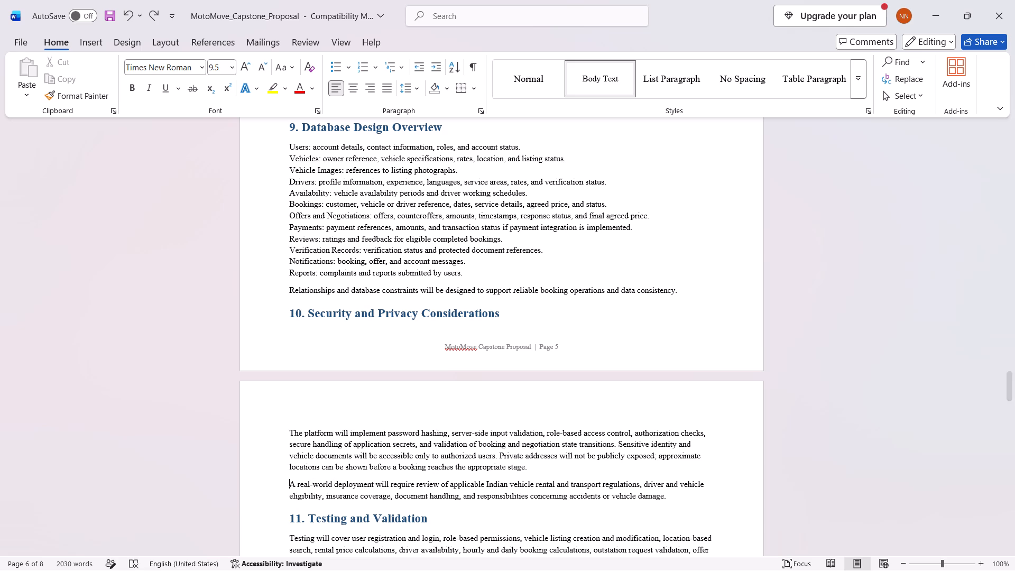
pyautogui.press('BackSpace')
pyautogui.press('BackSpace')
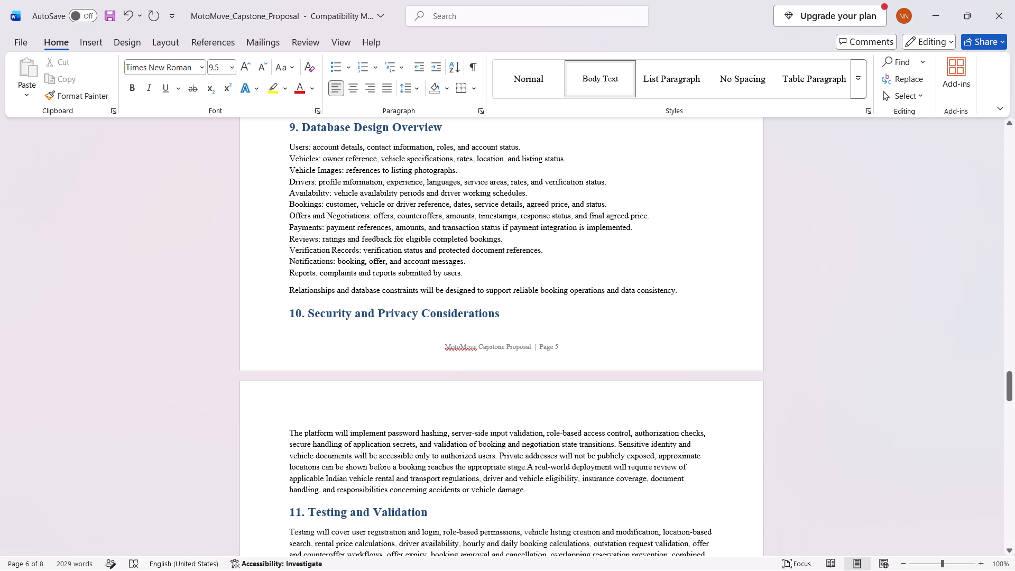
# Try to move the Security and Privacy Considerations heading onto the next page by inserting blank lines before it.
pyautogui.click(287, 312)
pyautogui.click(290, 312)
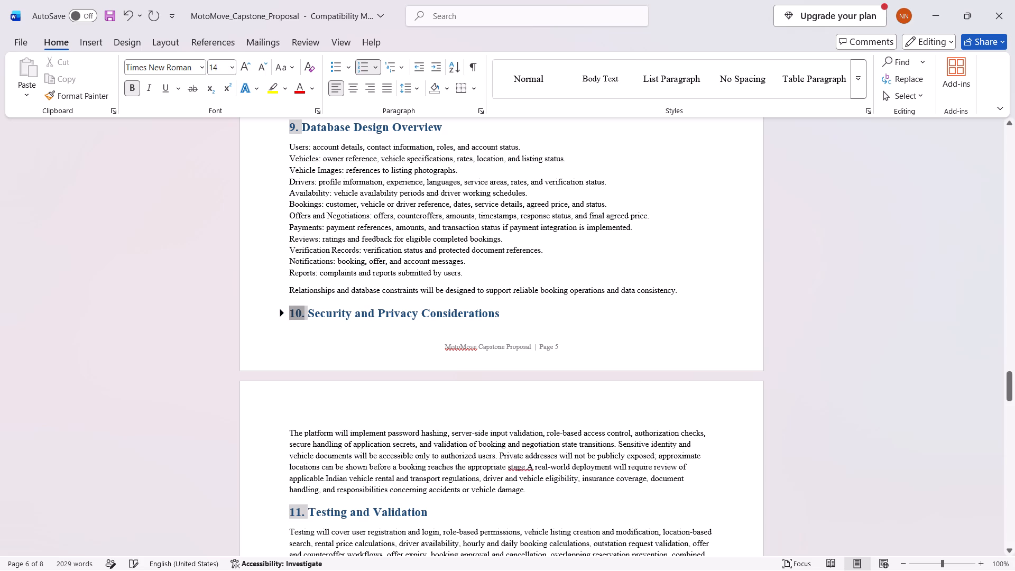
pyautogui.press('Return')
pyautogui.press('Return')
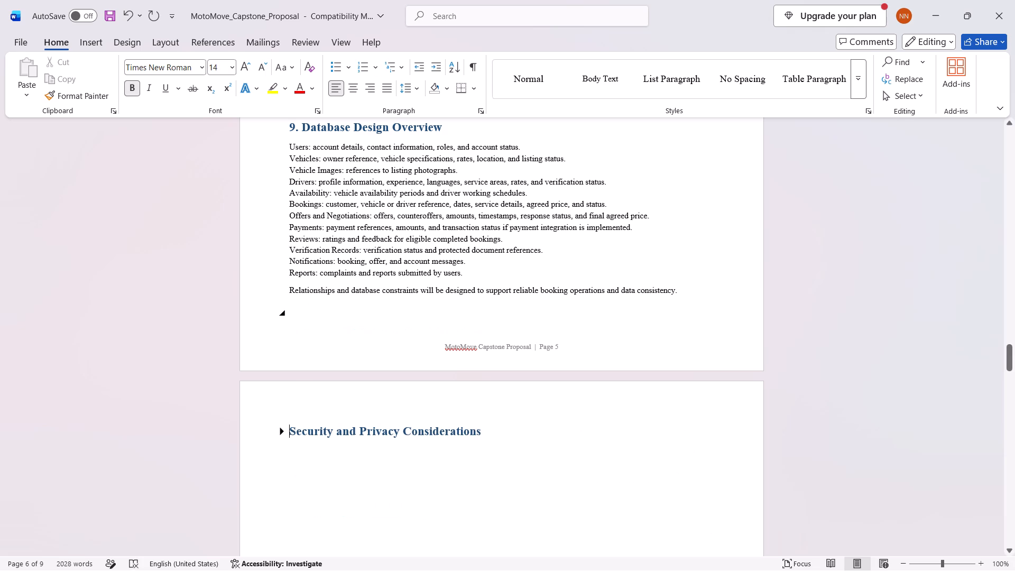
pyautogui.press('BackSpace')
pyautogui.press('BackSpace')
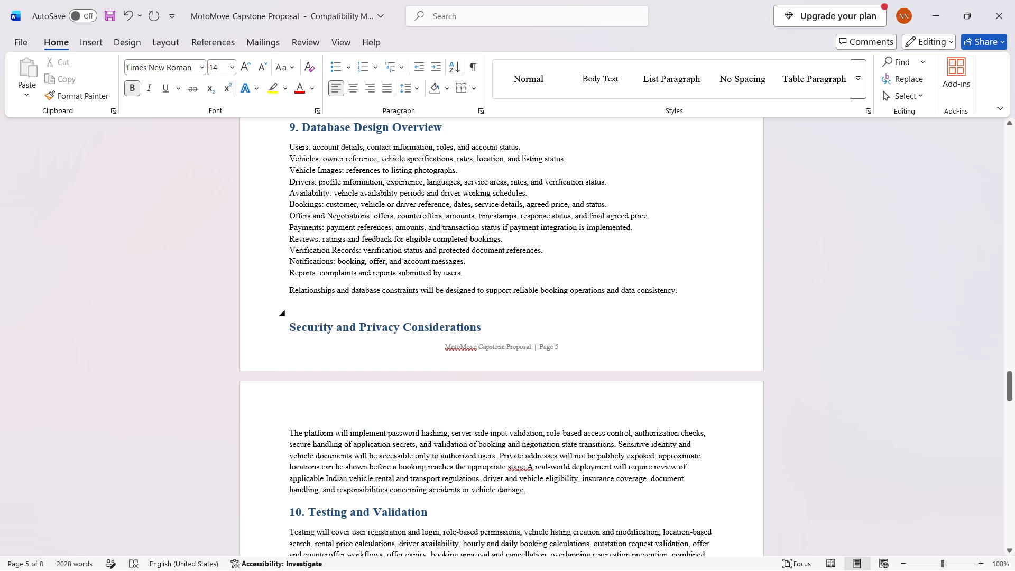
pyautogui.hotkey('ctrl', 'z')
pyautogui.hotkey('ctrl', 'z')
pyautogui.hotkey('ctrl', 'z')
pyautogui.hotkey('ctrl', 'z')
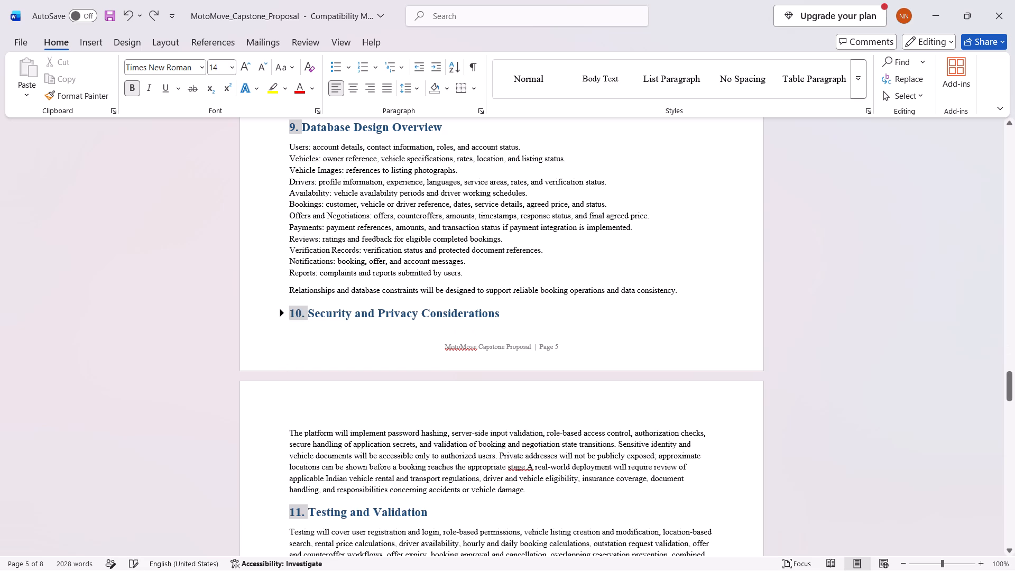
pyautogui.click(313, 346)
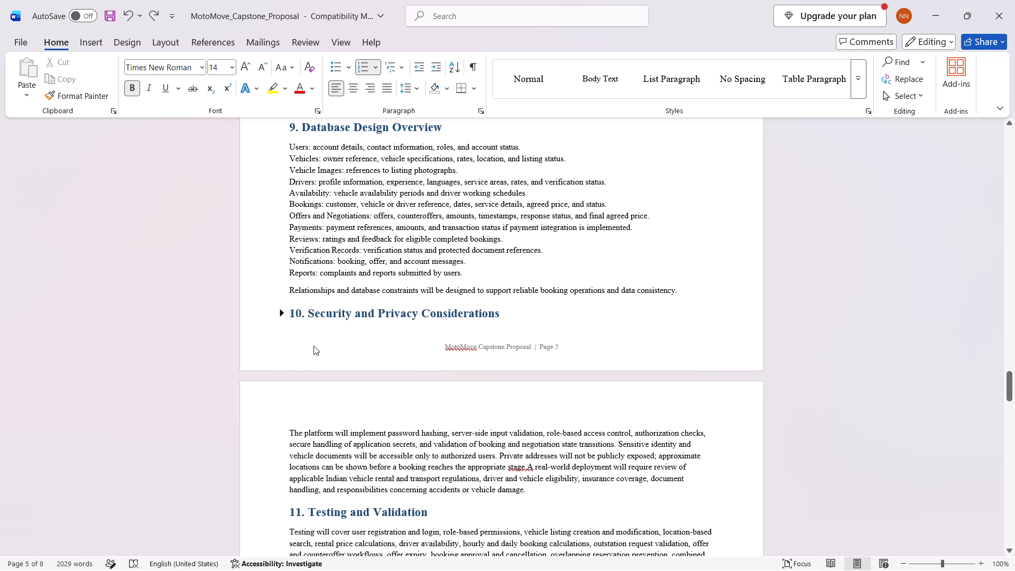
# Change the font of the Abstract section heading to Arial.
pyautogui.scroll(6, 313, 346)
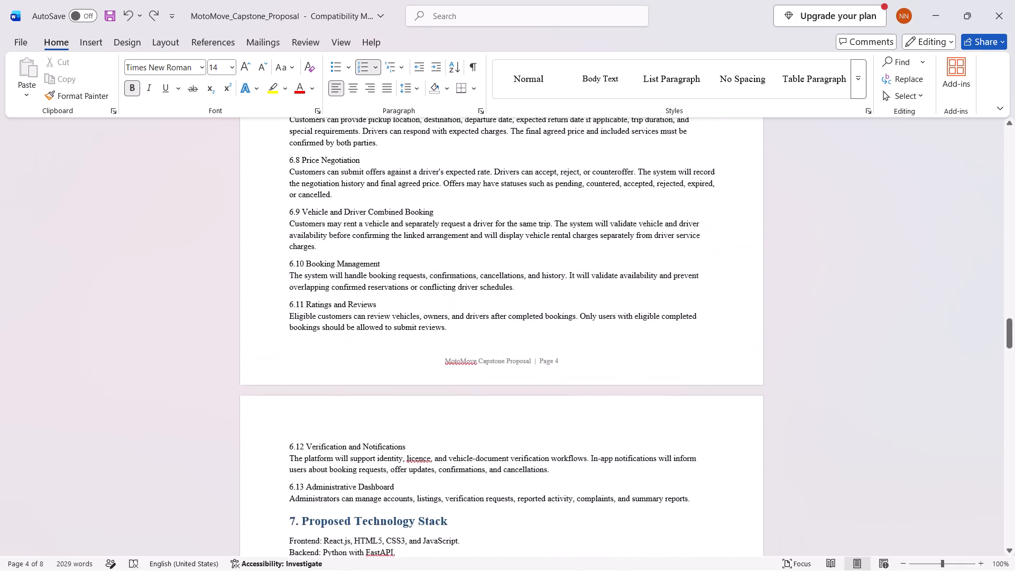
pyautogui.scroll(4, 313, 346)
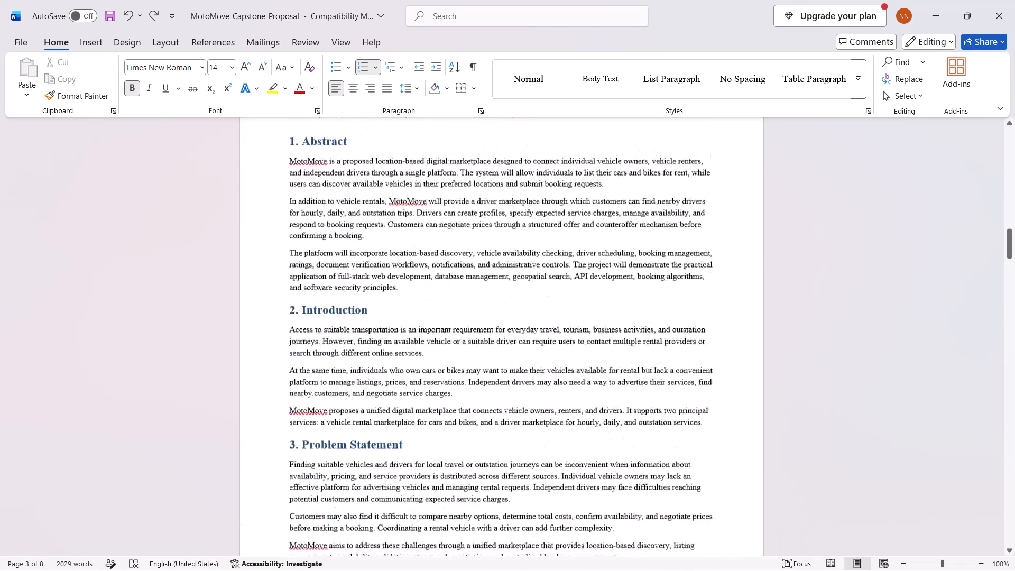
pyautogui.scroll(1, 313, 346)
pyautogui.scroll(-1, 313, 346)
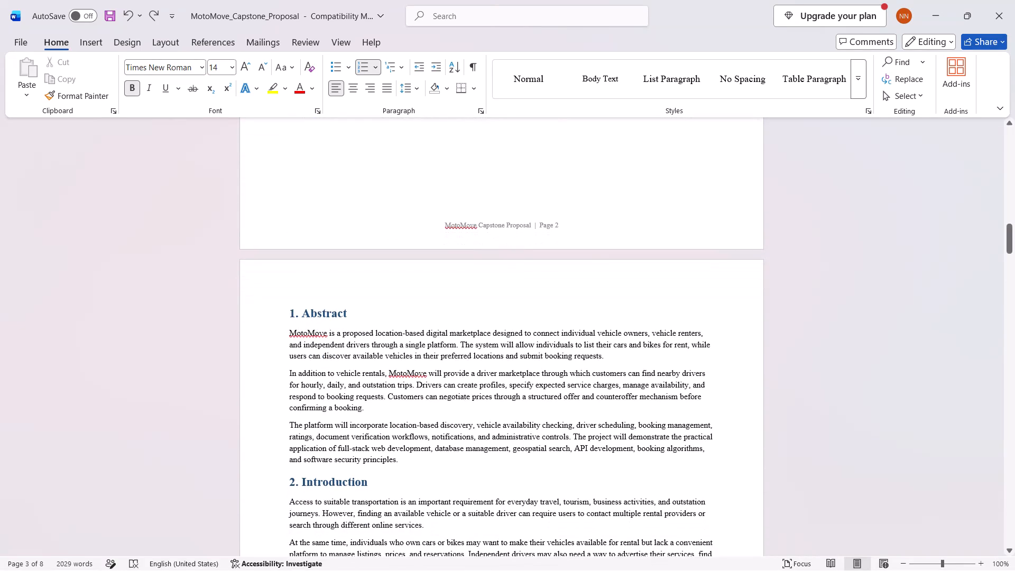
pyautogui.moveTo(302, 312); pyautogui.dragTo(351, 317)
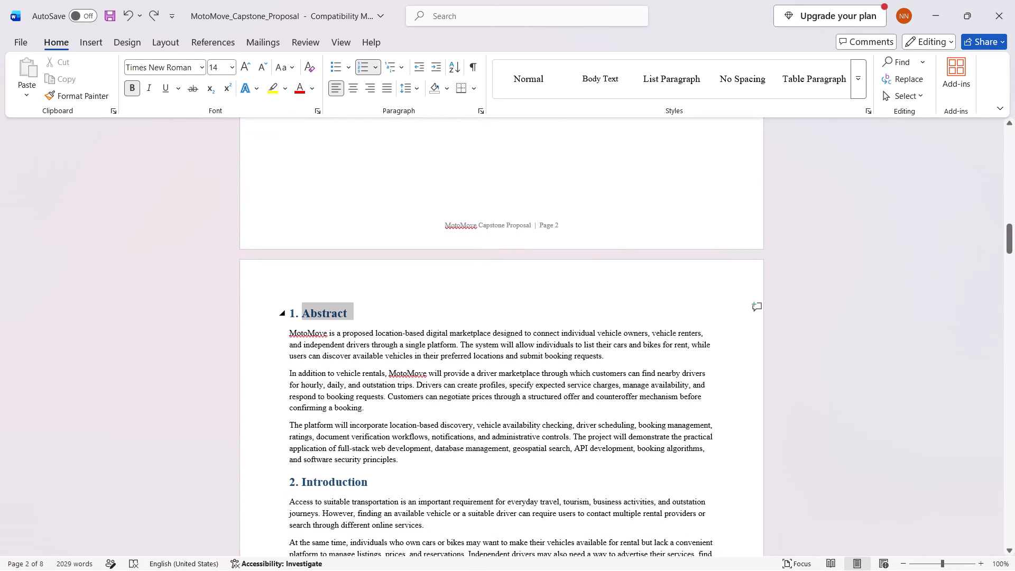
pyautogui.moveTo(351, 317); pyautogui.dragTo(352, 317)
pyautogui.click(393, 275)
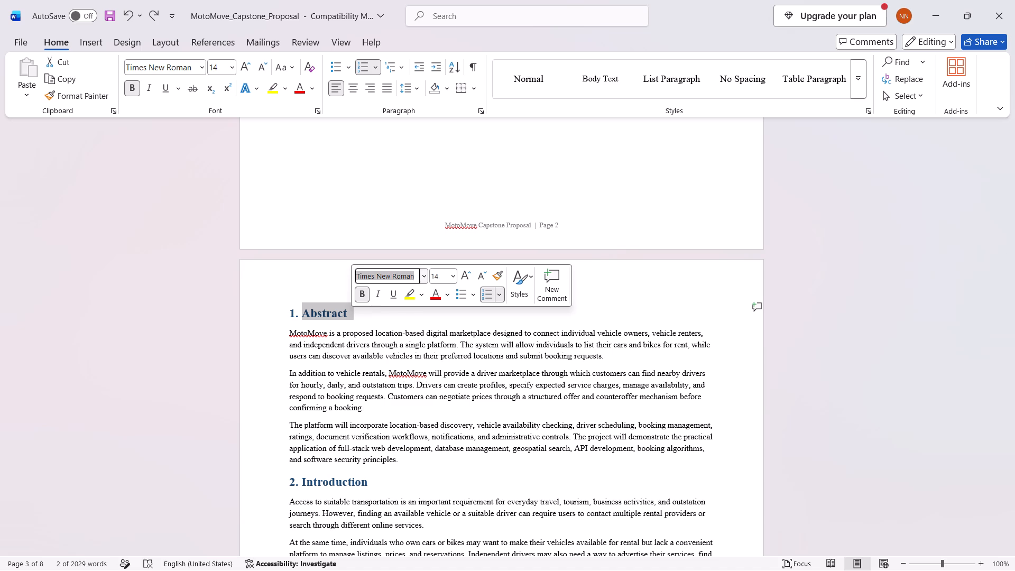
pyautogui.press('BackSpace')
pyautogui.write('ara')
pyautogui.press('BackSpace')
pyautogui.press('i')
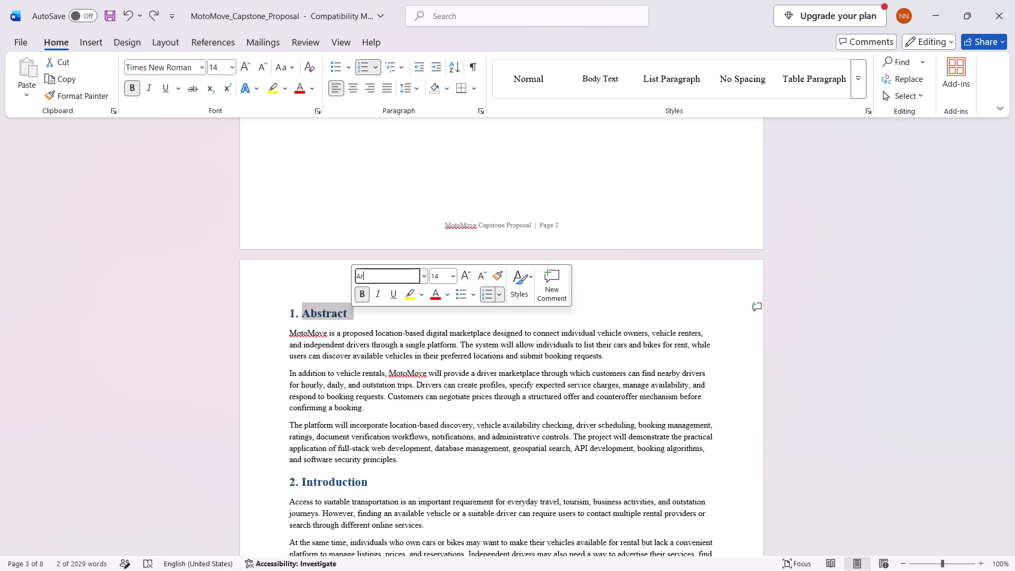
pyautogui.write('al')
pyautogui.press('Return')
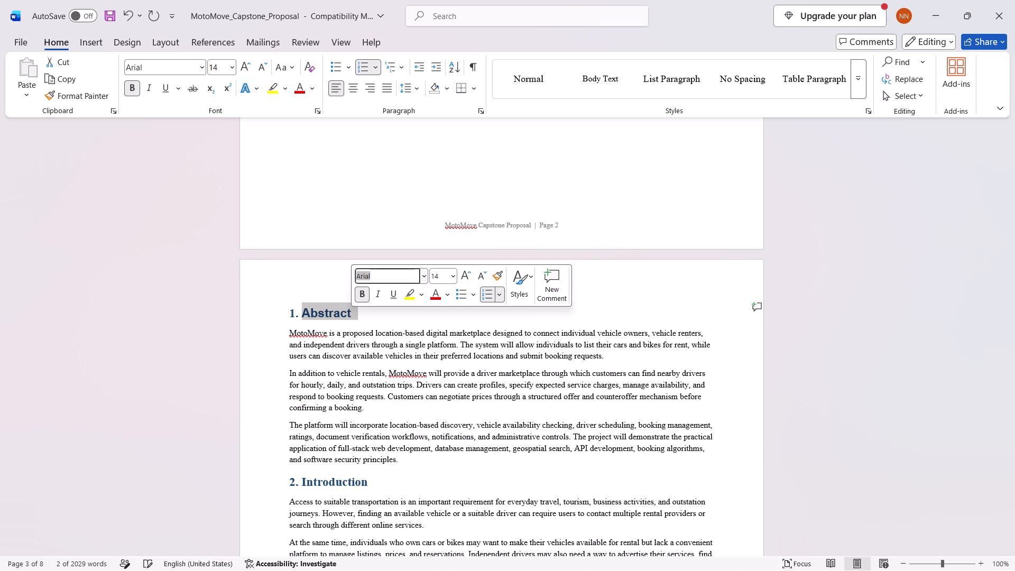
# Change the font of the three body paragraphs in the Abstract section to Arial.
pyautogui.moveTo(288, 331); pyautogui.dragTo(400, 425)
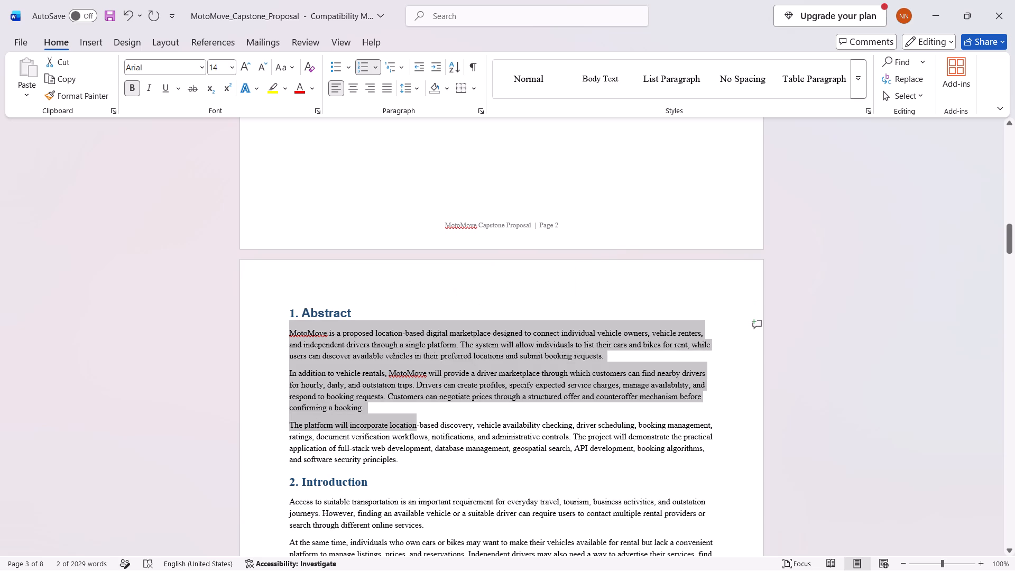
pyautogui.moveTo(400, 425); pyautogui.dragTo(419, 457)
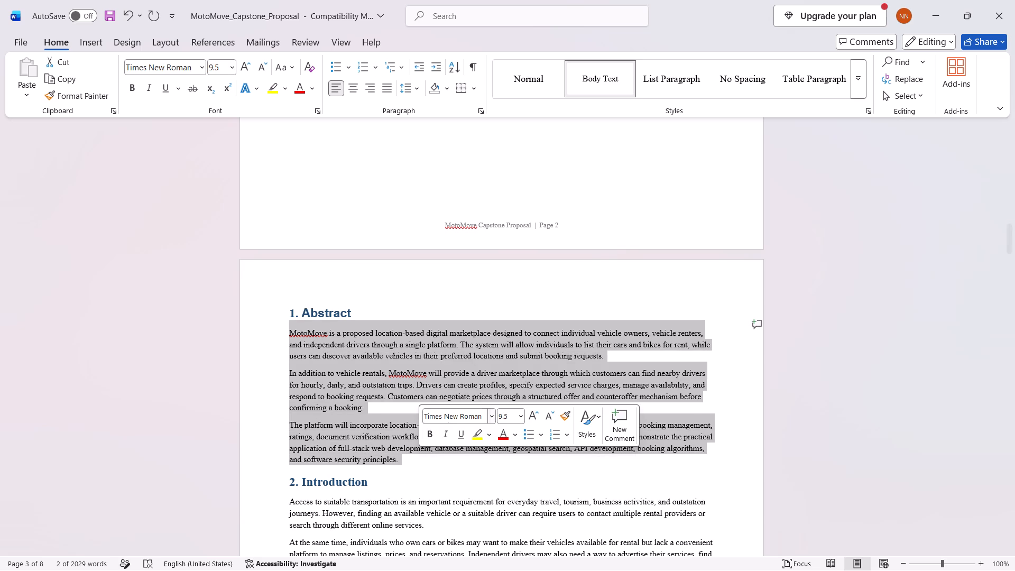
pyautogui.click(451, 413)
pyautogui.press('BackSpace')
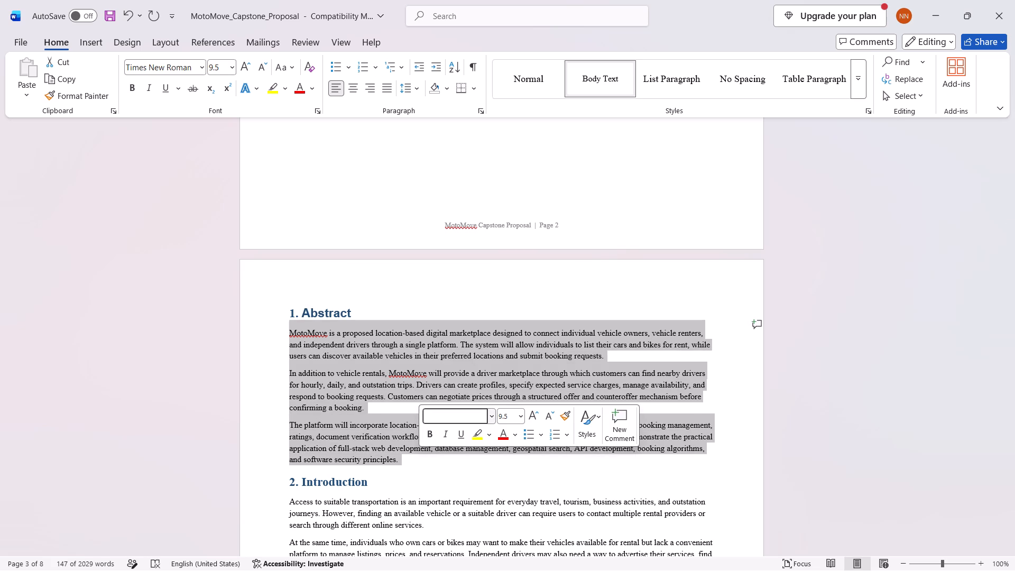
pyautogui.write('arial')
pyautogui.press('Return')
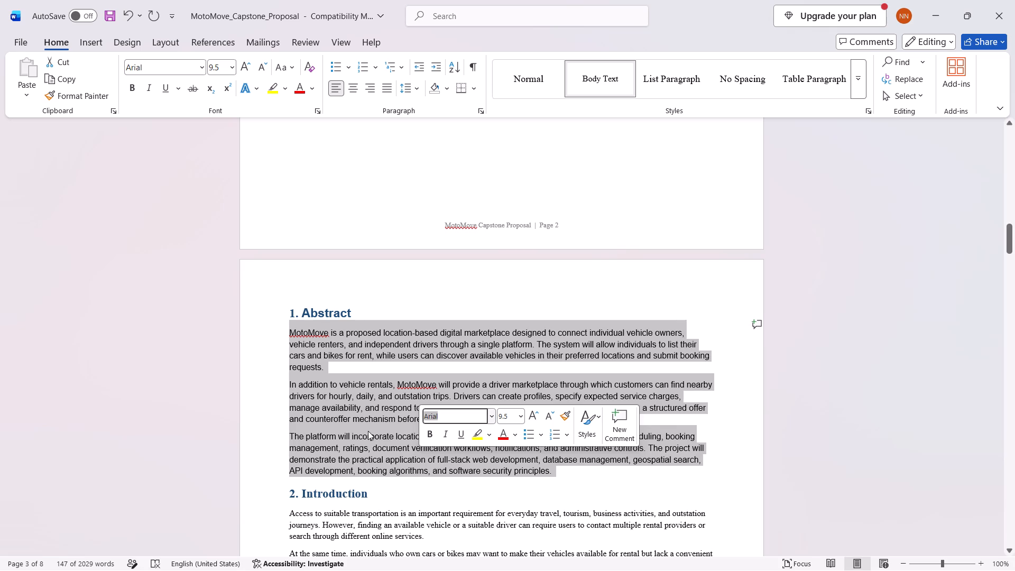
pyautogui.click(368, 431)
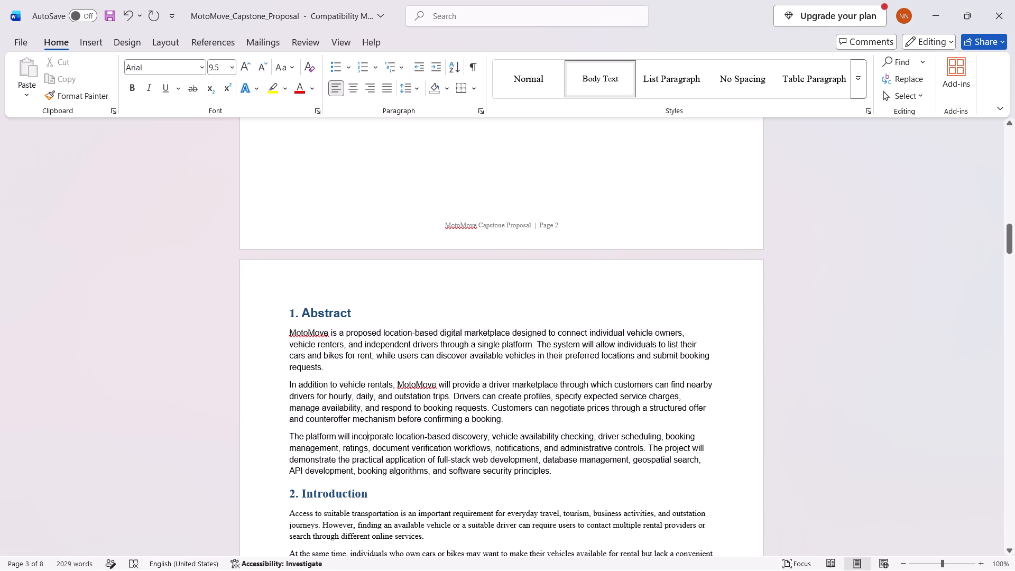
# Join the "In addition to vehicle rentals" paragraph onto the end of the first Abstract paragraph.
pyautogui.click(289, 384)
pyautogui.press('BackSpace')
pyautogui.press('BackSpace')
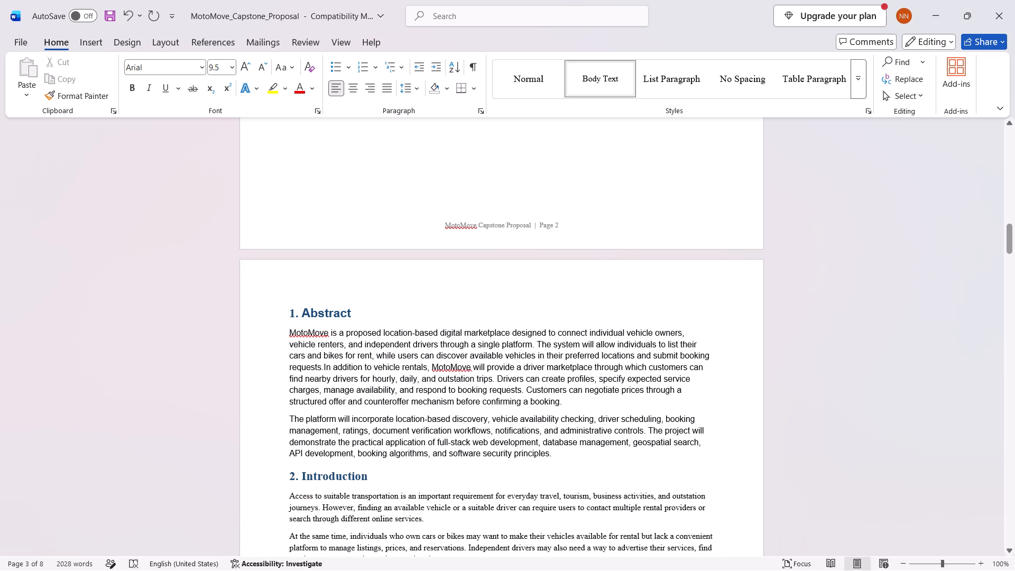
# Change the font of the Introduction heading and its three body paragraphs to Arial.
pyautogui.scroll(-1, 284, 406)
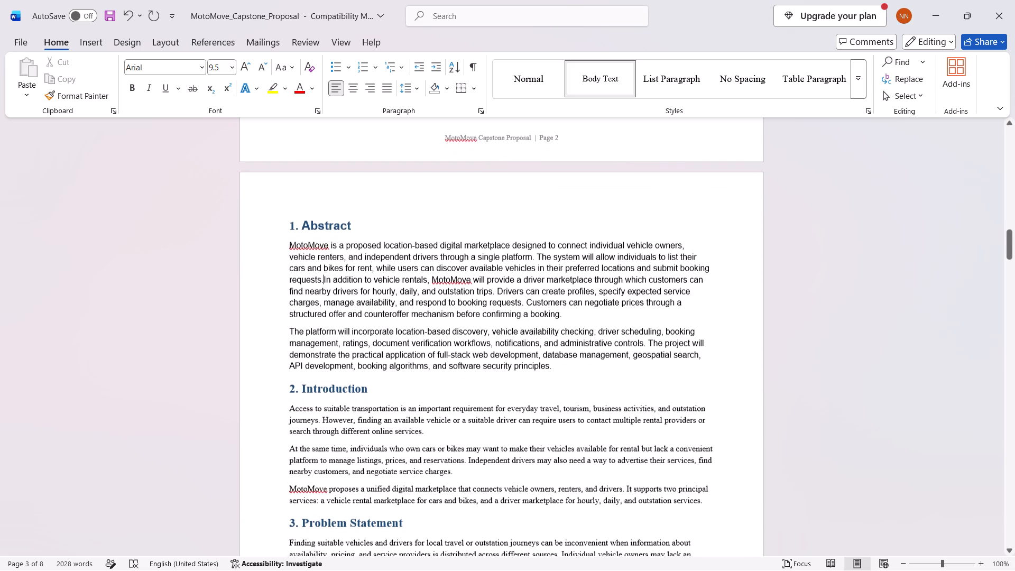
pyautogui.moveTo(302, 388); pyautogui.dragTo(398, 482)
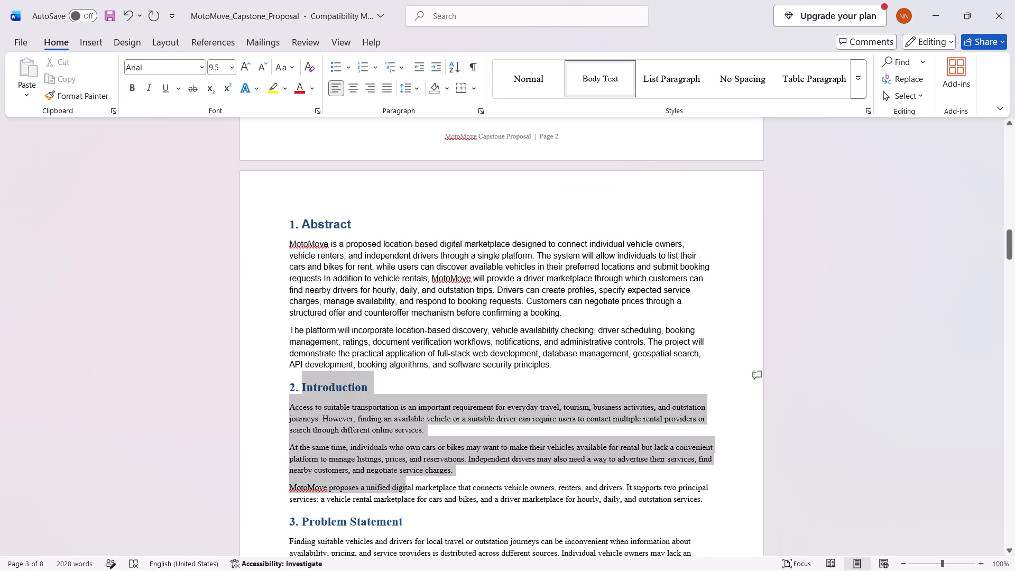
pyautogui.moveTo(398, 482); pyautogui.dragTo(722, 498)
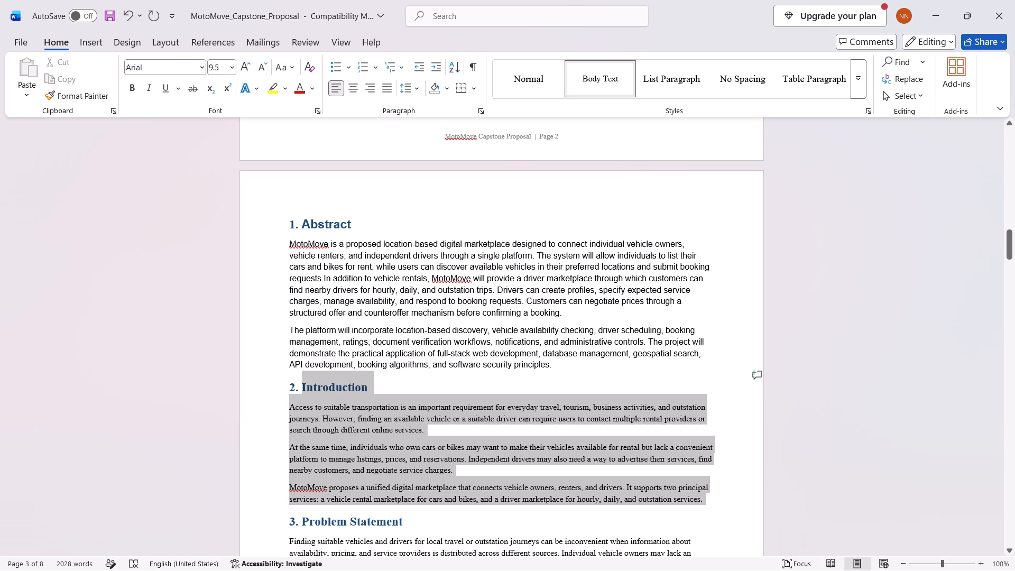
pyautogui.moveTo(722, 498); pyautogui.dragTo(722, 498)
pyautogui.click(756, 456)
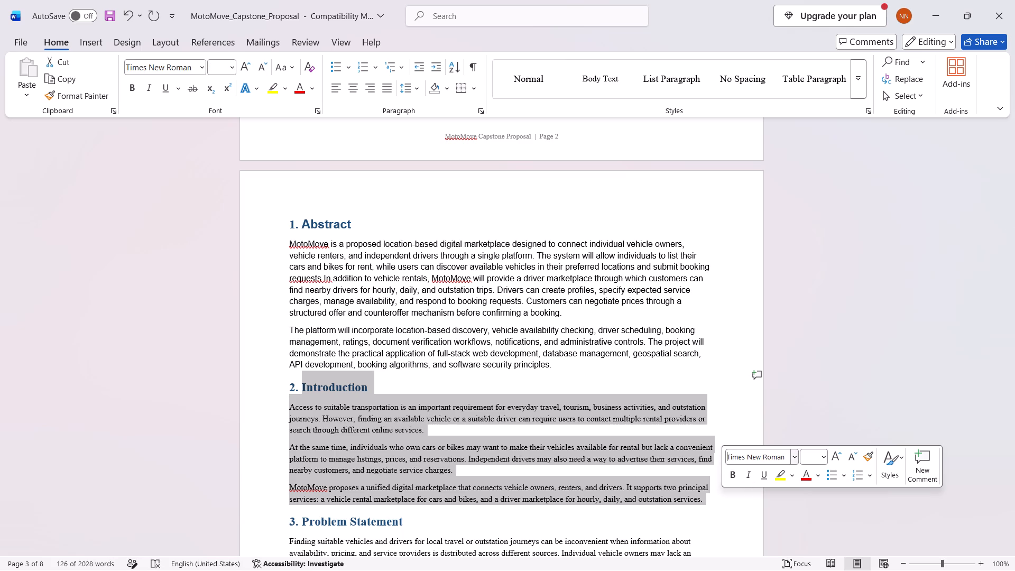
pyautogui.press('BackSpace')
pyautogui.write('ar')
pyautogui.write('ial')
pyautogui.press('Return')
pyautogui.click(657, 439)
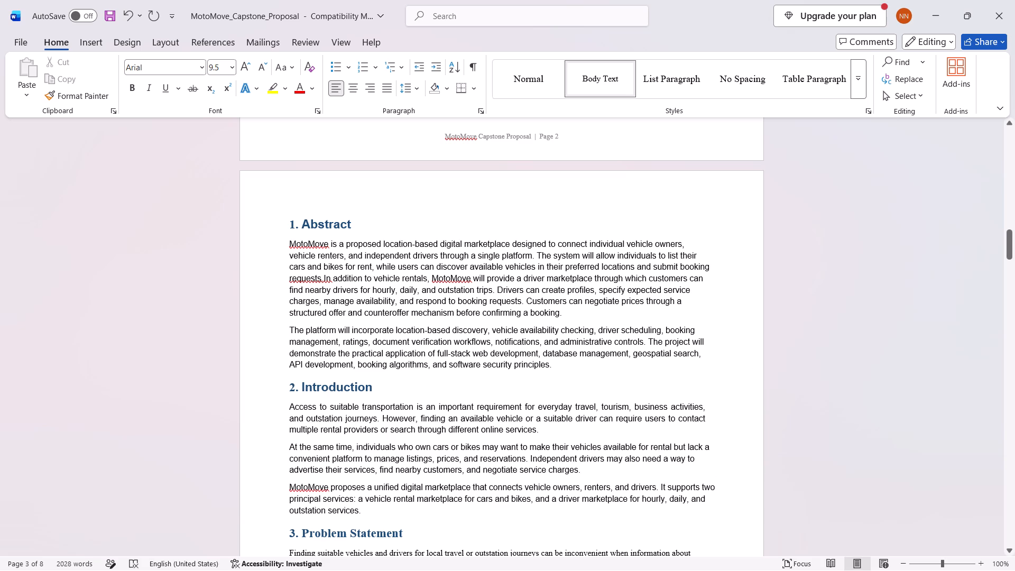
# Join the "At the same time" paragraph onto the end of the first Introduction paragraph.
pyautogui.scroll(-2, 400, 476)
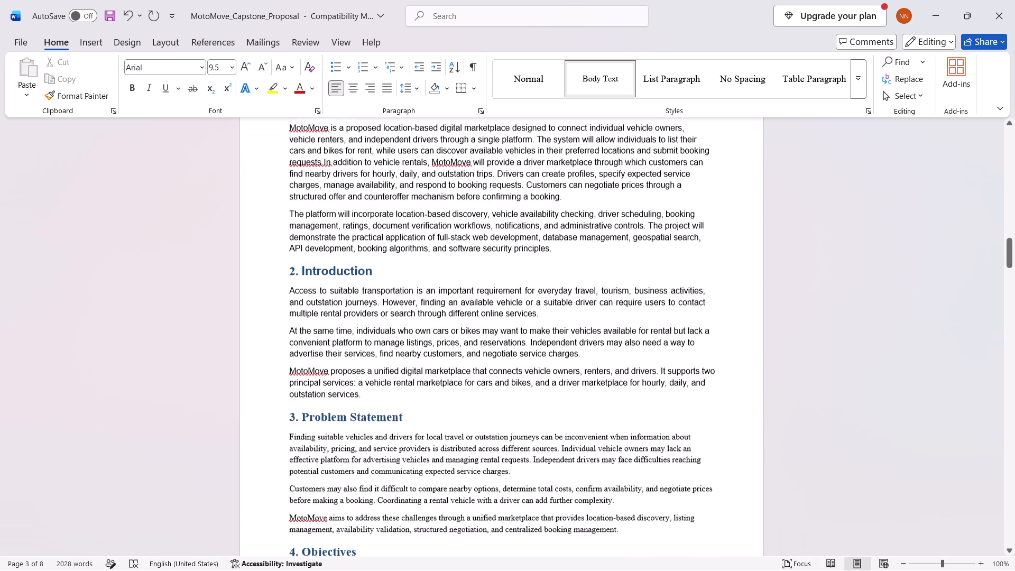
pyautogui.click(290, 324)
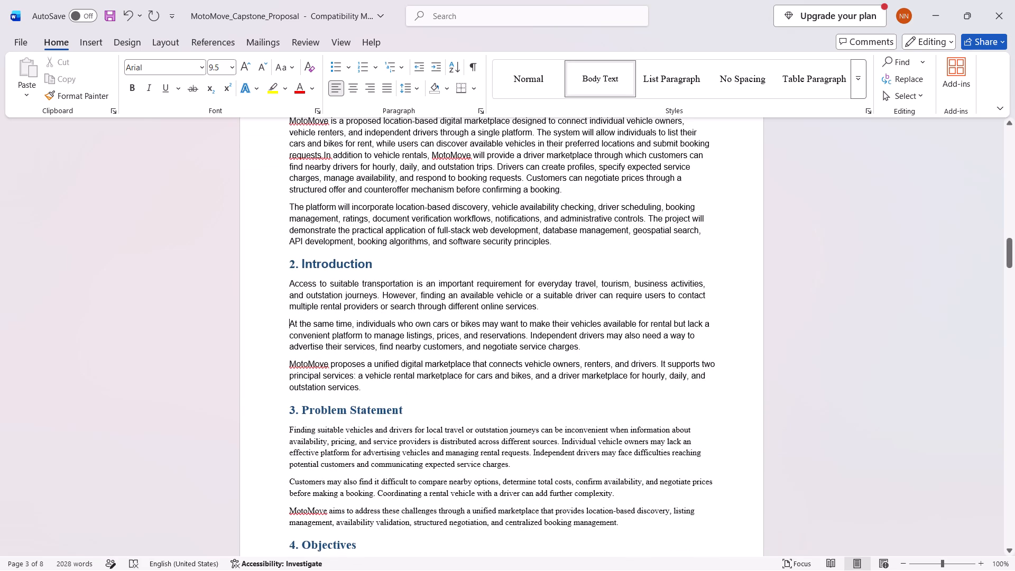
pyautogui.press('BackSpace')
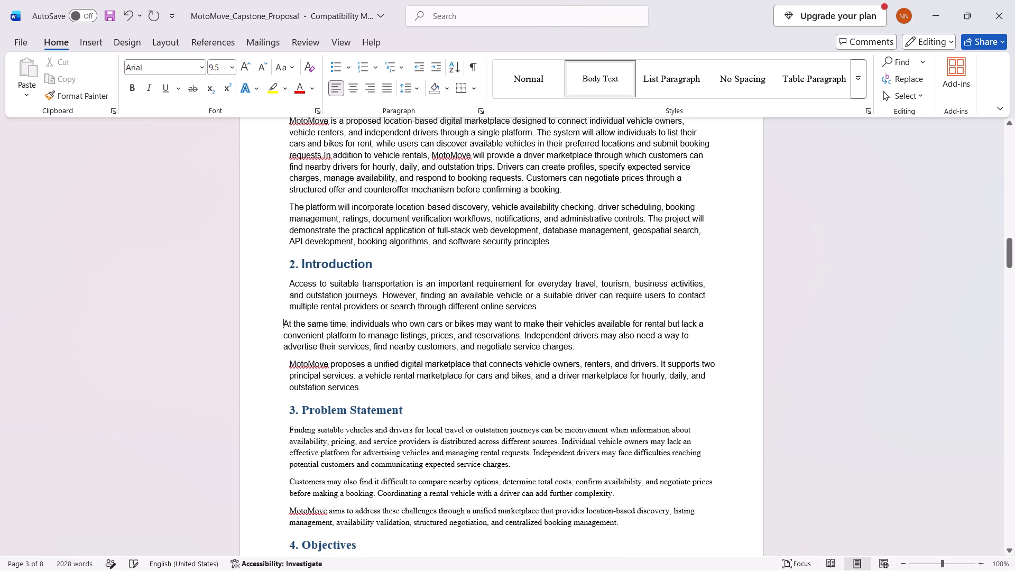
pyautogui.press('BackSpace')
# Change the font of the Problem Statement heading and its body paragraphs to Arial.
pyautogui.scroll(-1, 290, 324)
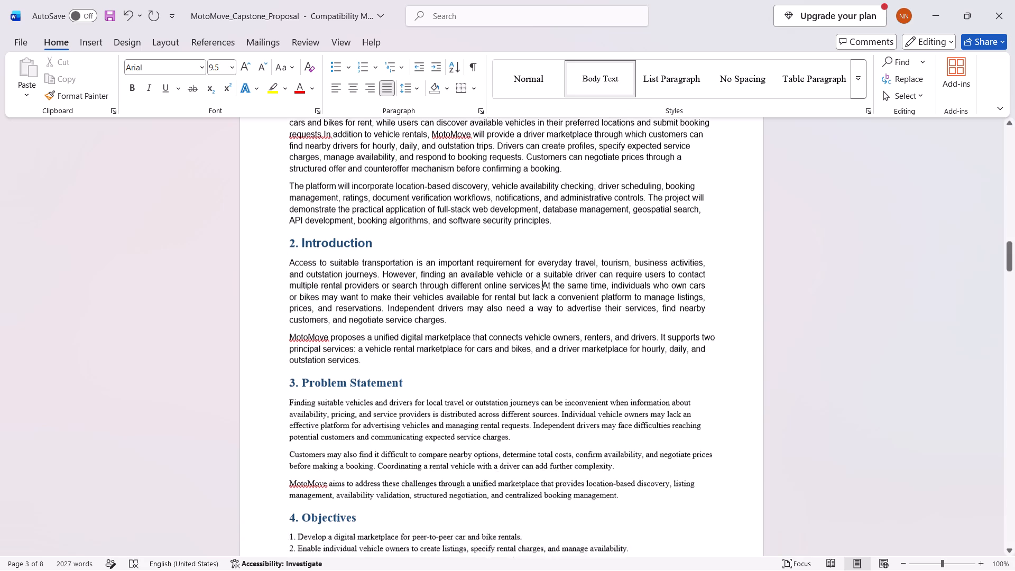
pyautogui.scroll(-2, 290, 324)
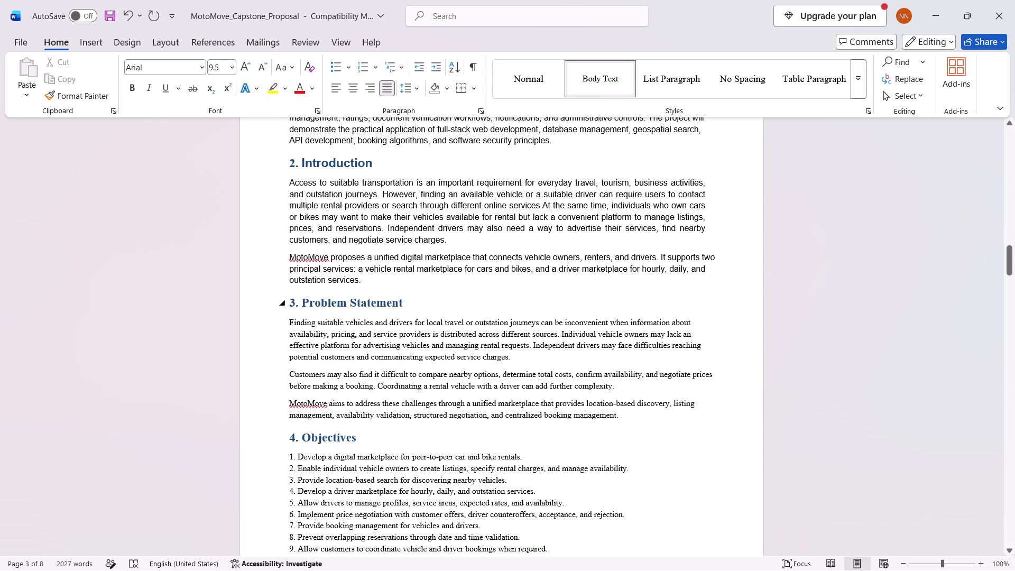
pyautogui.moveTo(304, 301); pyautogui.dragTo(418, 417)
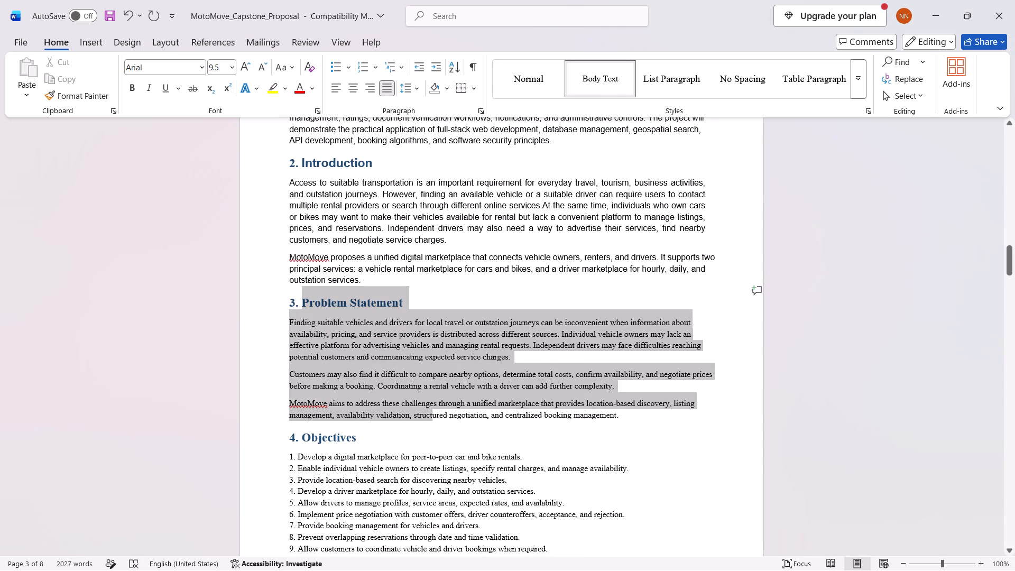
pyautogui.moveTo(418, 417); pyautogui.dragTo(623, 419)
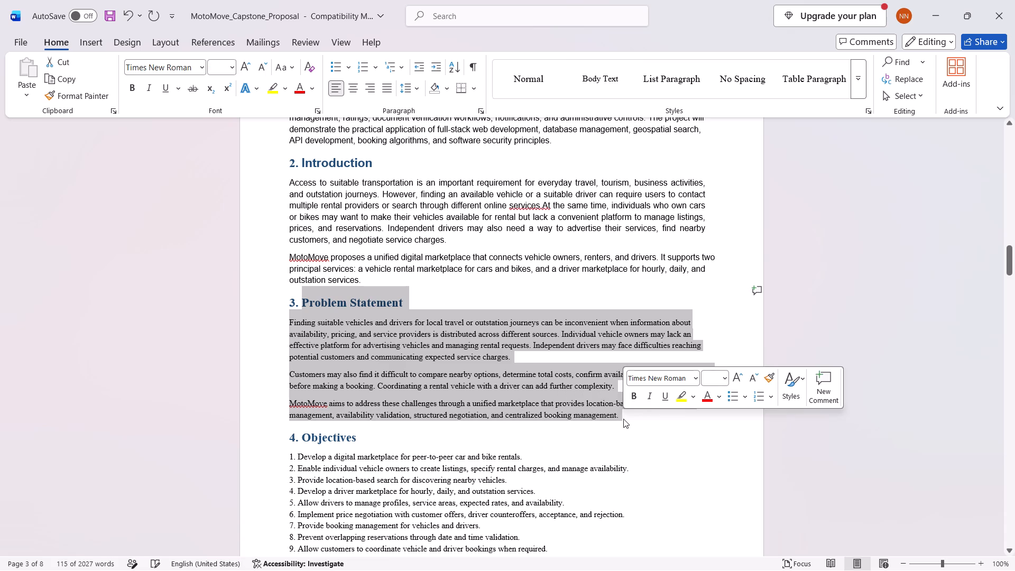
pyautogui.click(660, 381)
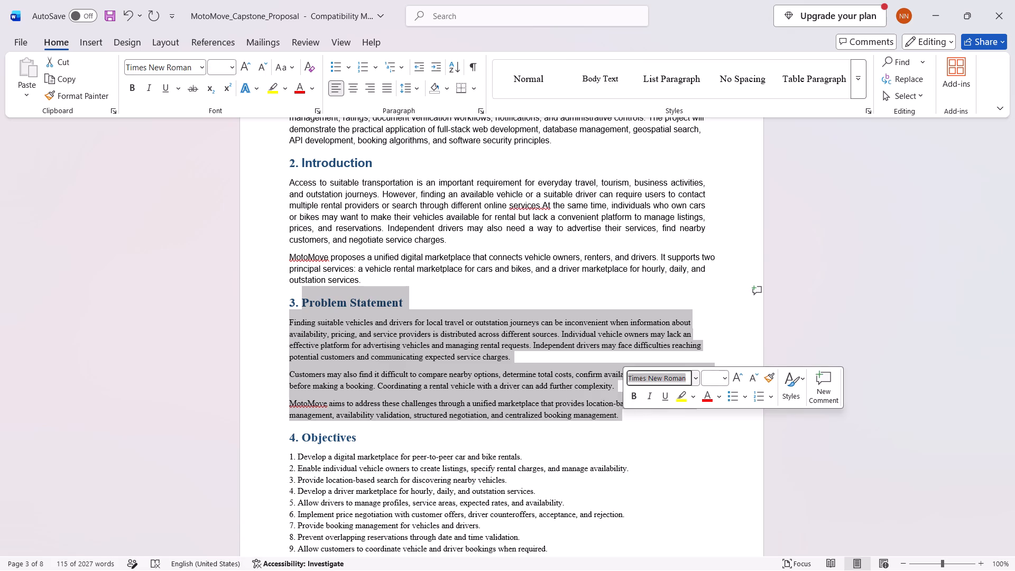
pyautogui.press('BackSpace')
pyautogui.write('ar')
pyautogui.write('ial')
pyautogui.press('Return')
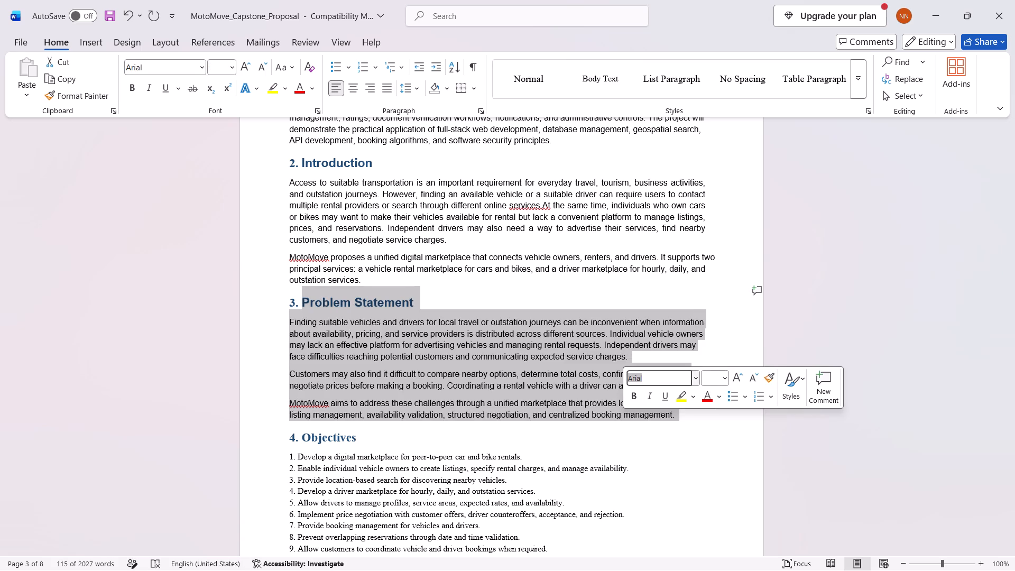
pyautogui.click(566, 391)
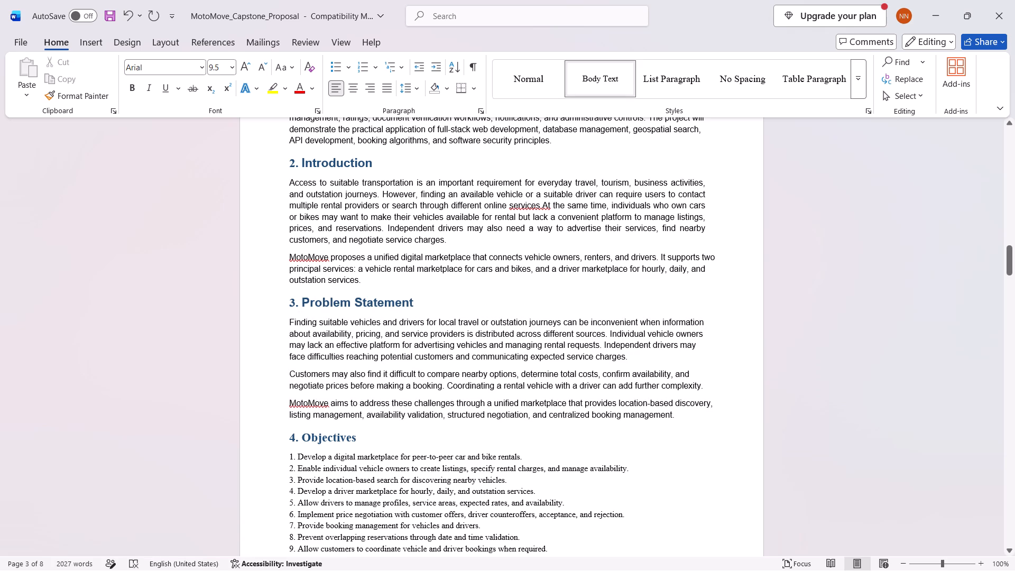
# Change the font of the Objectives heading and its twelve numbered list items to Arial.
pyautogui.scroll(-2, 328, 393)
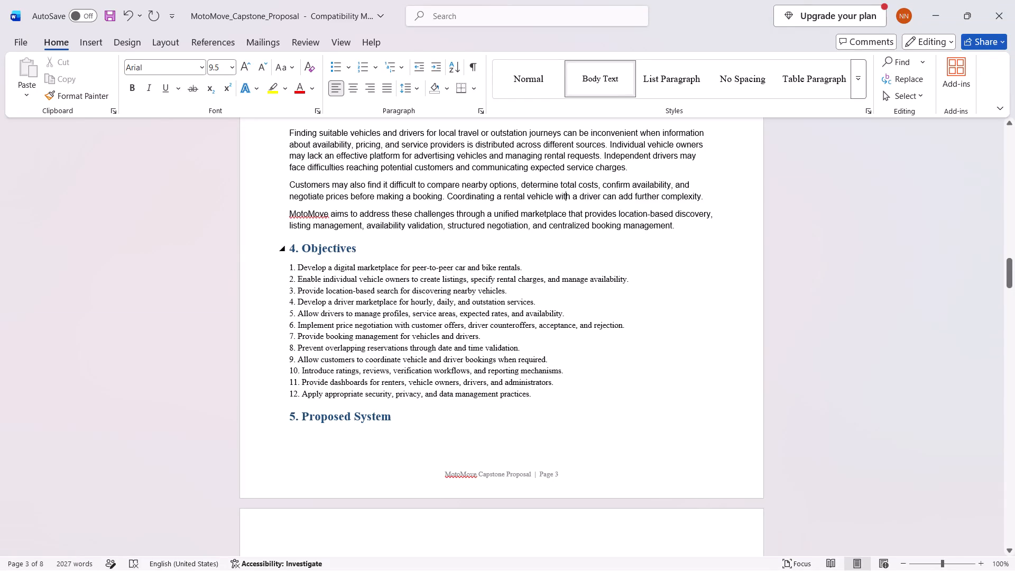
pyautogui.moveTo(300, 244); pyautogui.dragTo(491, 387)
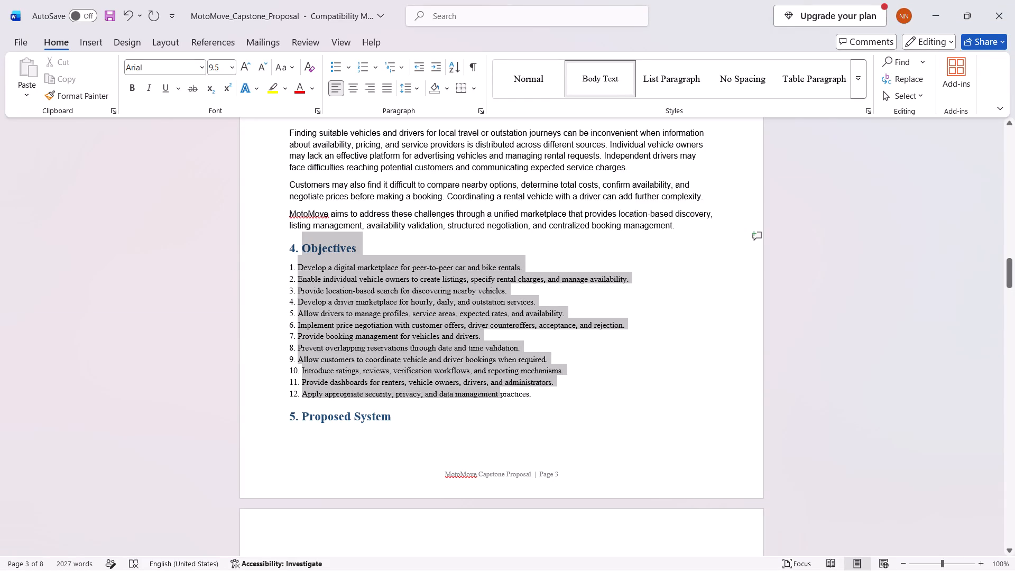
pyautogui.moveTo(491, 387); pyautogui.dragTo(535, 393)
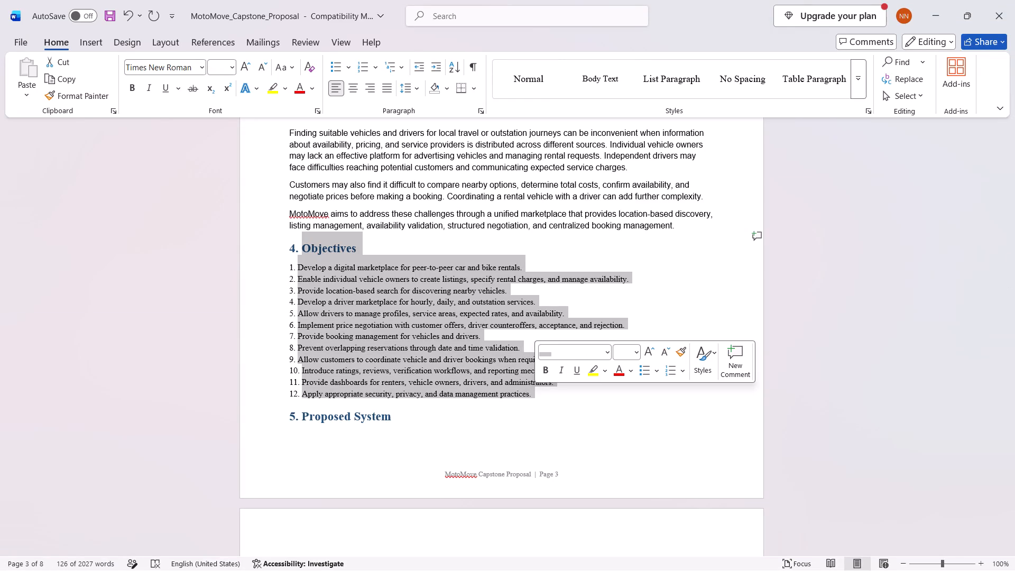
pyautogui.click(569, 350)
pyautogui.press('BackSpace')
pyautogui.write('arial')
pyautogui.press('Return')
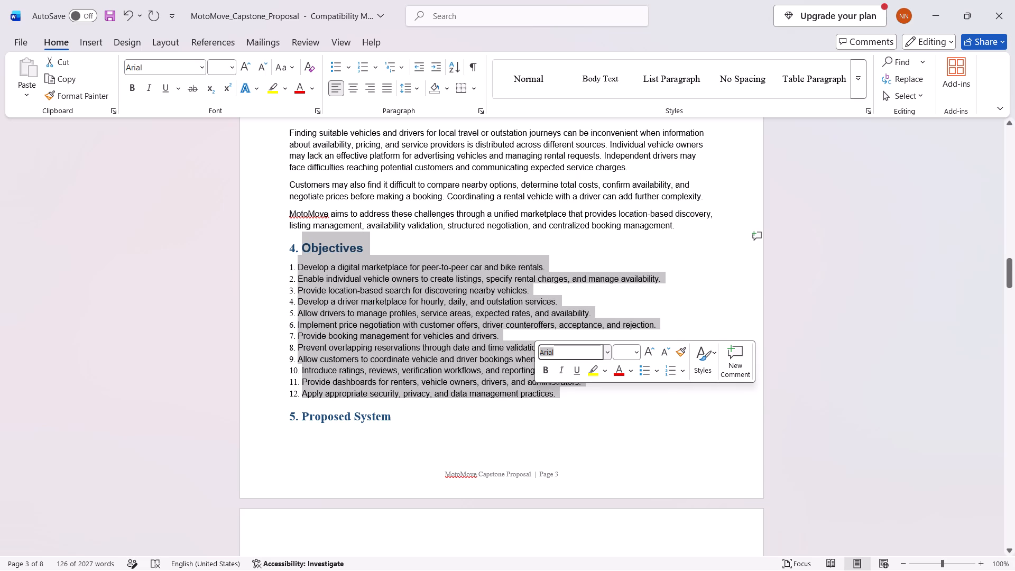
pyautogui.click(527, 416)
# Change the font of the Proposed System section heading to Arial.
pyautogui.scroll(-2, 527, 416)
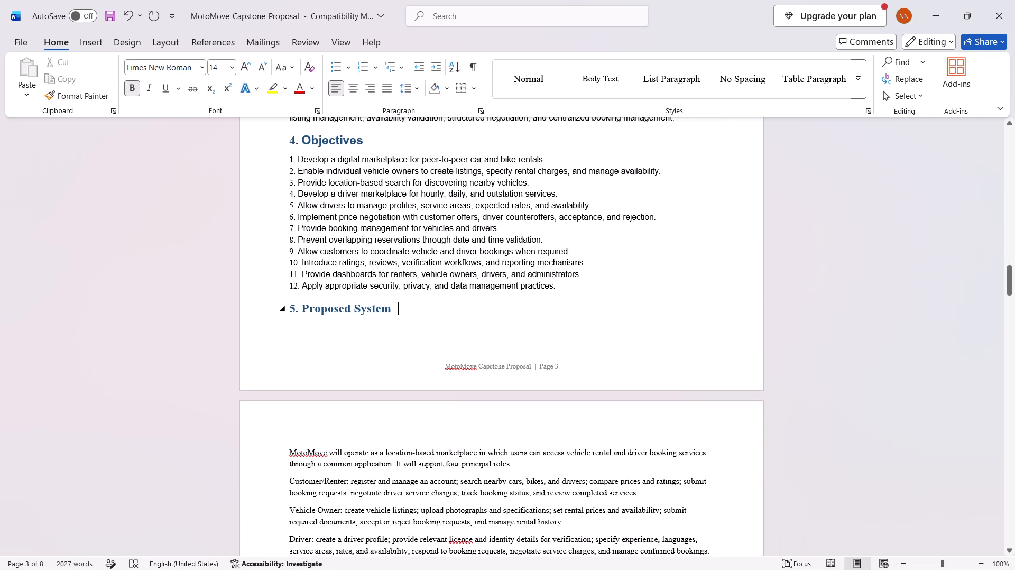
pyautogui.moveTo(301, 308); pyautogui.dragTo(397, 314)
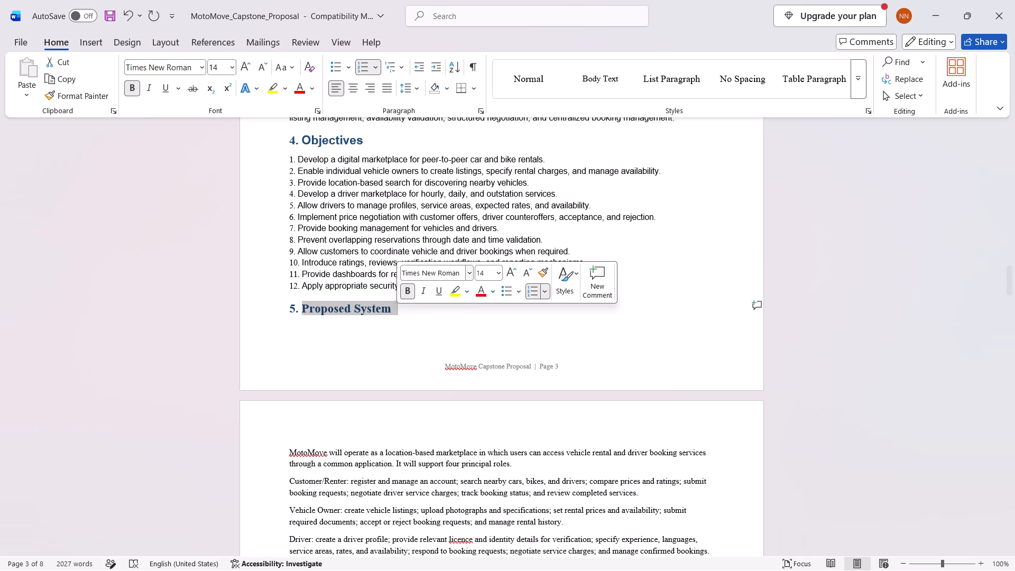
pyautogui.click(437, 268)
pyautogui.press('BackSpace')
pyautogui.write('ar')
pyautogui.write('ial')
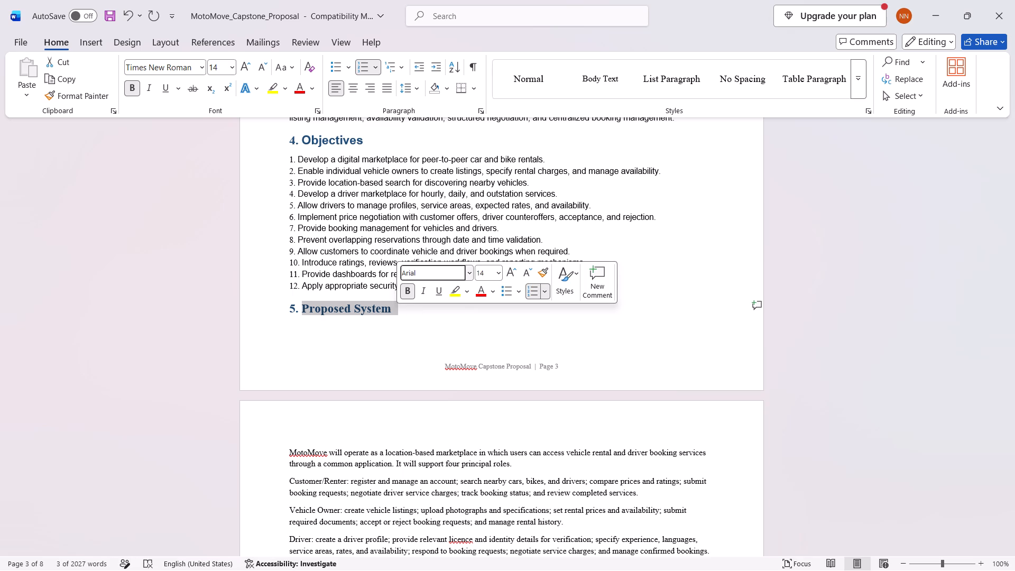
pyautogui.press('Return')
pyautogui.click(407, 331)
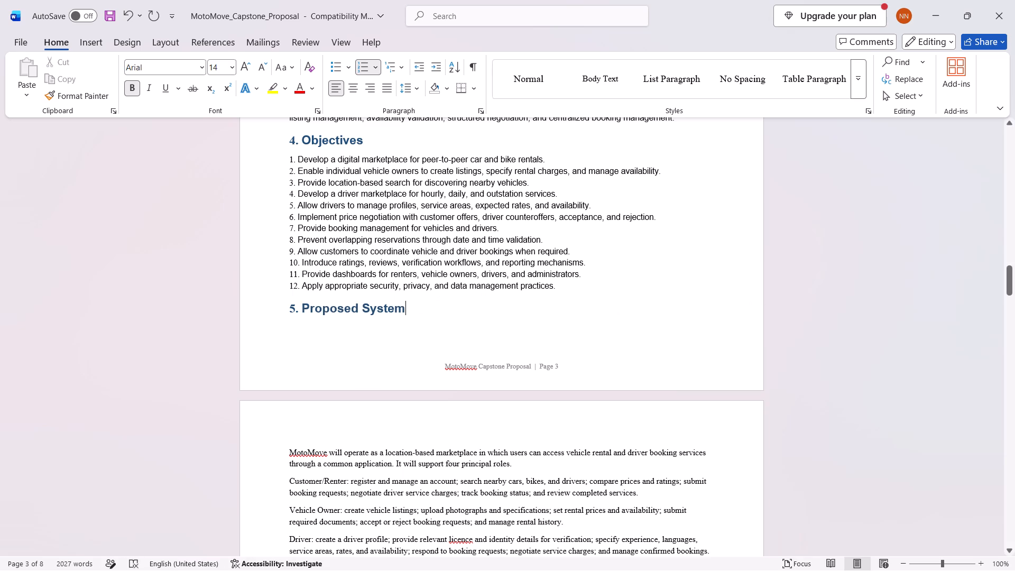
pyautogui.scroll(-1, 407, 331)
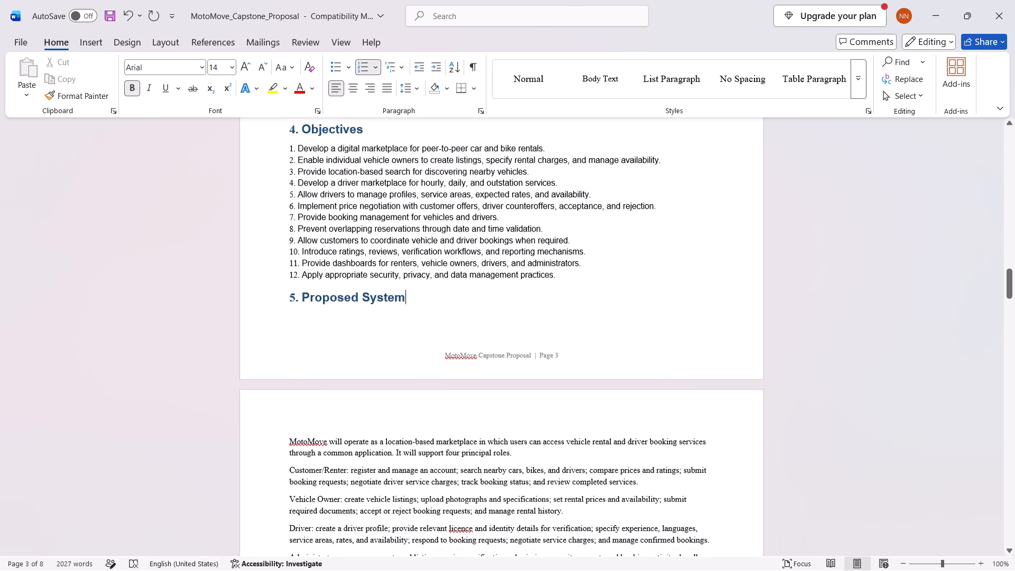
# Change the font of the five body paragraphs under the Proposed System heading to Arial.
pyautogui.scroll(-2, 407, 331)
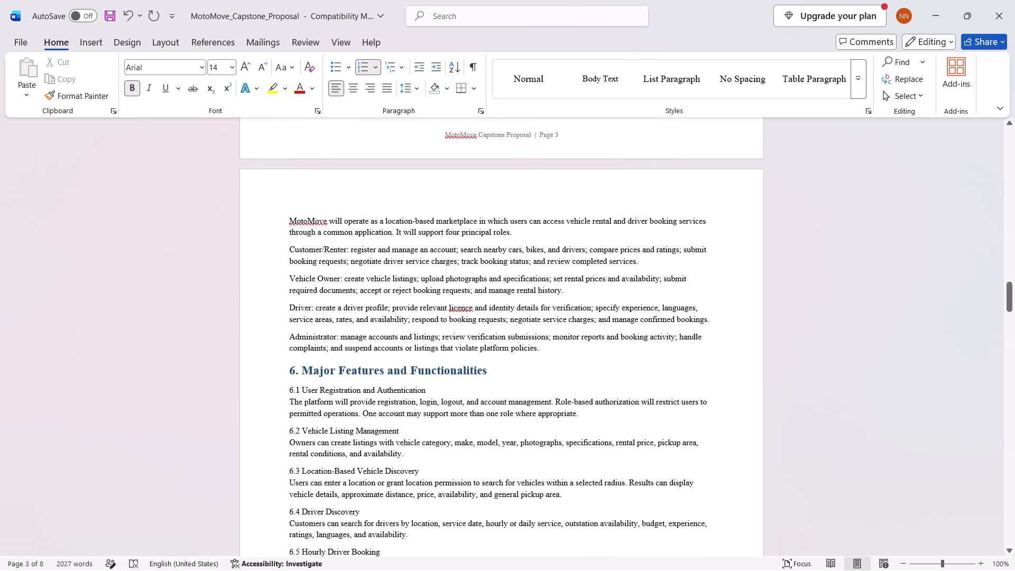
pyautogui.moveTo(288, 220); pyautogui.dragTo(520, 346)
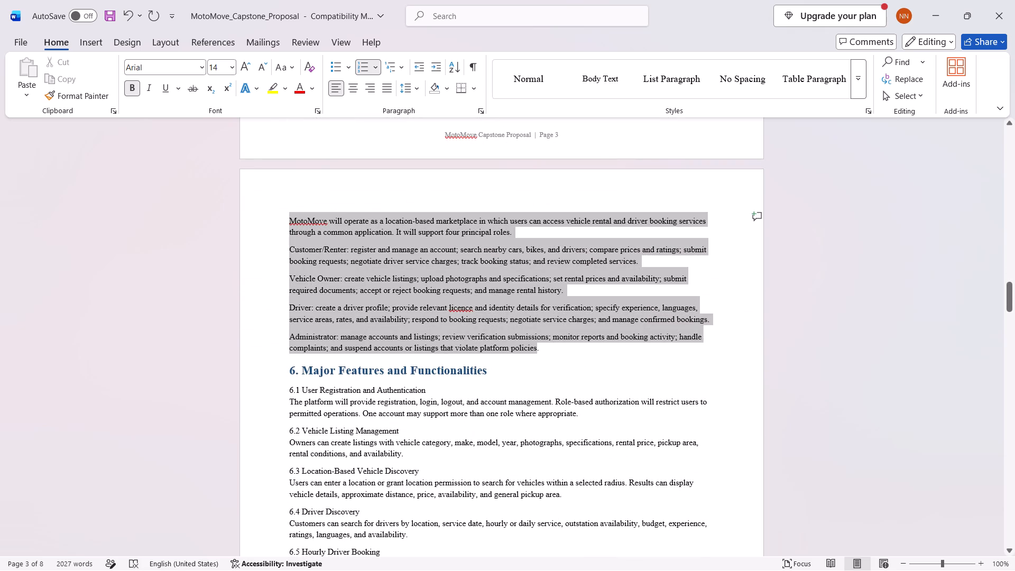
pyautogui.moveTo(520, 346); pyautogui.dragTo(551, 346)
pyautogui.click(584, 302)
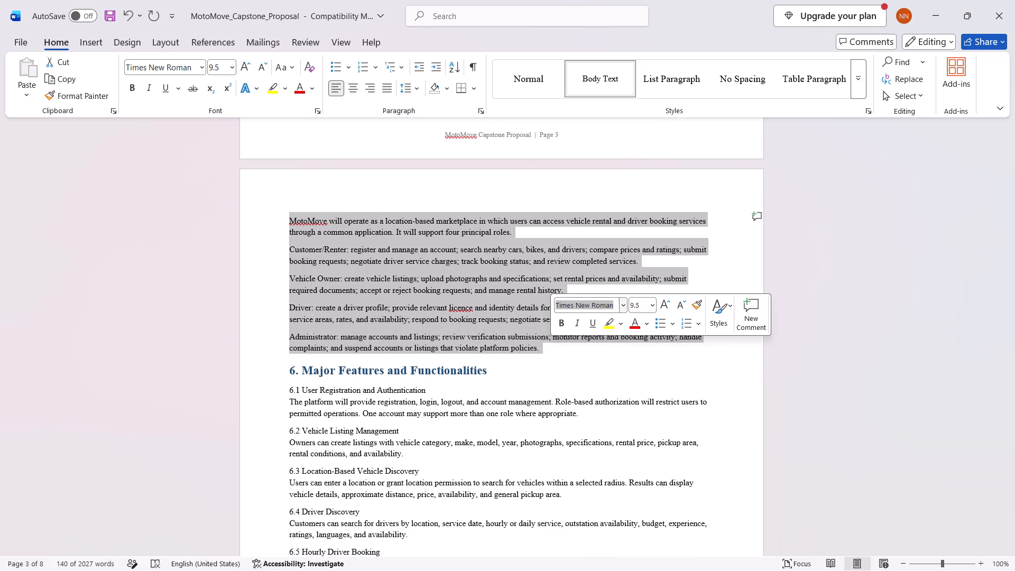
pyautogui.press('BackSpace')
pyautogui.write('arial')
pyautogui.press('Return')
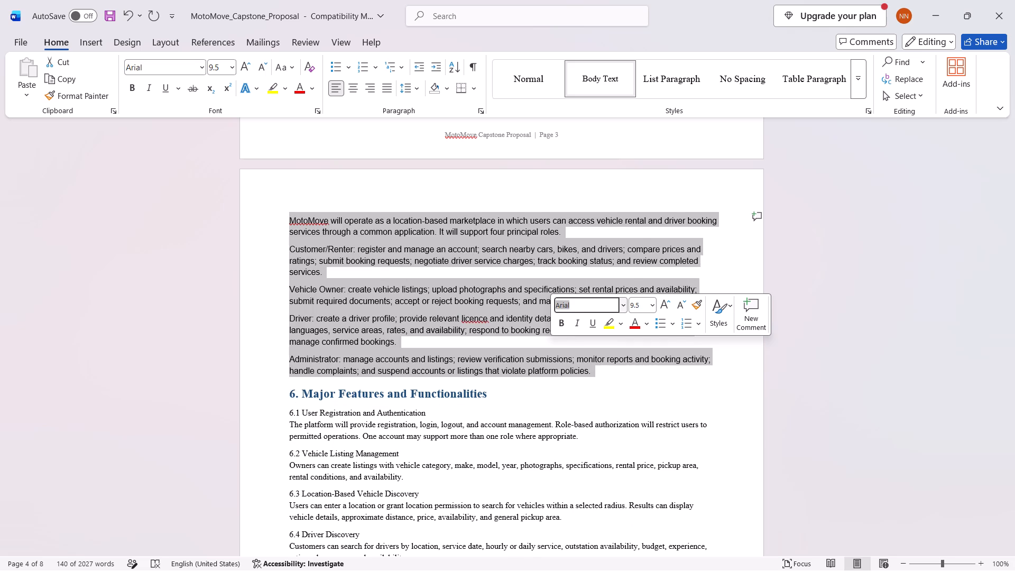
pyautogui.click(490, 310)
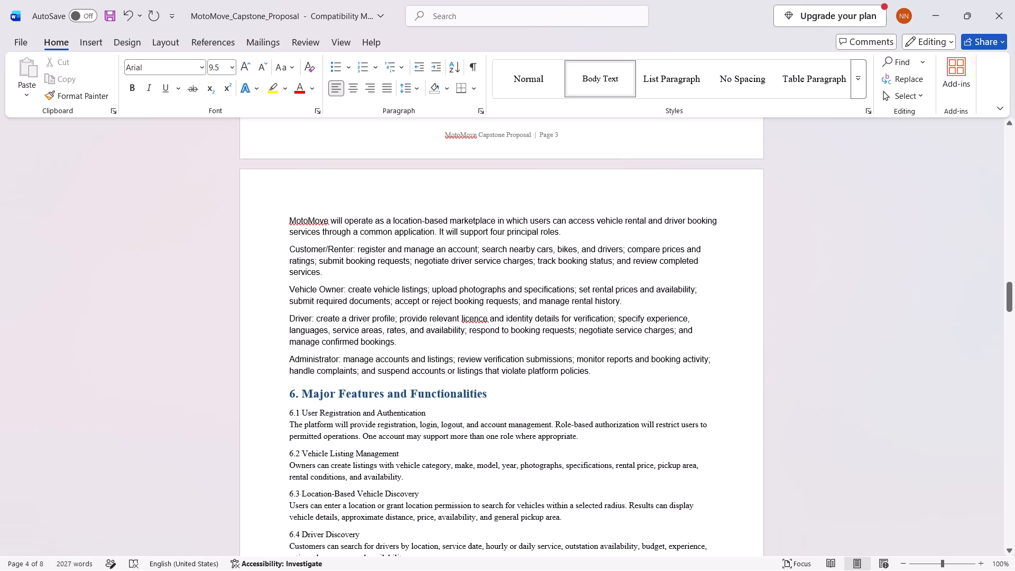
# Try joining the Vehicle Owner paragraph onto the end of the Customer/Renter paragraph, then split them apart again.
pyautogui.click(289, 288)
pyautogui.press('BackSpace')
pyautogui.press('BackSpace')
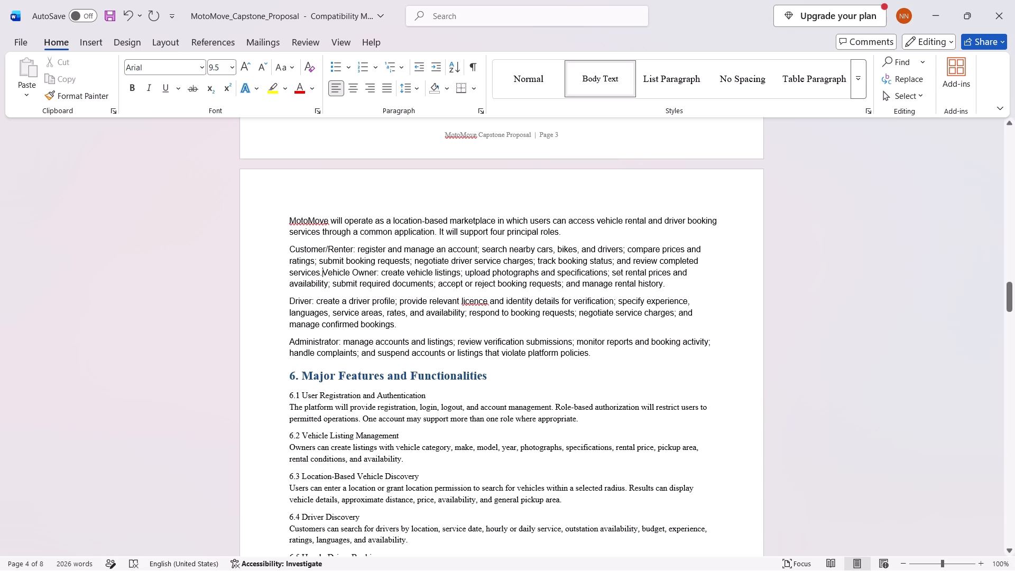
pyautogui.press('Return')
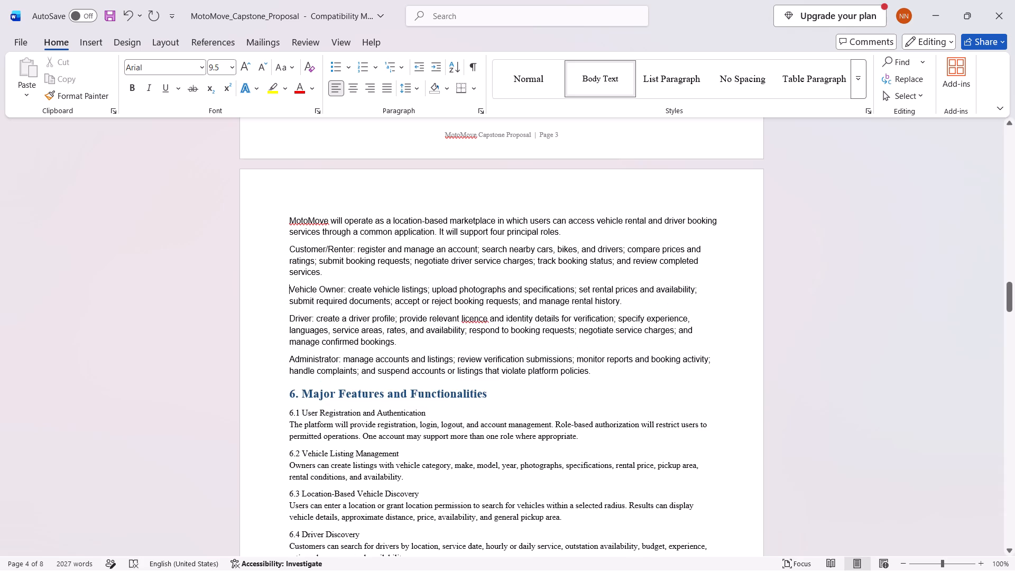
# Bold the role names "Vehicle Owner" and "Customer/Renter" at the start of their Proposed System paragraphs.
pyautogui.scroll(-1, 322, 343)
pyautogui.scroll(1, 322, 343)
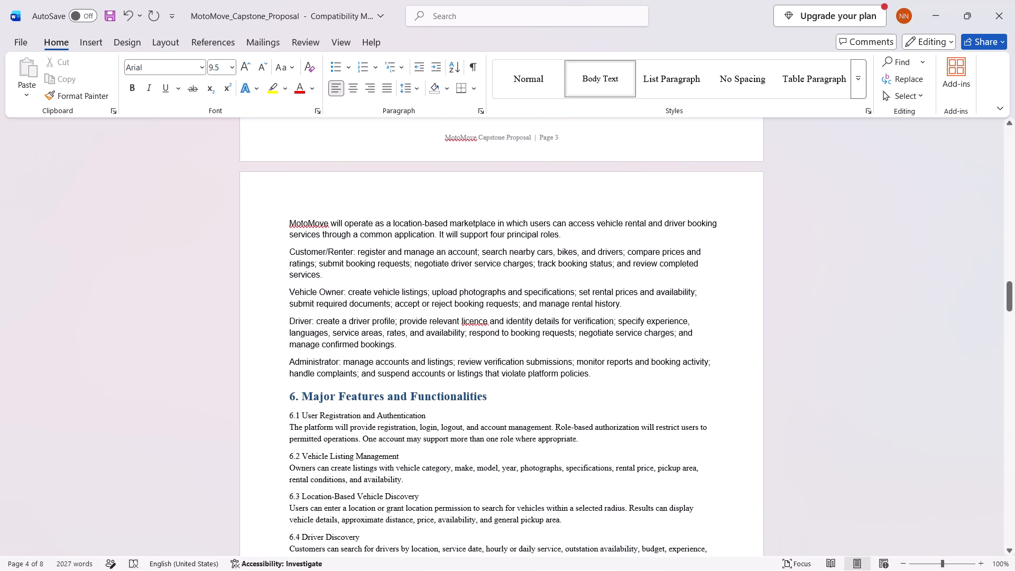
pyautogui.moveTo(289, 291); pyautogui.dragTo(341, 291)
pyautogui.click(349, 269)
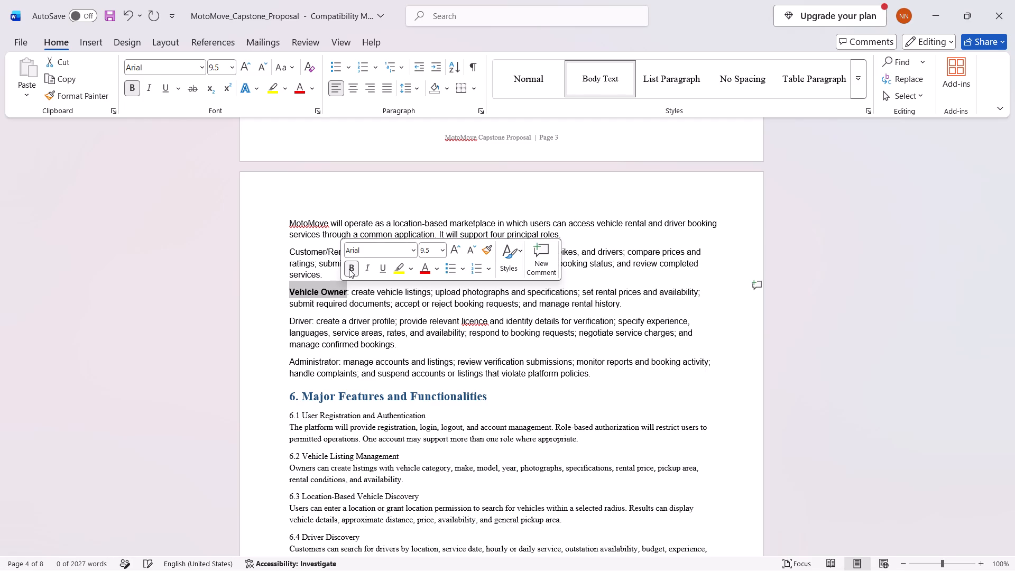
pyautogui.click(284, 253)
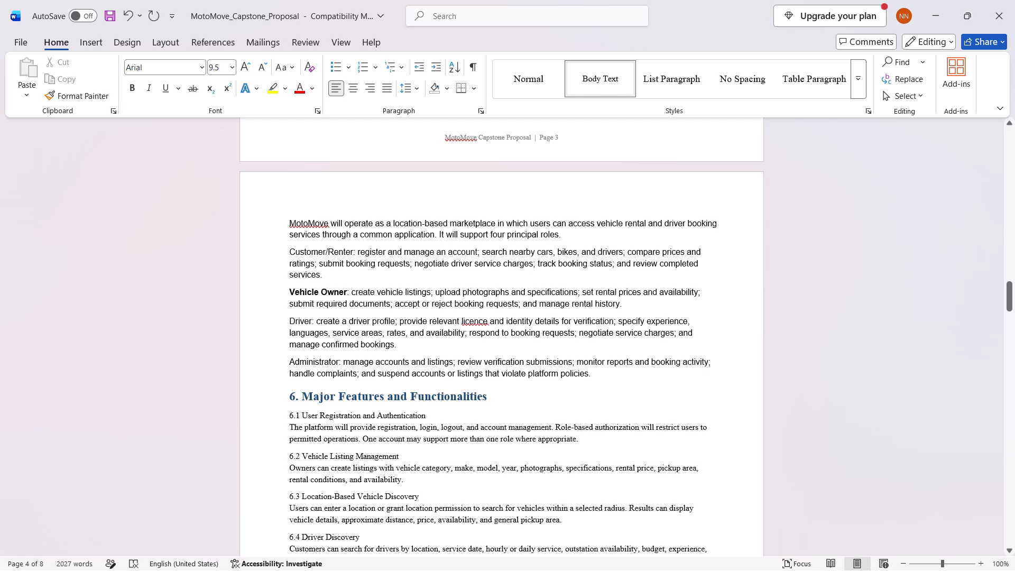
pyautogui.moveTo(287, 252); pyautogui.dragTo(347, 251)
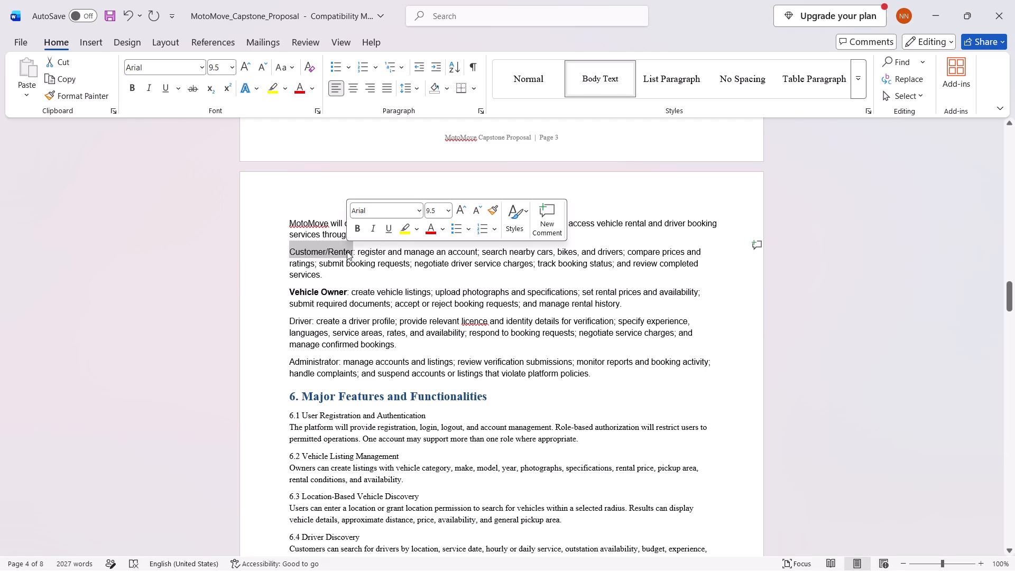
pyautogui.click(359, 229)
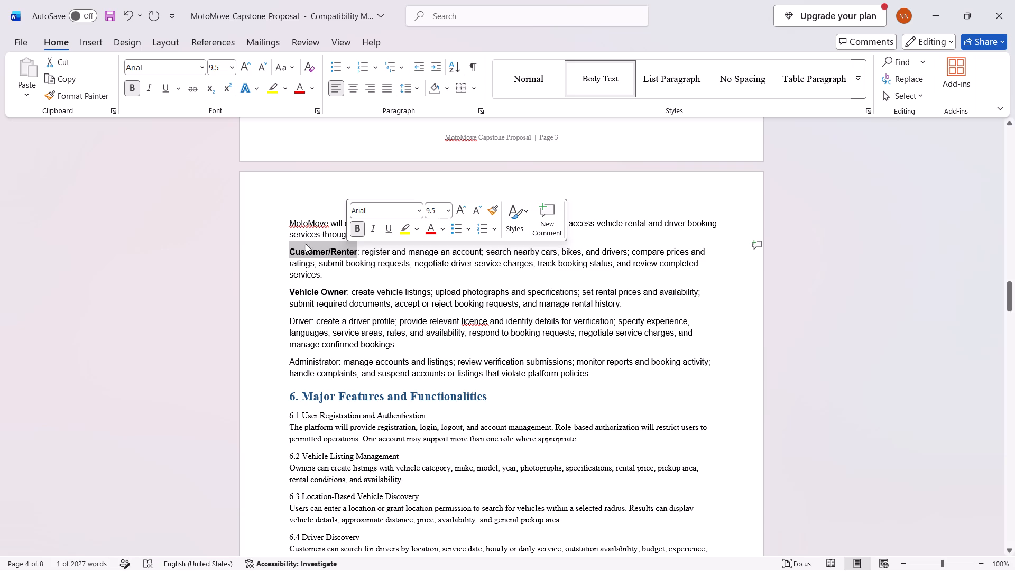
pyautogui.click(287, 243)
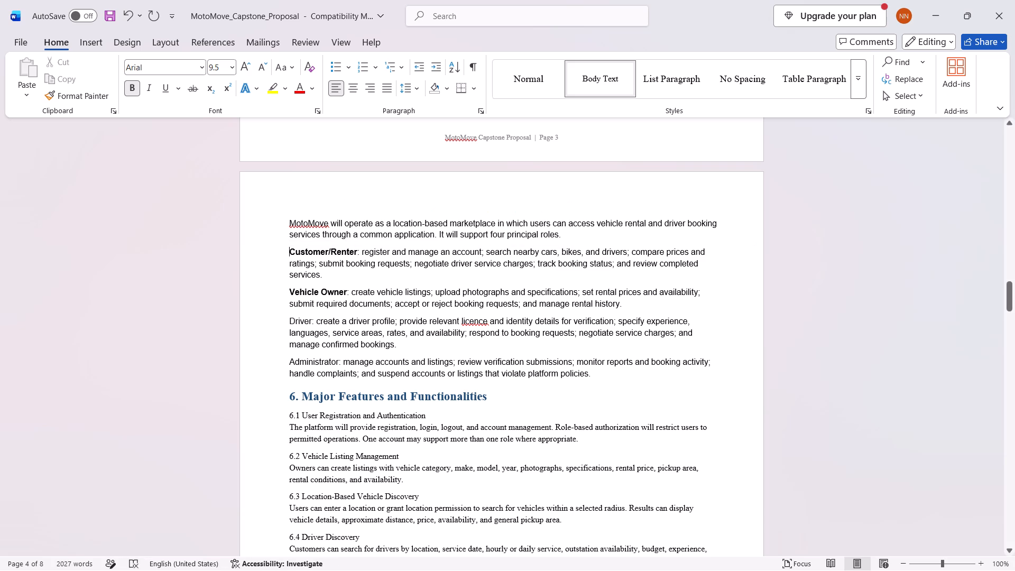
# Bold the "Driver:" label, including its colon, at the start of its Proposed System paragraph.
pyautogui.moveTo(288, 321); pyautogui.dragTo(317, 321)
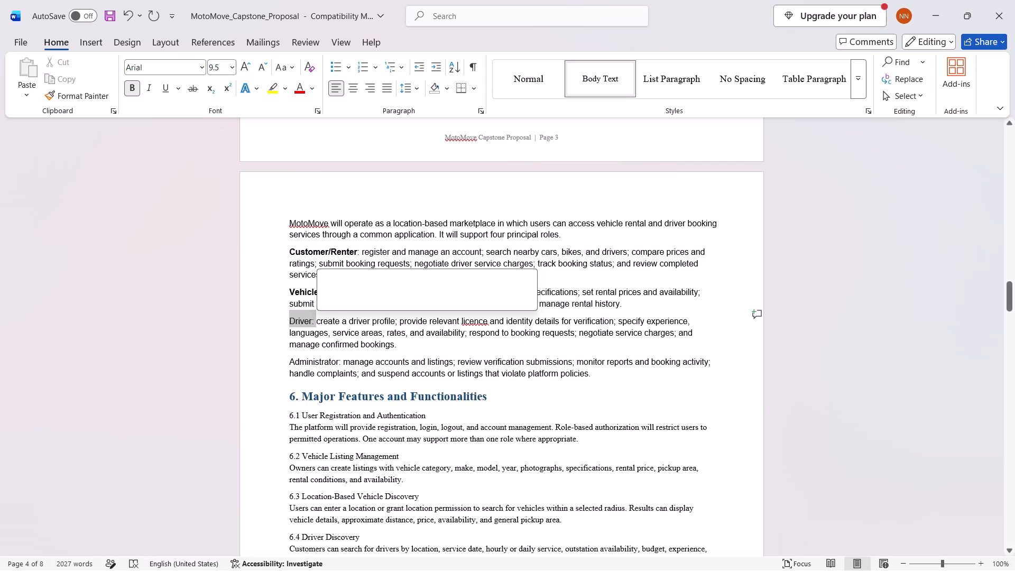
pyautogui.click(325, 298)
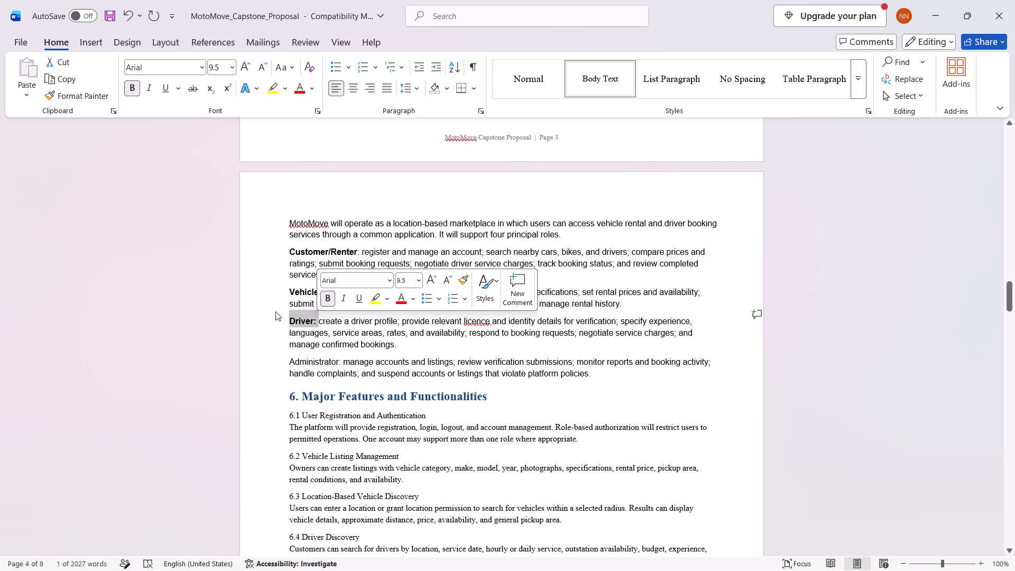
pyautogui.click(267, 311)
pyautogui.click(254, 323)
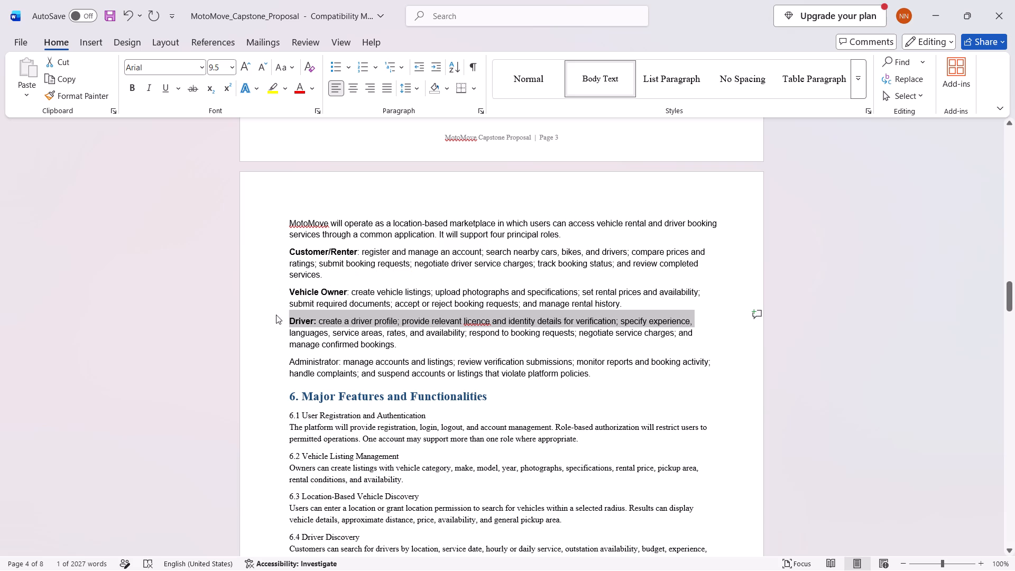
pyautogui.click(332, 296)
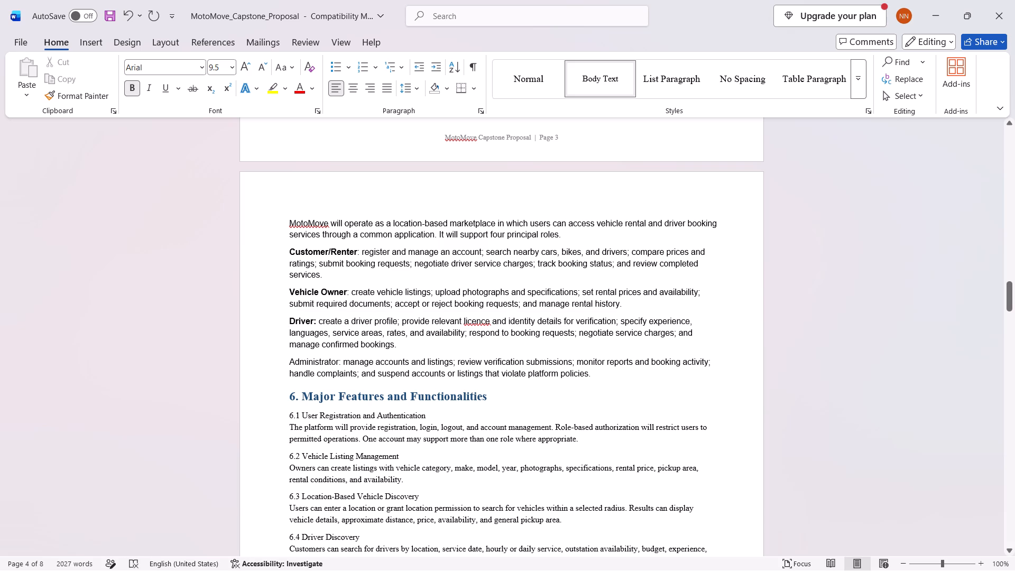
# Bold the colons following the "Vehicle Owner" and "Customer/Renter" role names.
pyautogui.moveTo(345, 292); pyautogui.dragTo(350, 291)
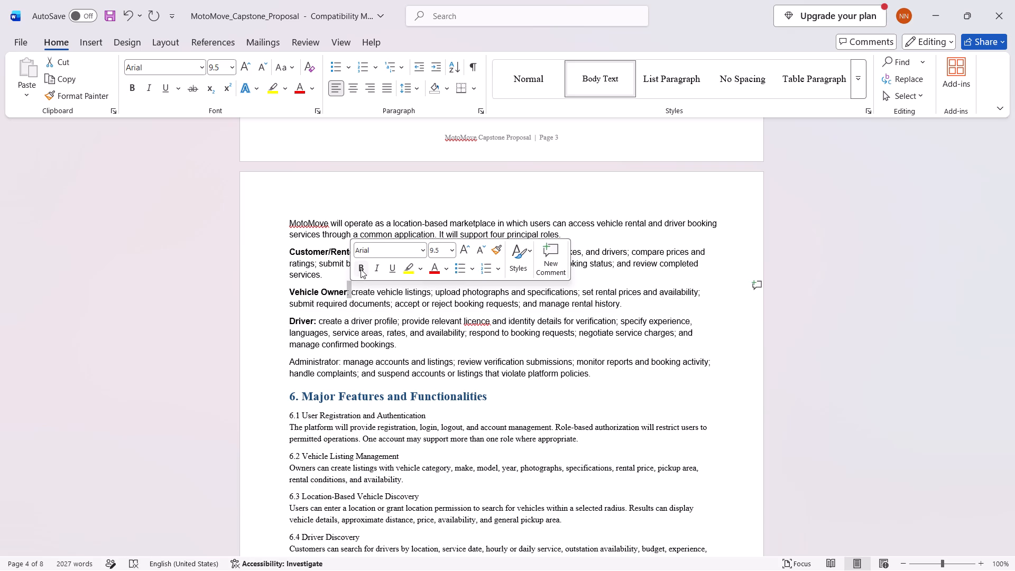
pyautogui.click(361, 269)
pyautogui.click(328, 270)
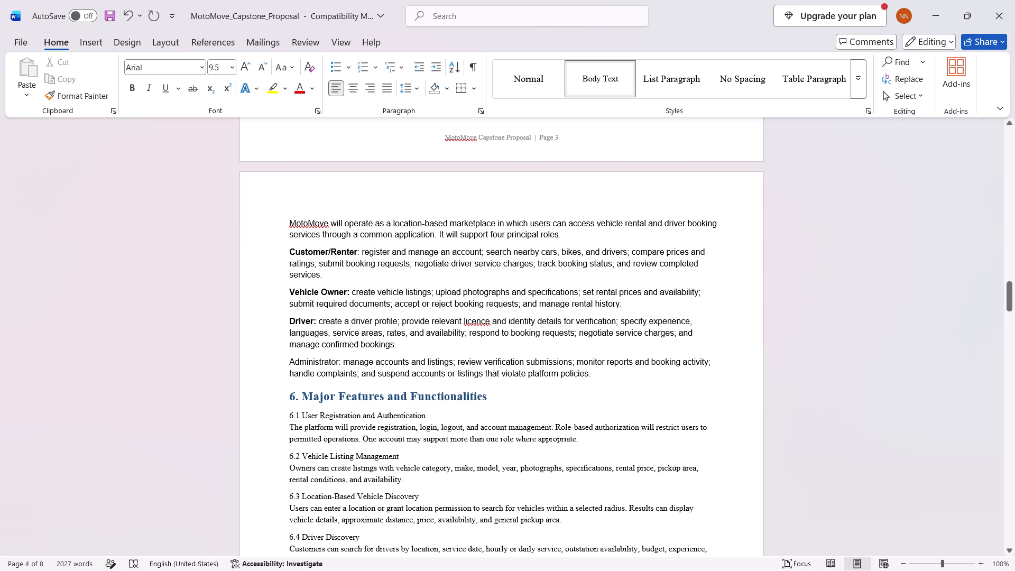
pyautogui.click(356, 251)
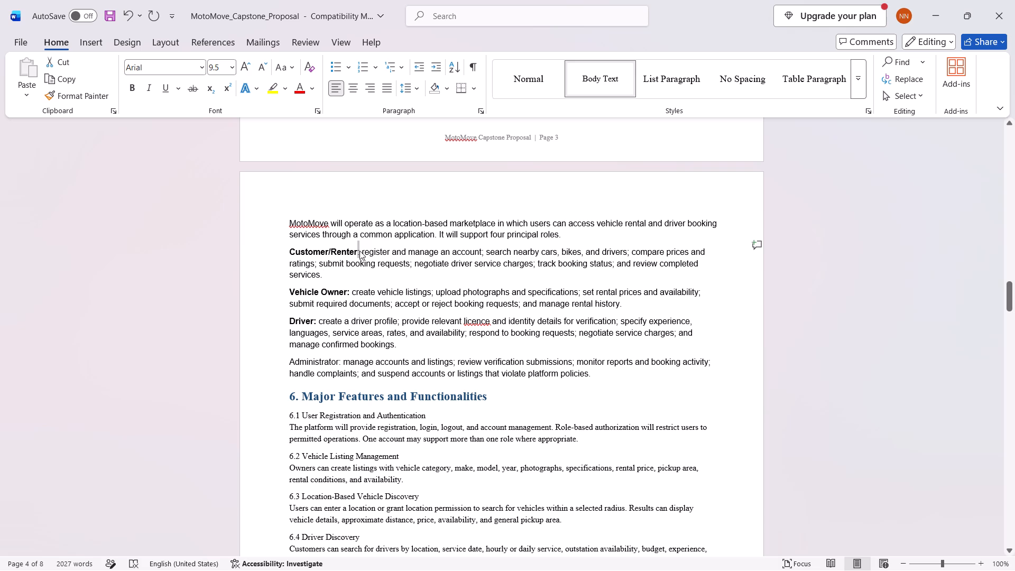
pyautogui.click(370, 233)
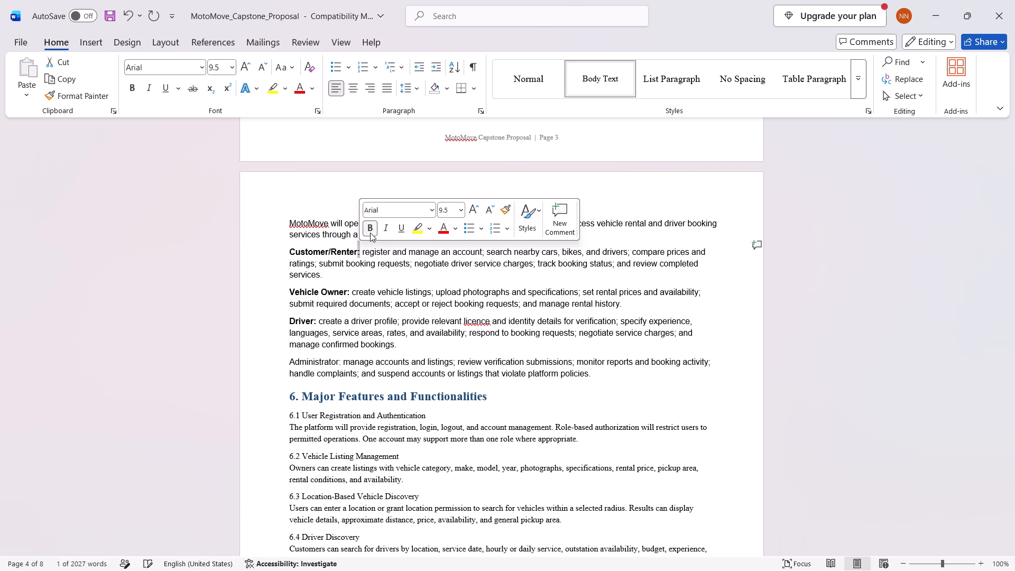
pyautogui.click(356, 268)
# Bold the "Administrator:" label, including its colon, at the start of its Proposed System paragraph.
pyautogui.scroll(-1, 356, 268)
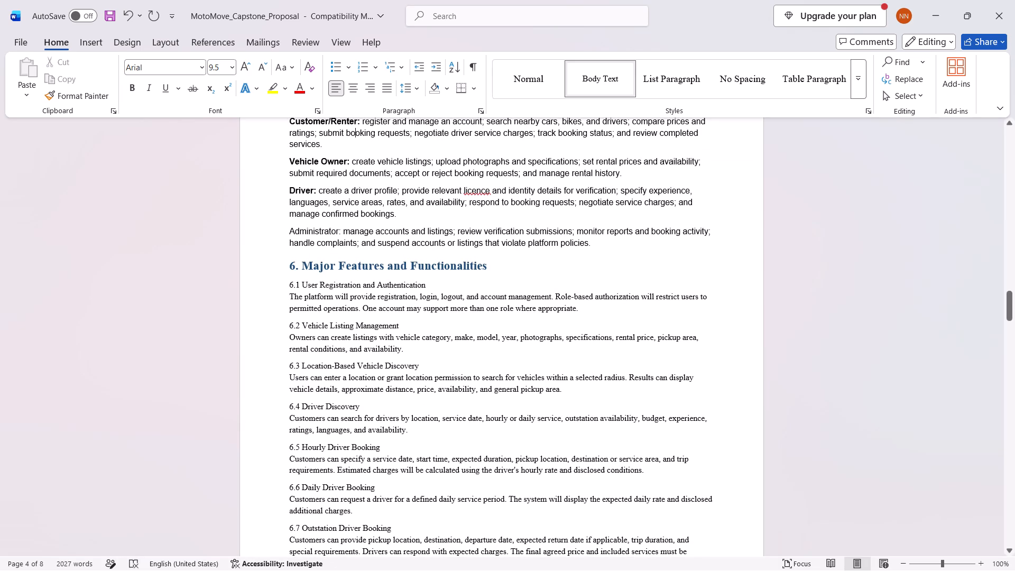
pyautogui.moveTo(289, 231); pyautogui.dragTo(320, 229)
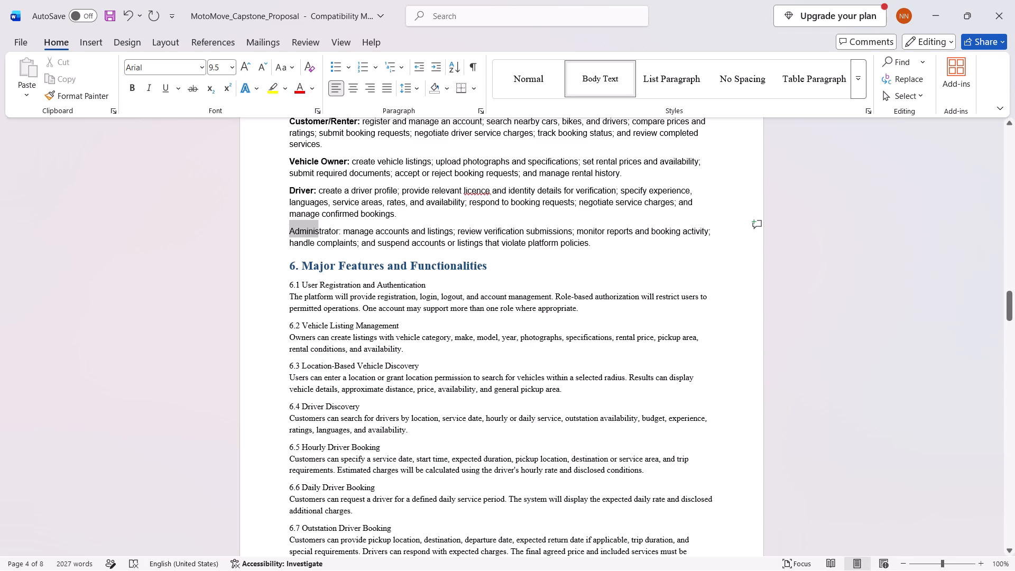
pyautogui.moveTo(320, 229); pyautogui.dragTo(342, 232)
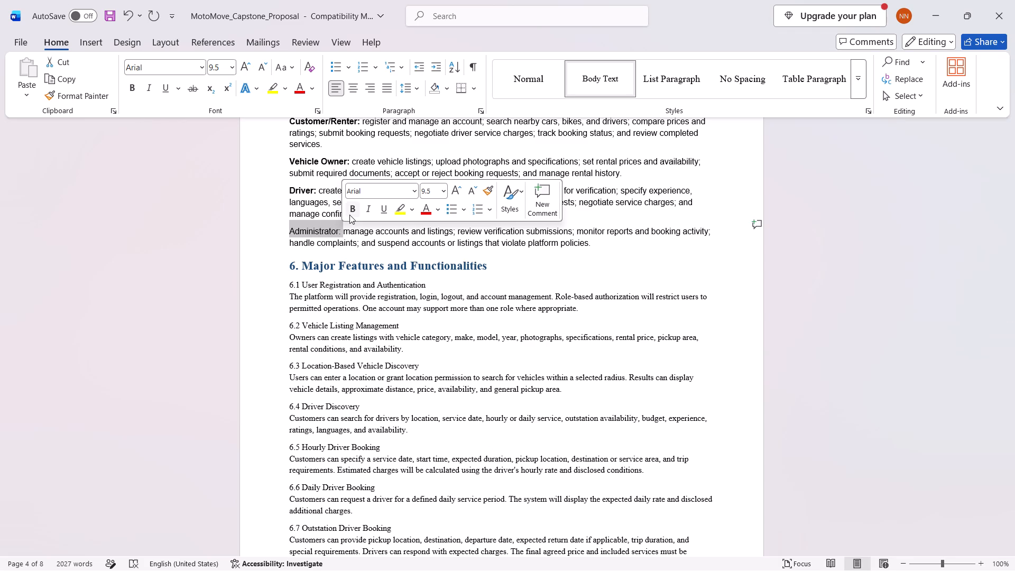
pyautogui.click(350, 212)
pyautogui.click(350, 240)
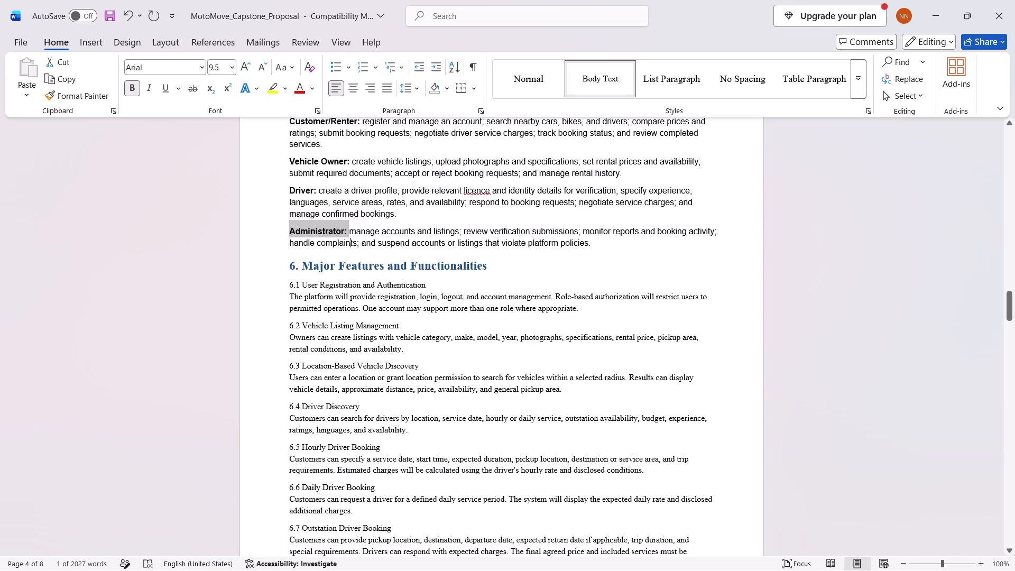
# Change the font to Arial from the "Major Features and Functionalities" heading text through the end of section 6.11 Ratings and Reviews.
pyautogui.scroll(-1, 329, 264)
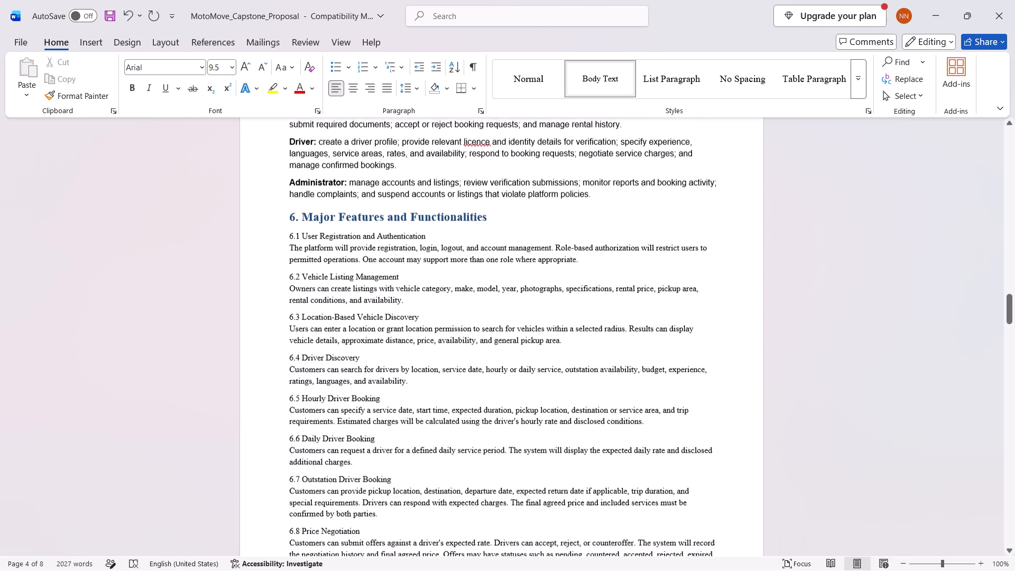
pyautogui.moveTo(302, 216); pyautogui.dragTo(340, 327)
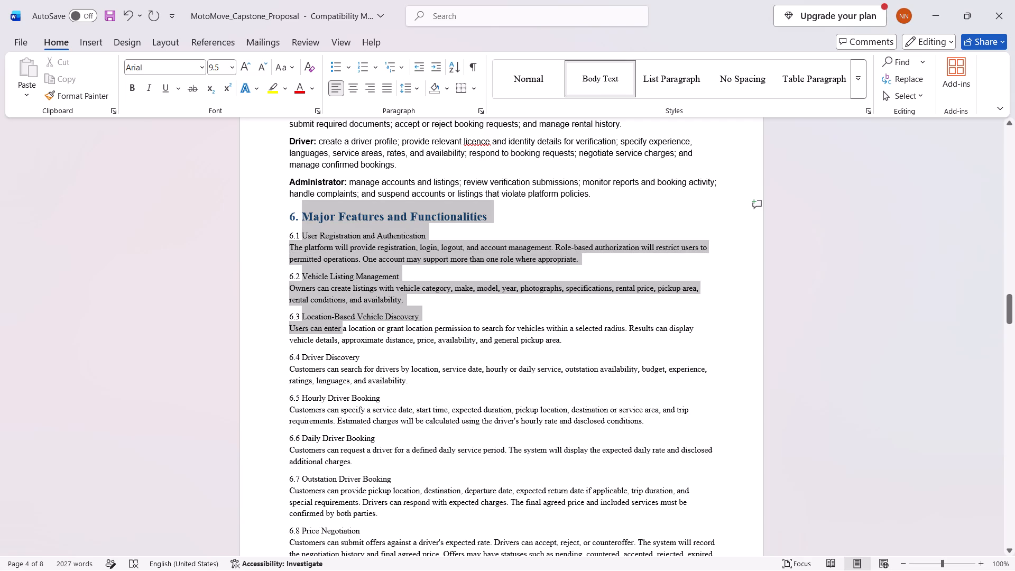
pyautogui.moveTo(340, 327); pyautogui.dragTo(398, 520)
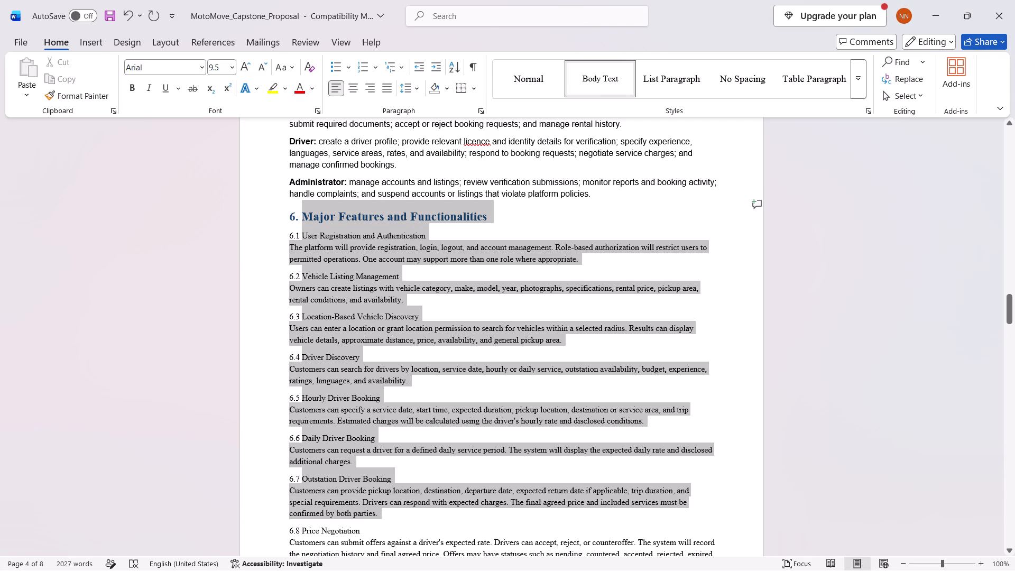
pyautogui.moveTo(398, 520); pyautogui.dragTo(428, 559)
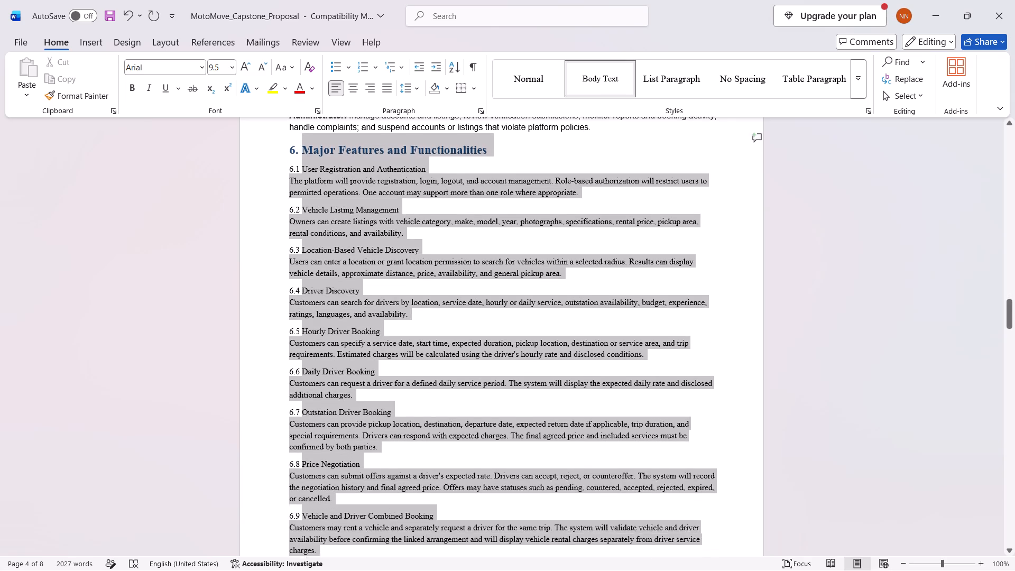
pyautogui.moveTo(428, 559); pyautogui.dragTo(425, 559)
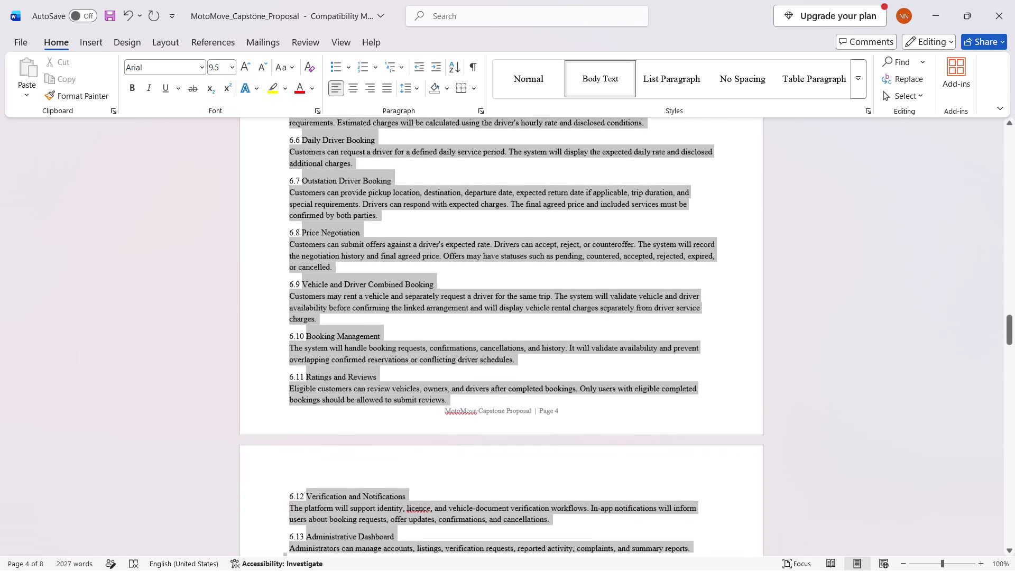
pyautogui.moveTo(425, 559); pyautogui.dragTo(398, 452)
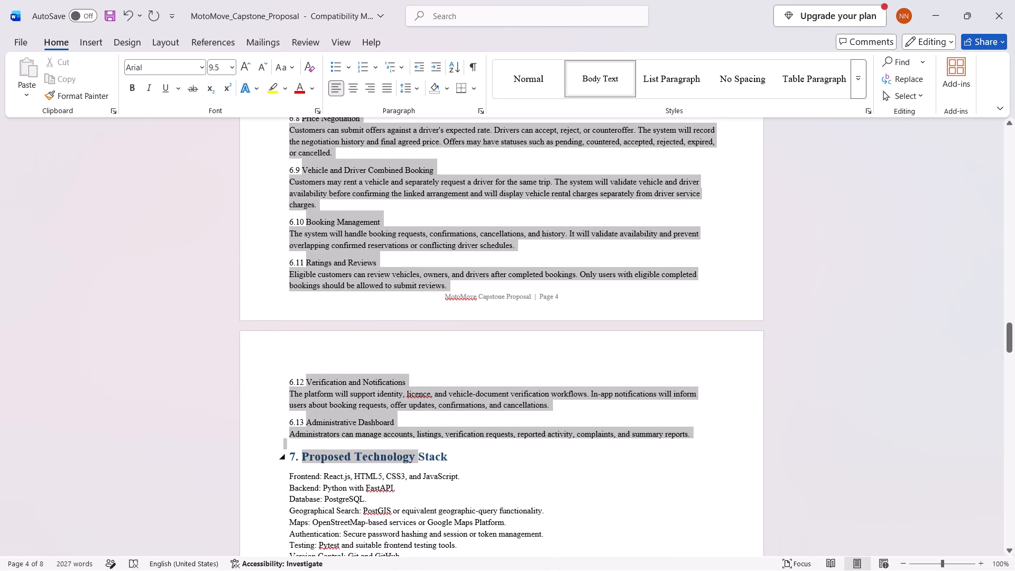
pyautogui.moveTo(398, 452); pyautogui.dragTo(418, 345)
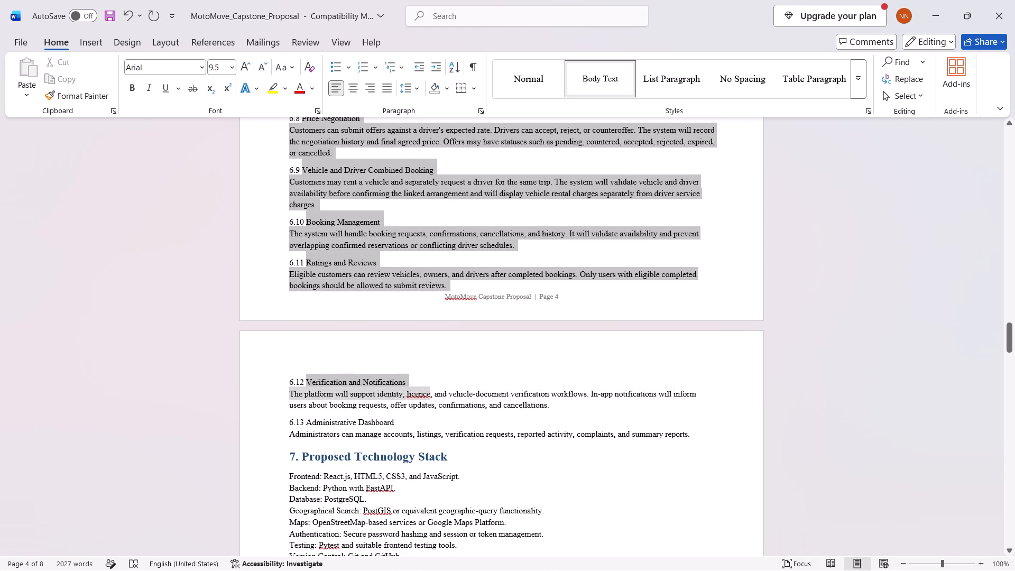
pyautogui.moveTo(418, 345); pyautogui.dragTo(438, 286)
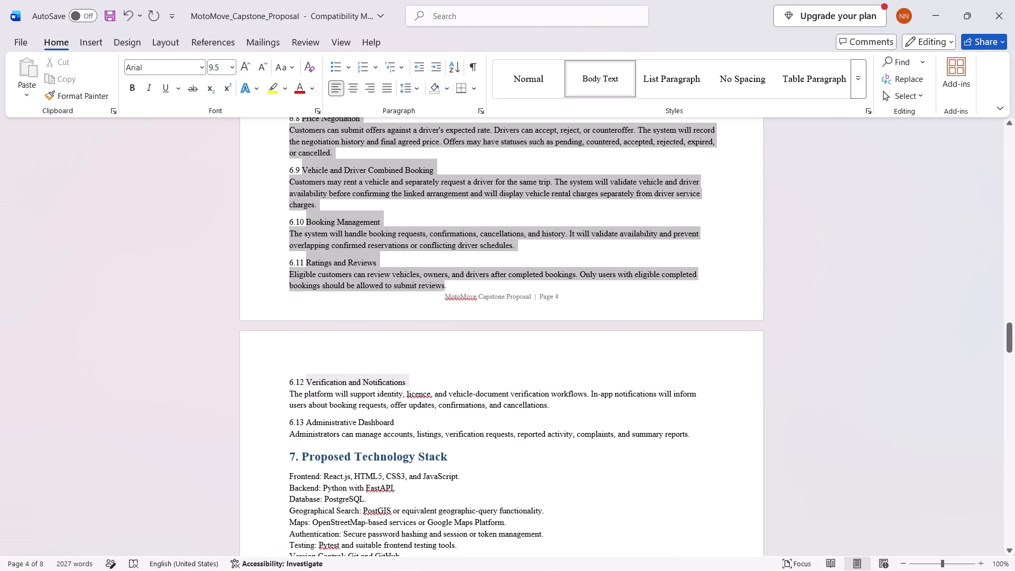
pyautogui.moveTo(438, 286); pyautogui.dragTo(451, 288)
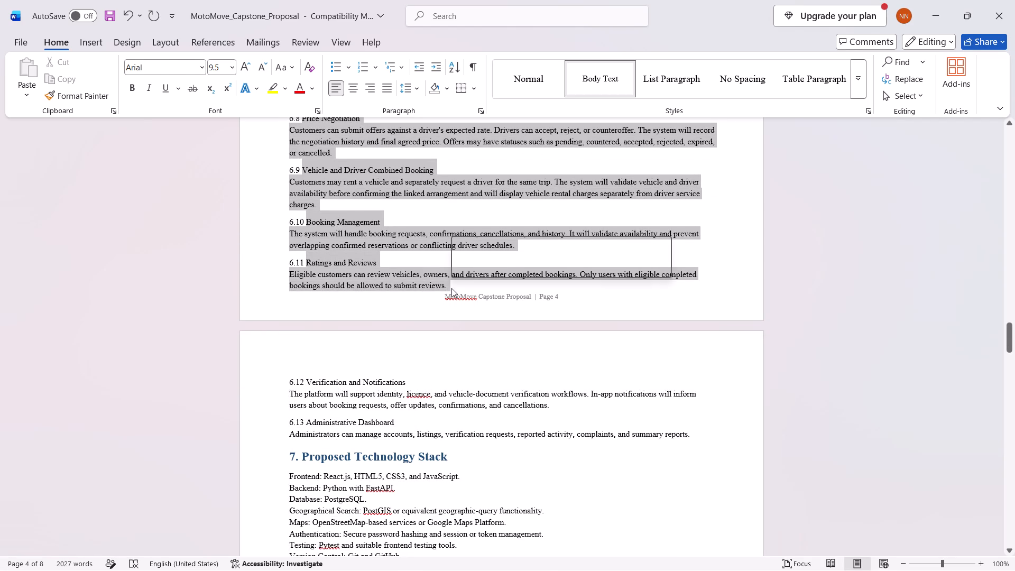
pyautogui.click(474, 247)
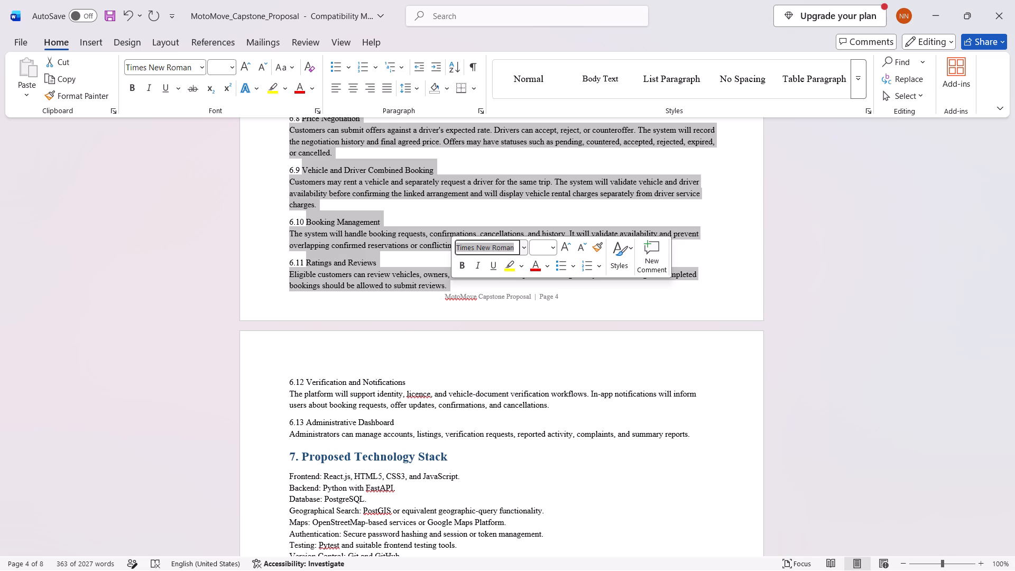
pyautogui.press('BackSpace')
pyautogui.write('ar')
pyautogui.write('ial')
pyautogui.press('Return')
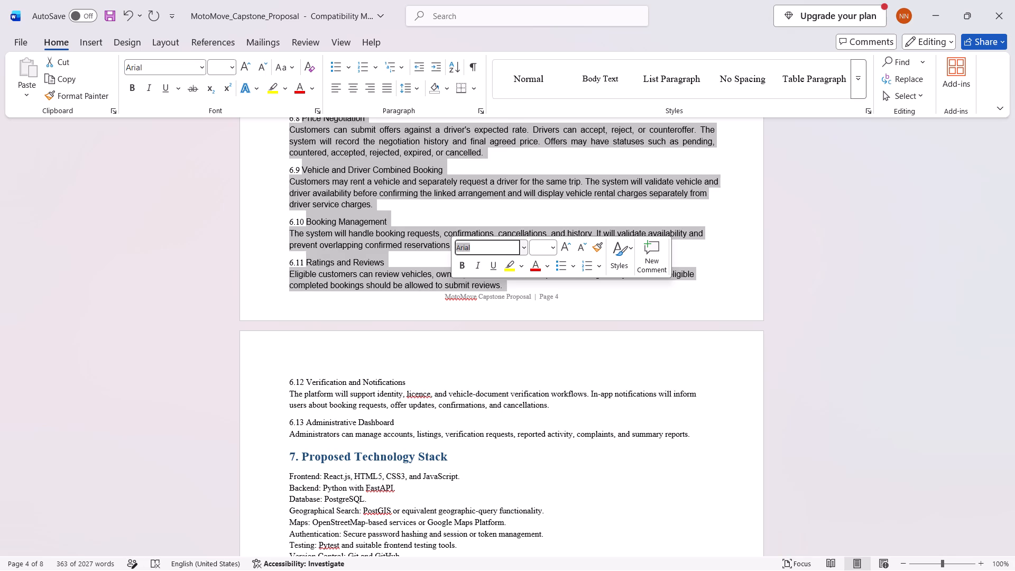
pyautogui.click(393, 299)
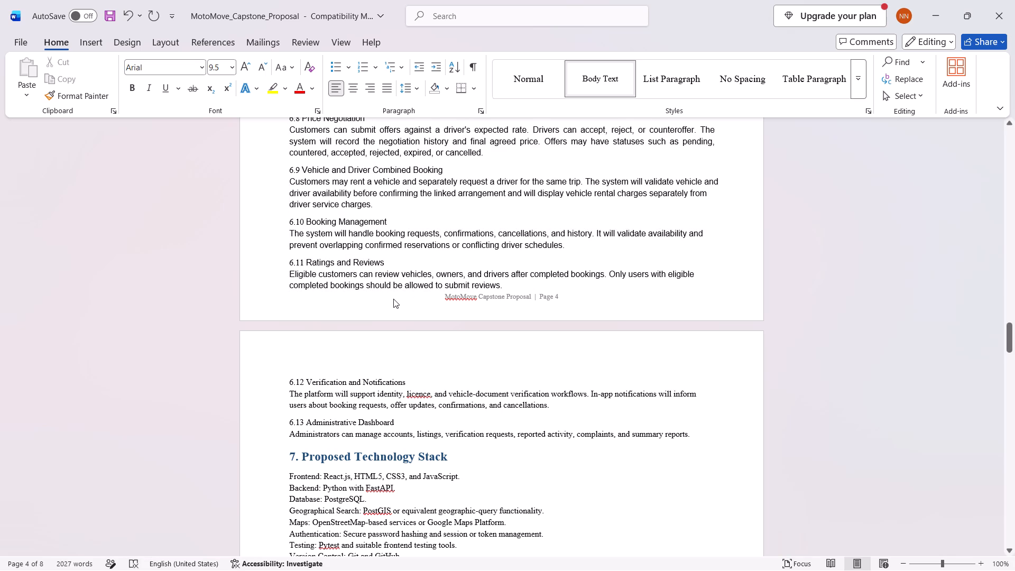
# Bold the subheading titles "User Registration and Authentication", "Vehicle Listing Management" and "Location-Based Vehicle Discovery" in sections 6.1 to 6.3.
pyautogui.scroll(4, 393, 299)
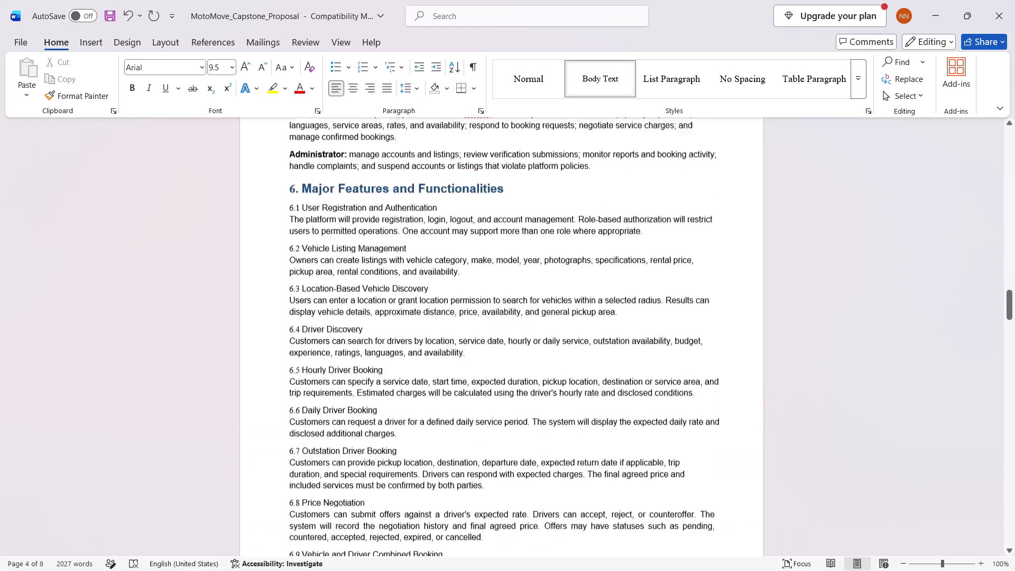
pyautogui.scroll(2, 393, 299)
pyautogui.scroll(-1, 393, 299)
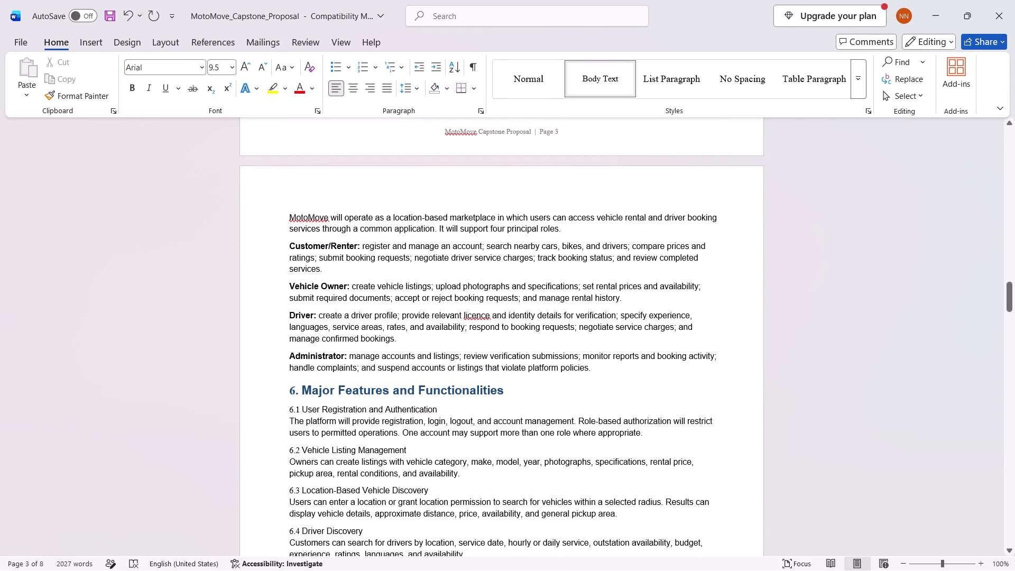
pyautogui.moveTo(302, 409); pyautogui.dragTo(425, 410)
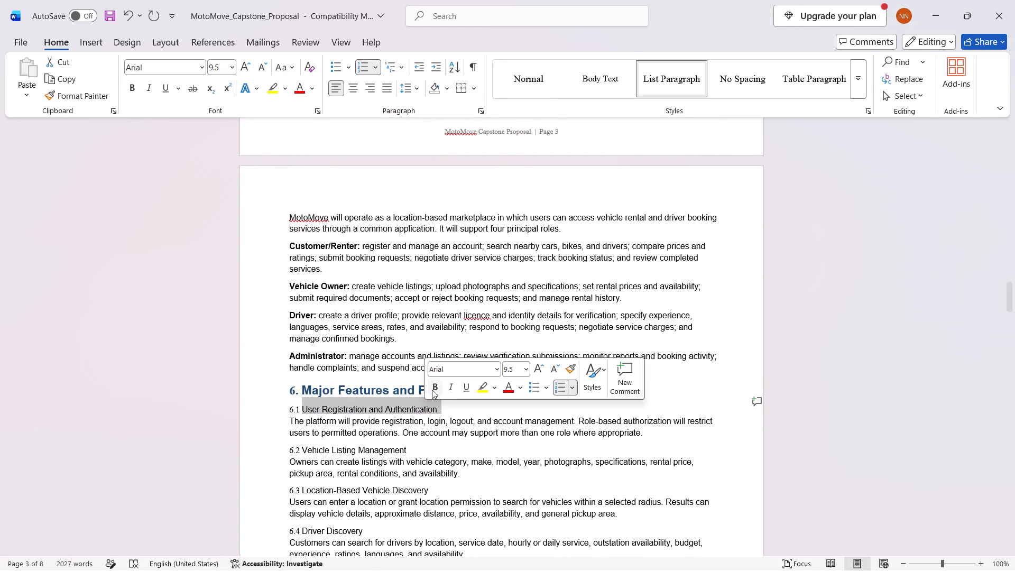
pyautogui.click(433, 387)
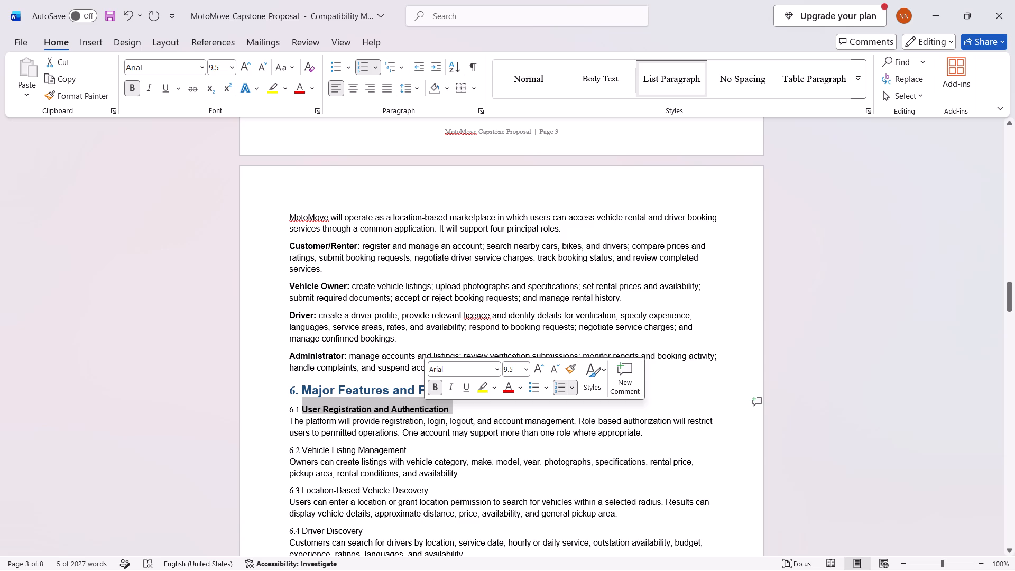
pyautogui.moveTo(302, 450); pyautogui.dragTo(403, 453)
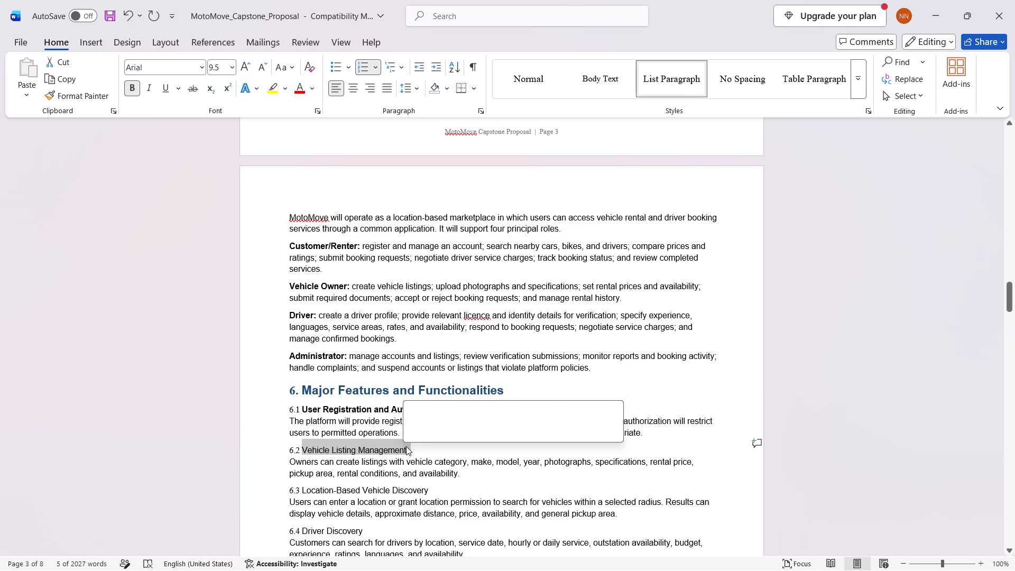
pyautogui.click(412, 435)
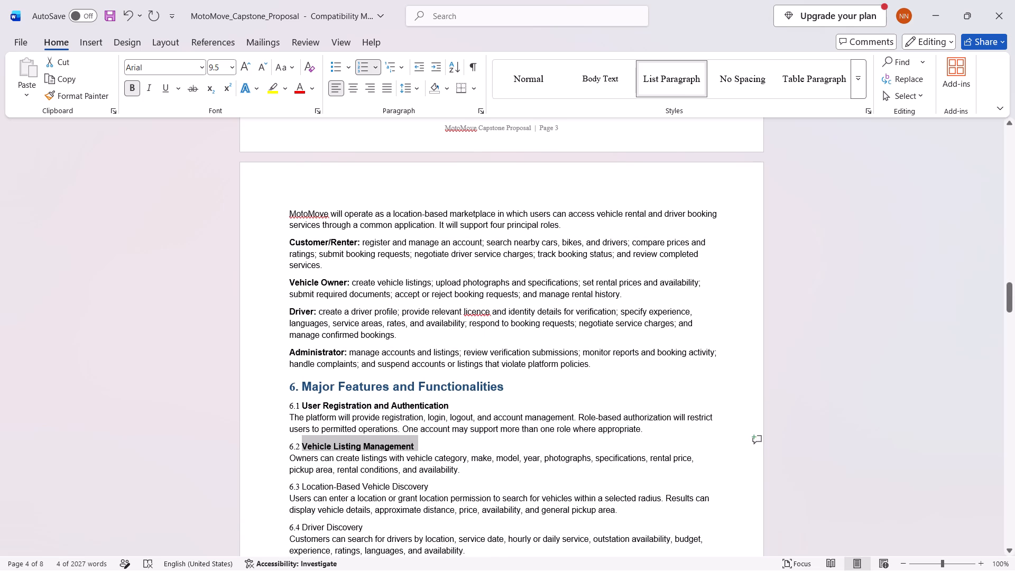
pyautogui.moveTo(301, 486); pyautogui.dragTo(425, 485)
pyautogui.click(433, 460)
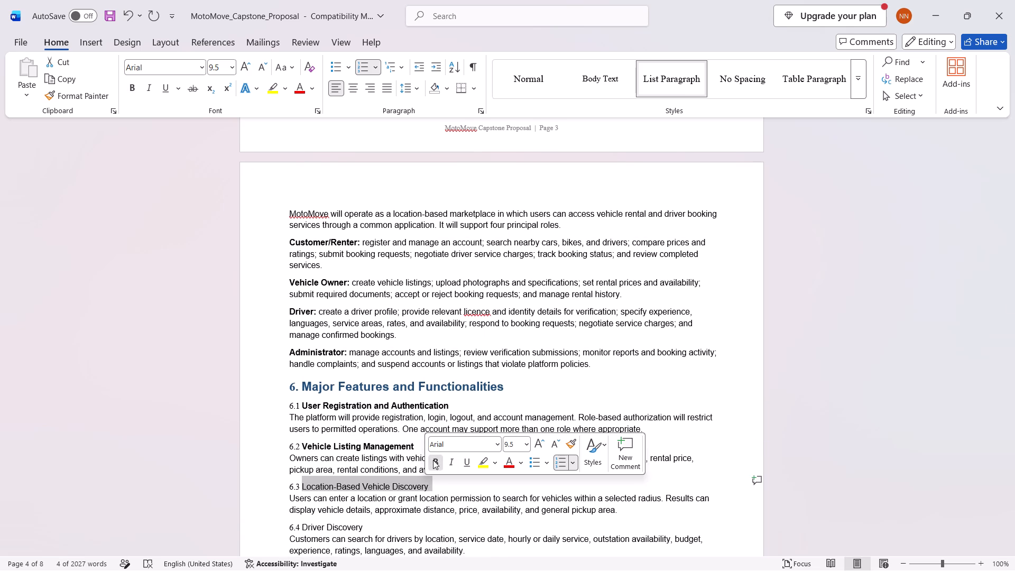
# Bold the subheading titles "Driver Discovery", "Hourly Driver Booking" and "Daily Driver Booking" in sections 6.4 to 6.6.
pyautogui.scroll(-1, 395, 455)
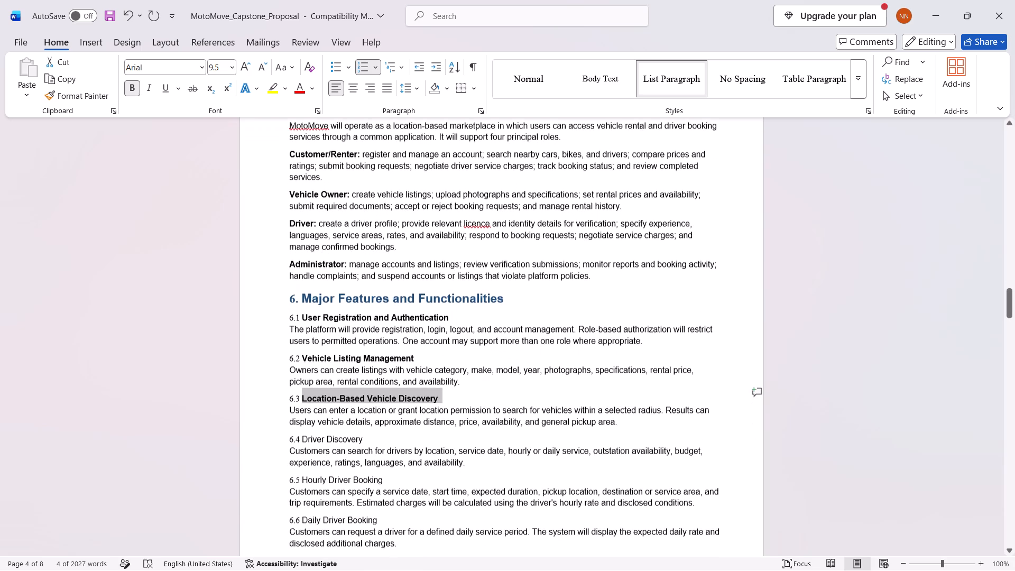
pyautogui.moveTo(300, 439); pyautogui.dragTo(371, 440)
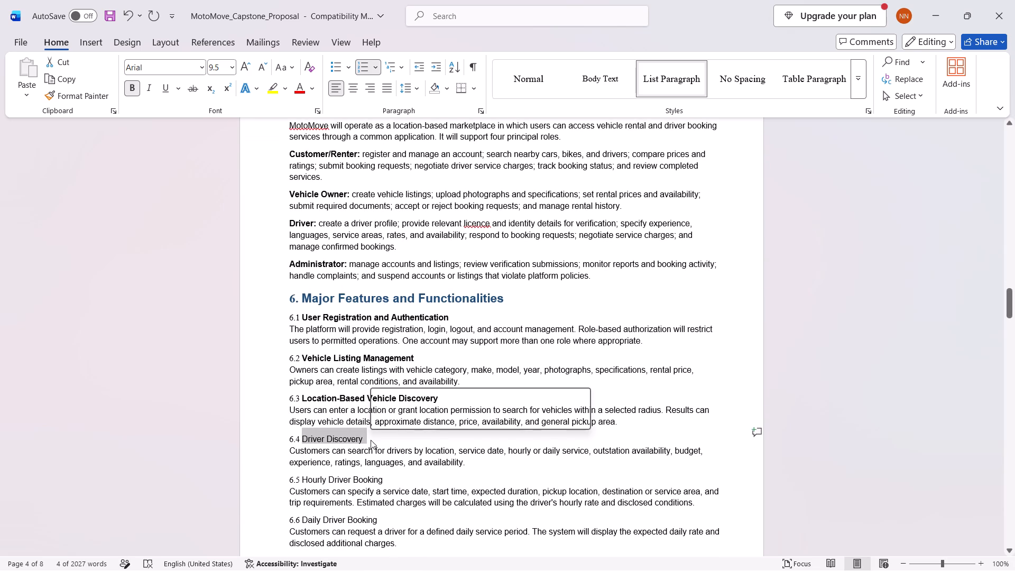
pyautogui.click(381, 419)
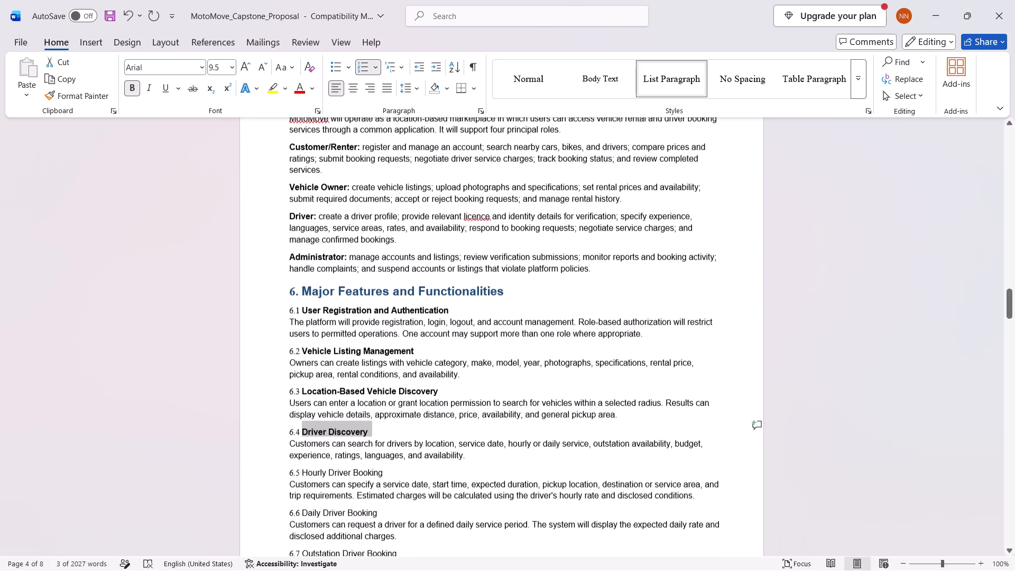
pyautogui.moveTo(301, 470); pyautogui.dragTo(381, 471)
pyautogui.click(389, 451)
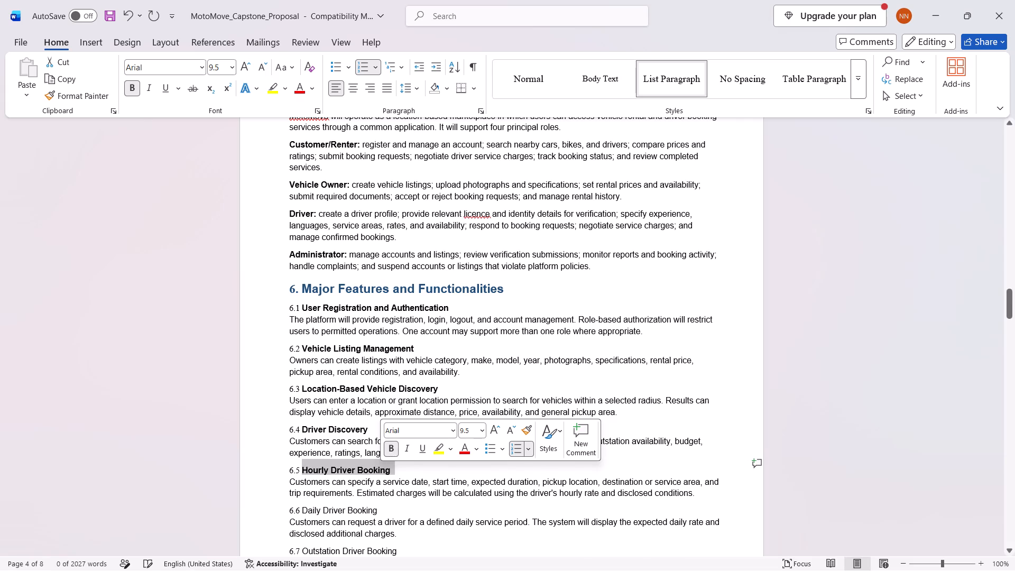
pyautogui.scroll(-2, 377, 477)
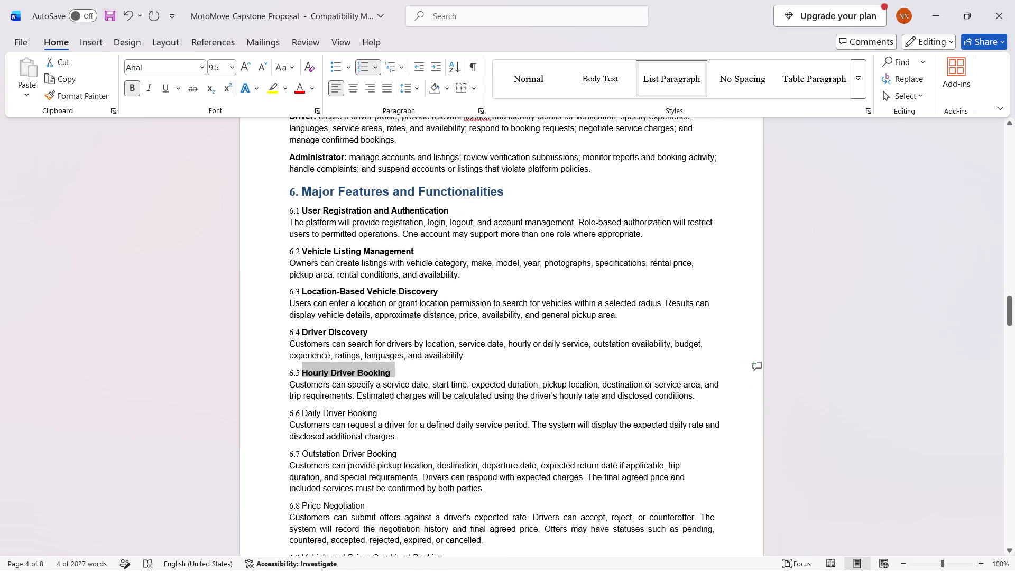
pyautogui.moveTo(300, 414); pyautogui.dragTo(372, 413)
pyautogui.click(382, 392)
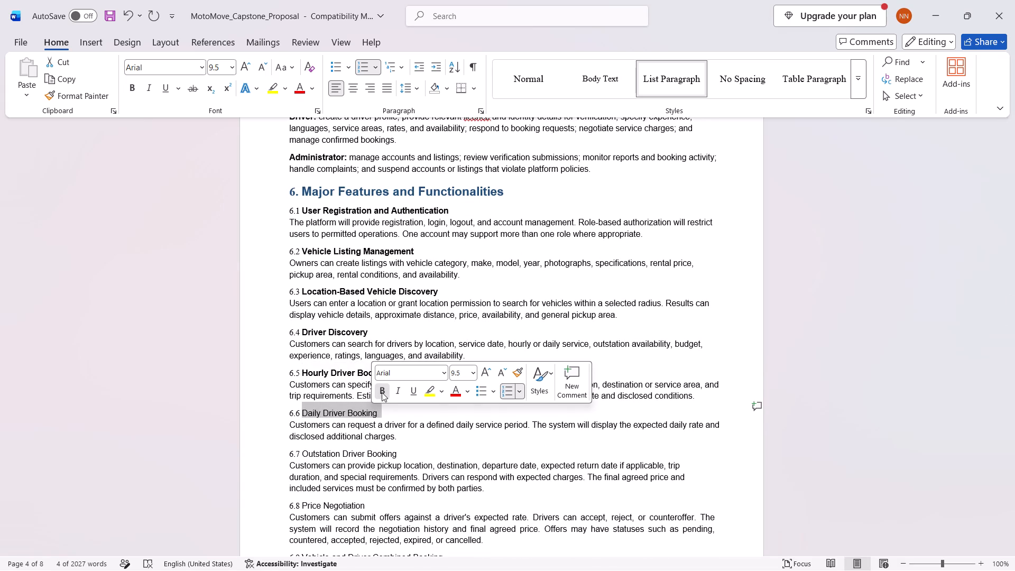
# Bold the subheading titles "Outstation Driver Booking", "Price Negotiation" and "Vehicle and Driver Combined Booking" in sections 6.7 to 6.9.
pyautogui.moveTo(299, 454); pyautogui.dragTo(370, 454)
pyautogui.click(370, 454)
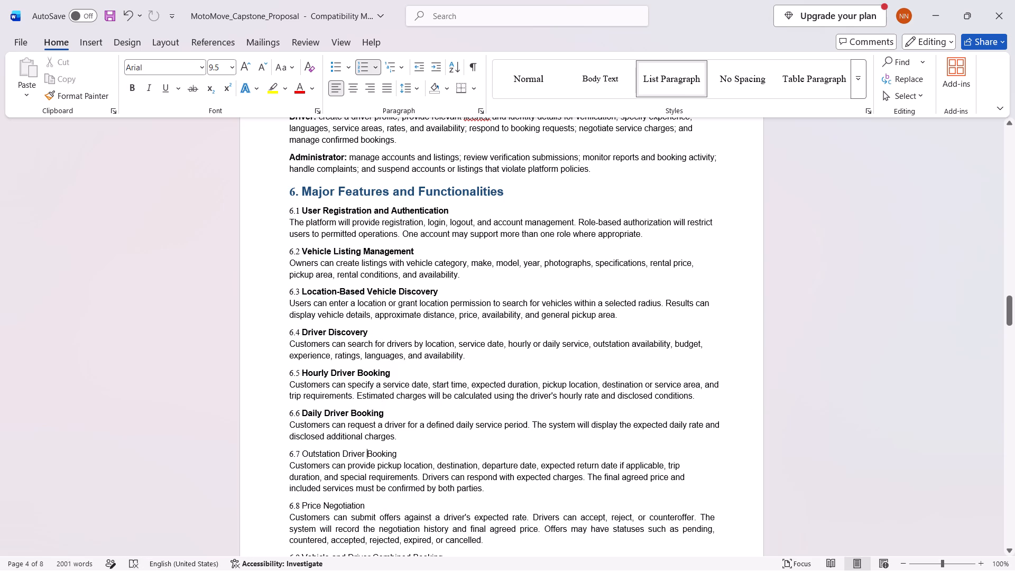
pyautogui.moveTo(302, 453); pyautogui.dragTo(375, 452)
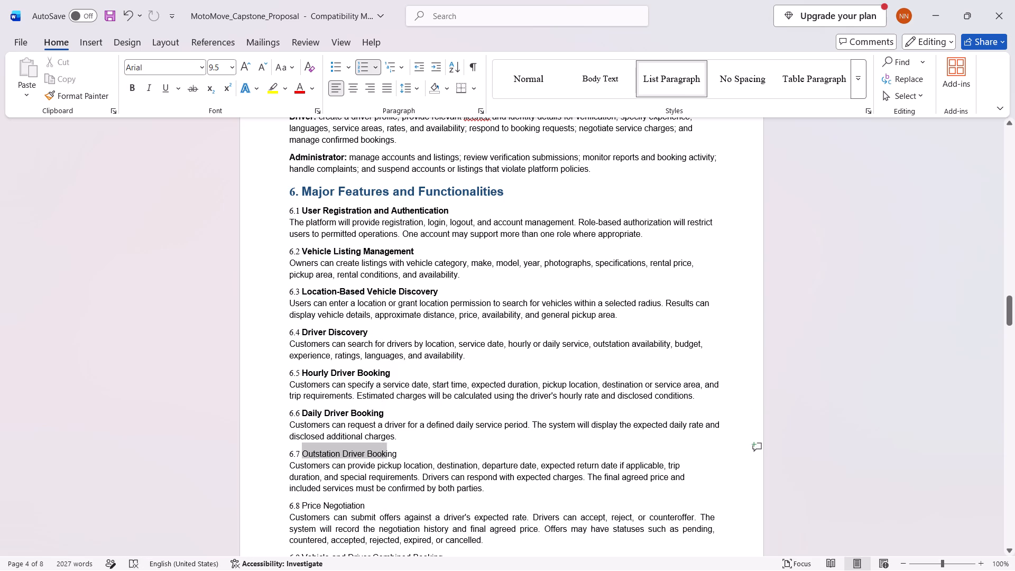
pyautogui.moveTo(375, 452); pyautogui.dragTo(398, 452)
pyautogui.click(406, 431)
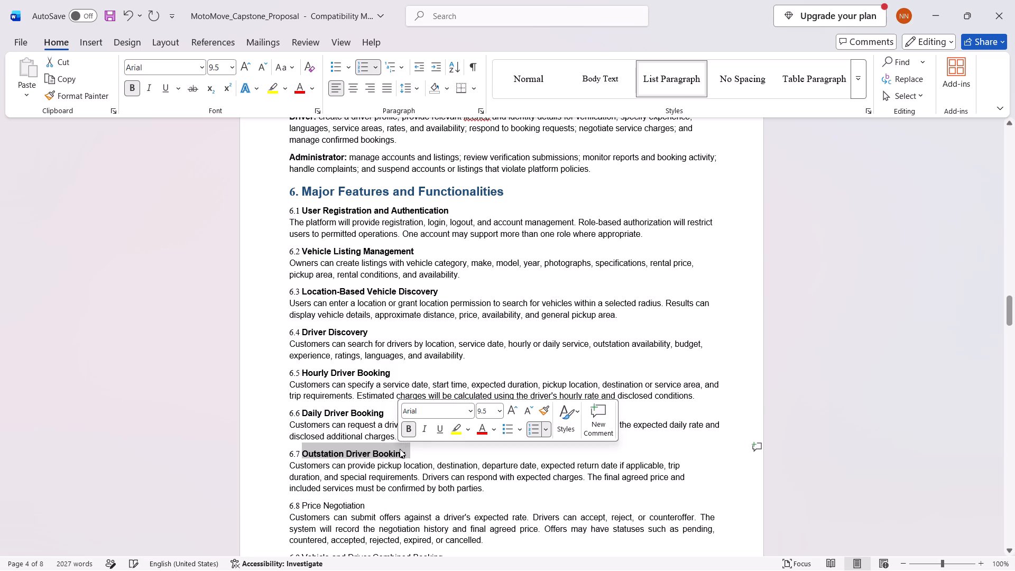
pyautogui.scroll(-1, 400, 449)
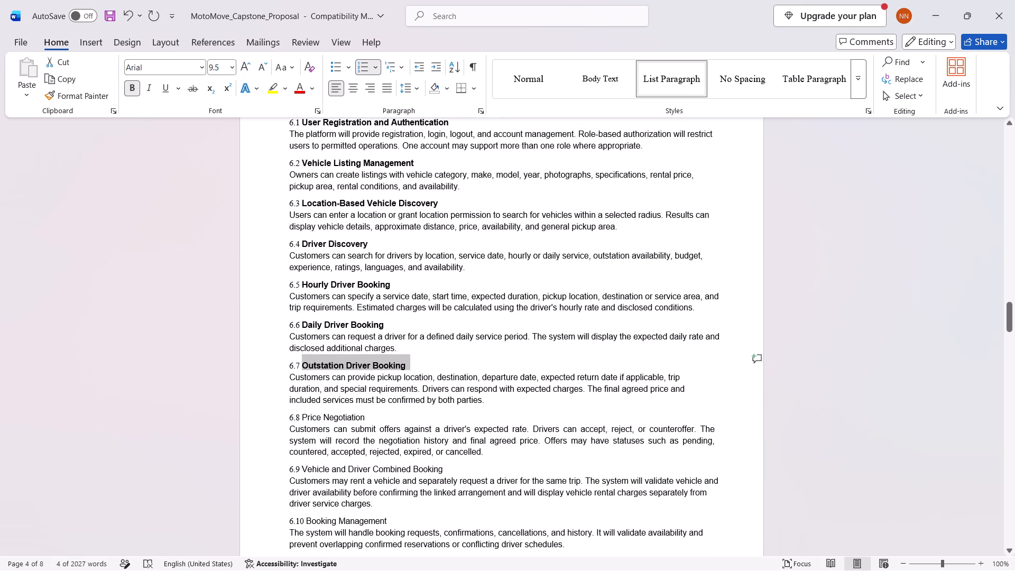
pyautogui.moveTo(301, 415); pyautogui.dragTo(375, 420)
pyautogui.click(383, 403)
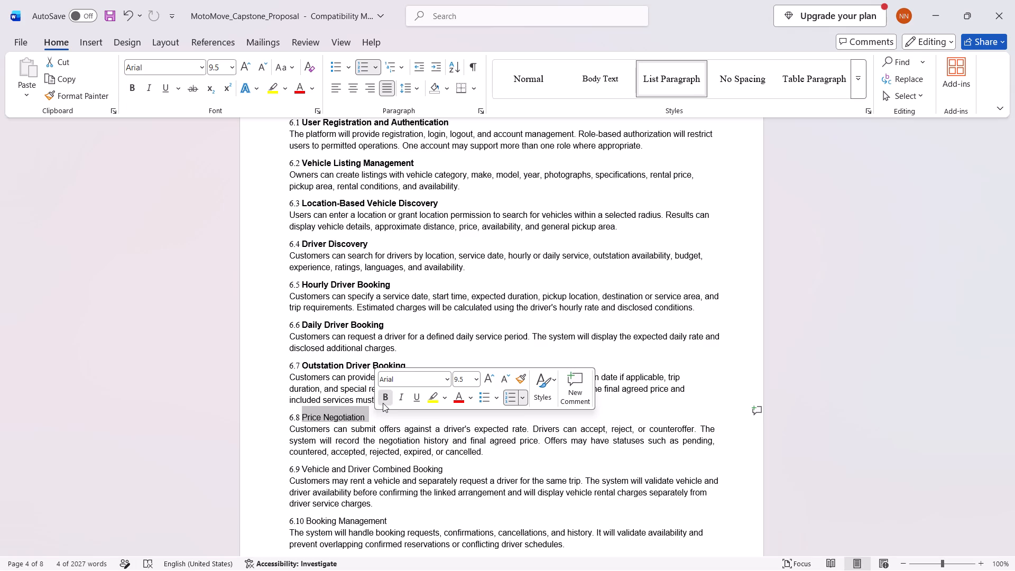
pyautogui.moveTo(301, 469); pyautogui.dragTo(432, 470)
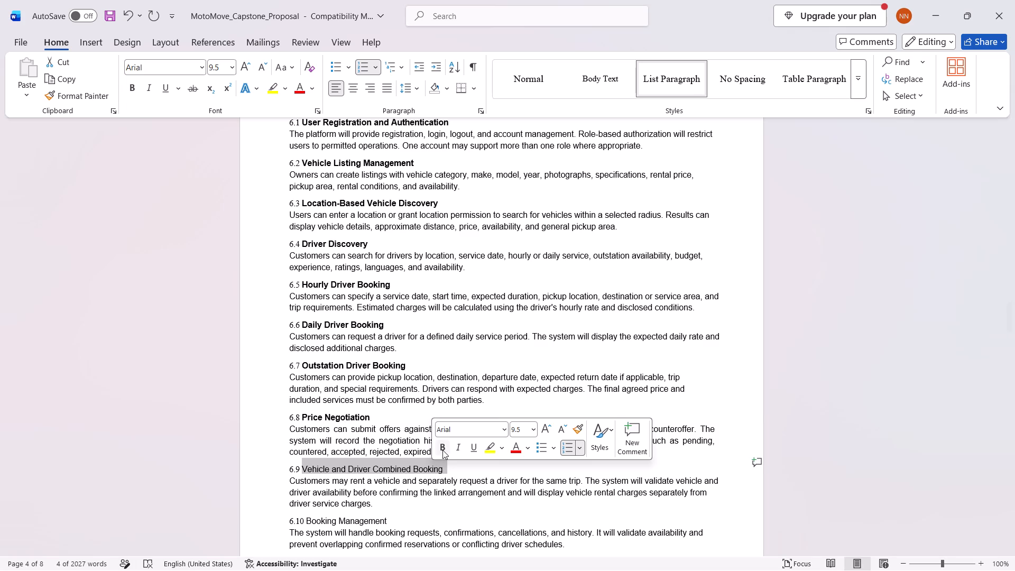
pyautogui.click(442, 450)
# Bold the subheading title "Booking Management" in section 6.10.
pyautogui.scroll(-2, 373, 438)
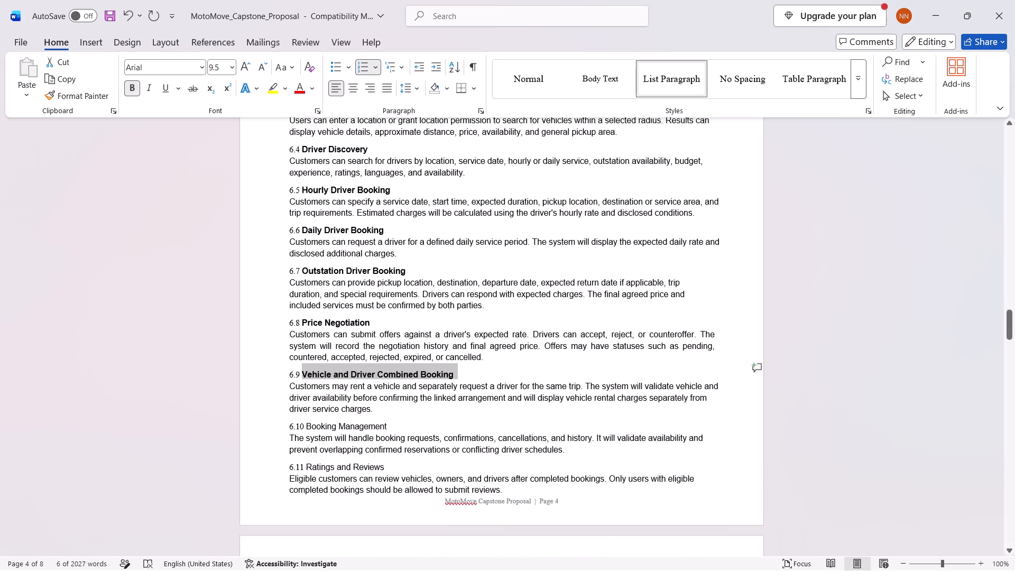
pyautogui.moveTo(307, 407); pyautogui.dragTo(316, 407)
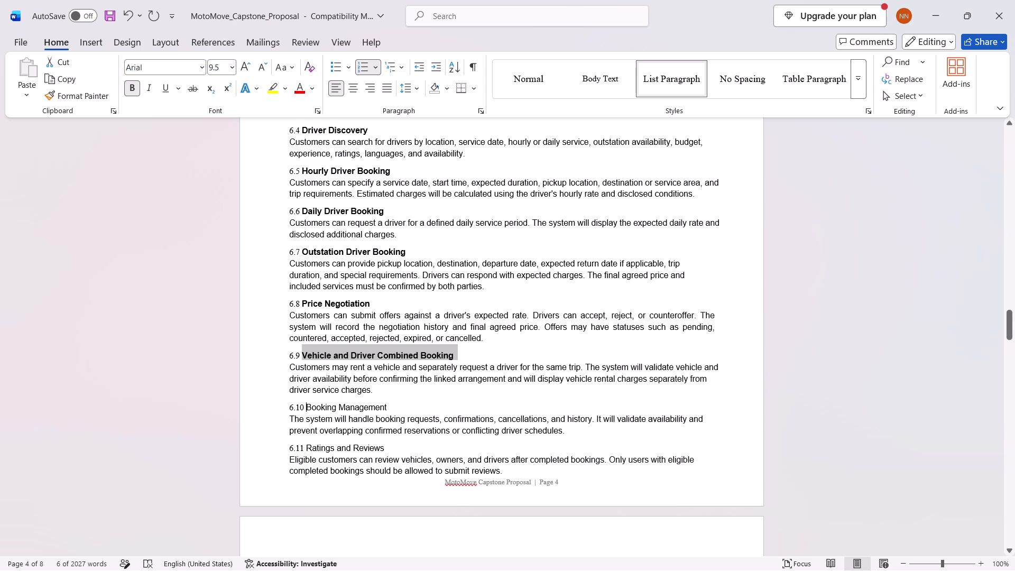
pyautogui.moveTo(316, 407); pyautogui.dragTo(384, 406)
pyautogui.click(392, 385)
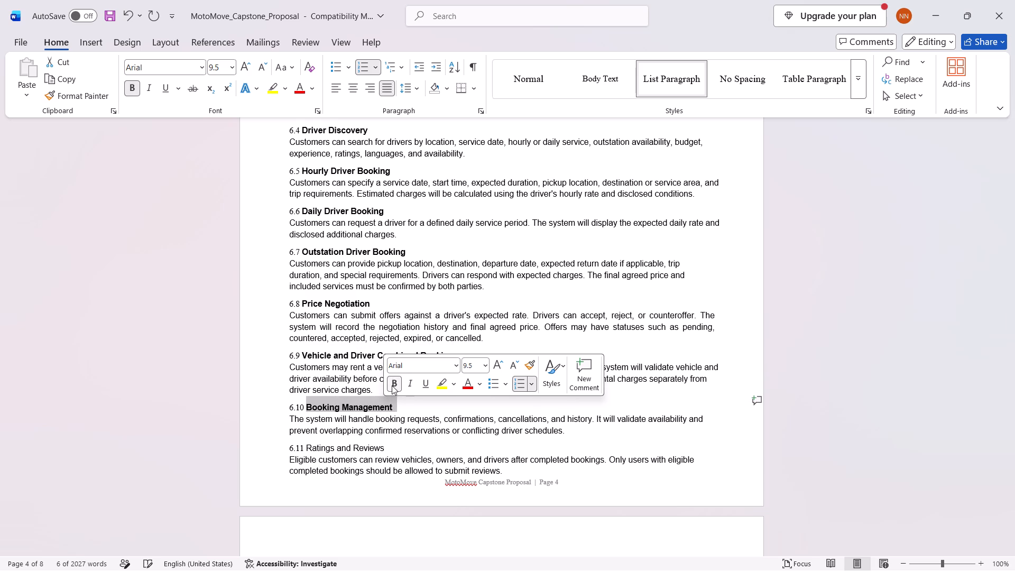
# Bold the subheading title "Ratings and Reviews" in section 6.11.
pyautogui.moveTo(306, 447); pyautogui.dragTo(361, 448)
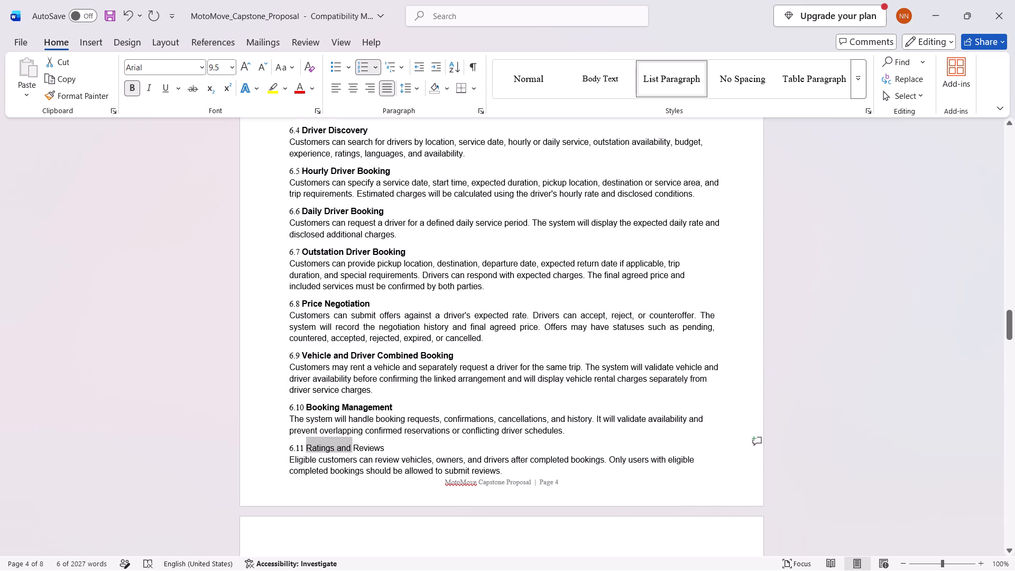
pyautogui.moveTo(361, 448); pyautogui.dragTo(382, 446)
pyautogui.click(394, 420)
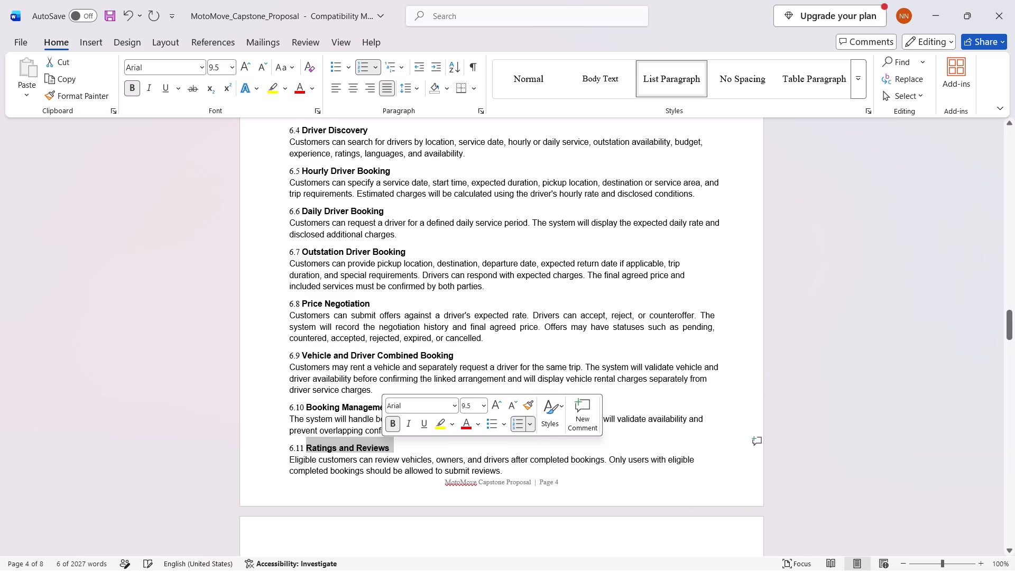
# Change the font of sections 6.12 and 6.13, both titles and body text, to Arial.
pyautogui.scroll(-2, 333, 417)
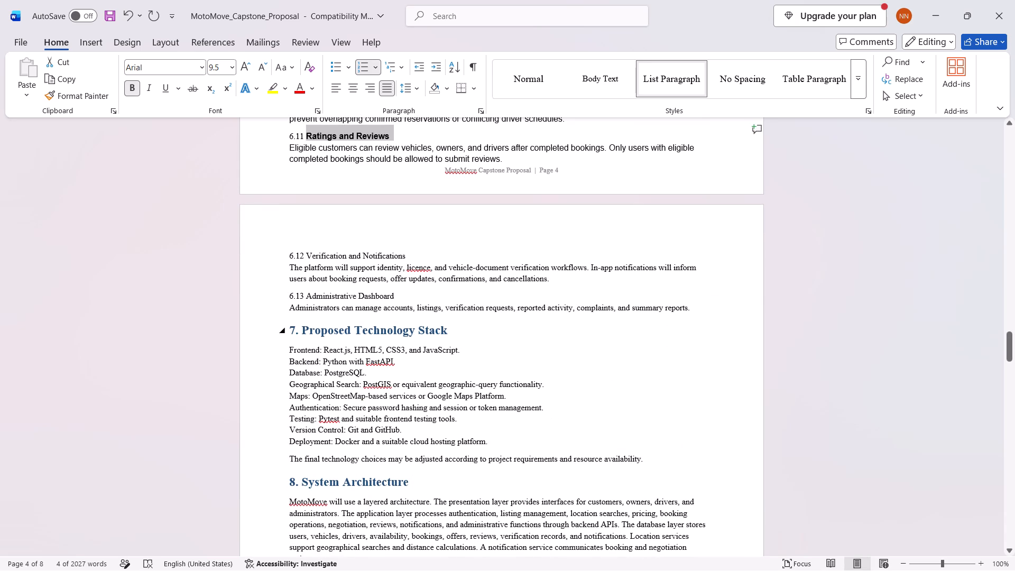
pyautogui.moveTo(306, 255); pyautogui.dragTo(352, 270)
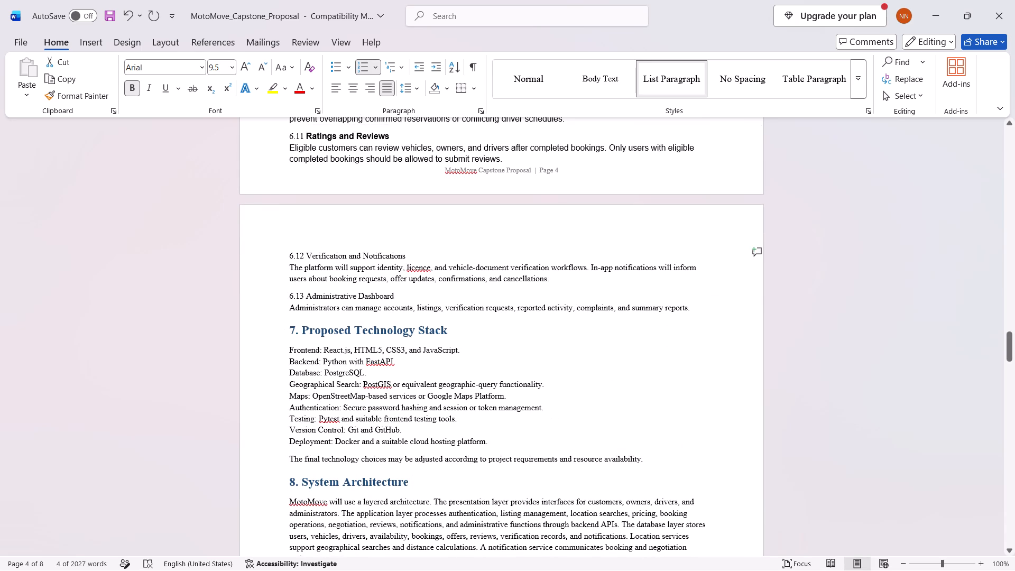
pyautogui.moveTo(352, 270); pyautogui.dragTo(683, 301)
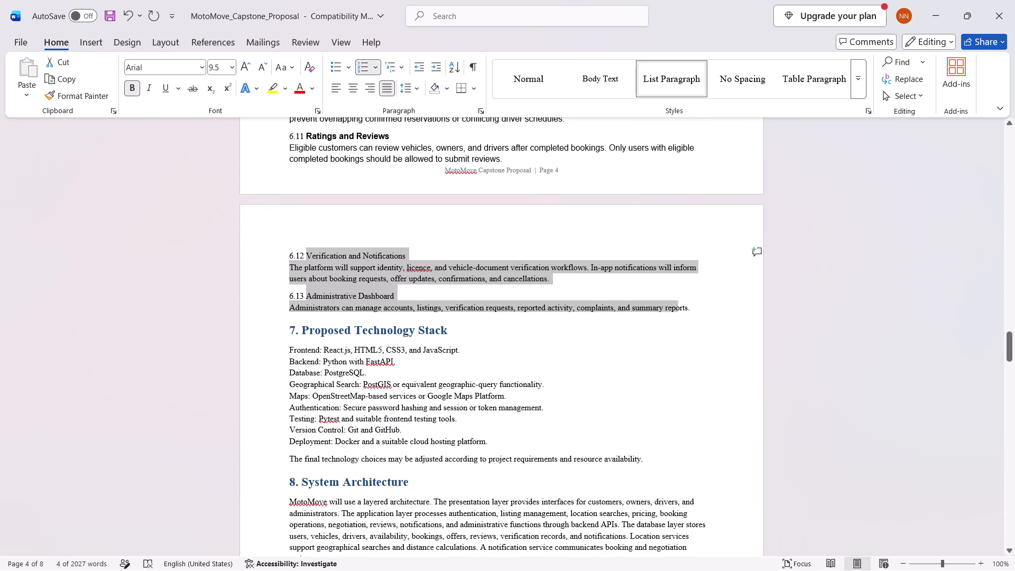
pyautogui.moveTo(683, 301); pyautogui.dragTo(721, 305)
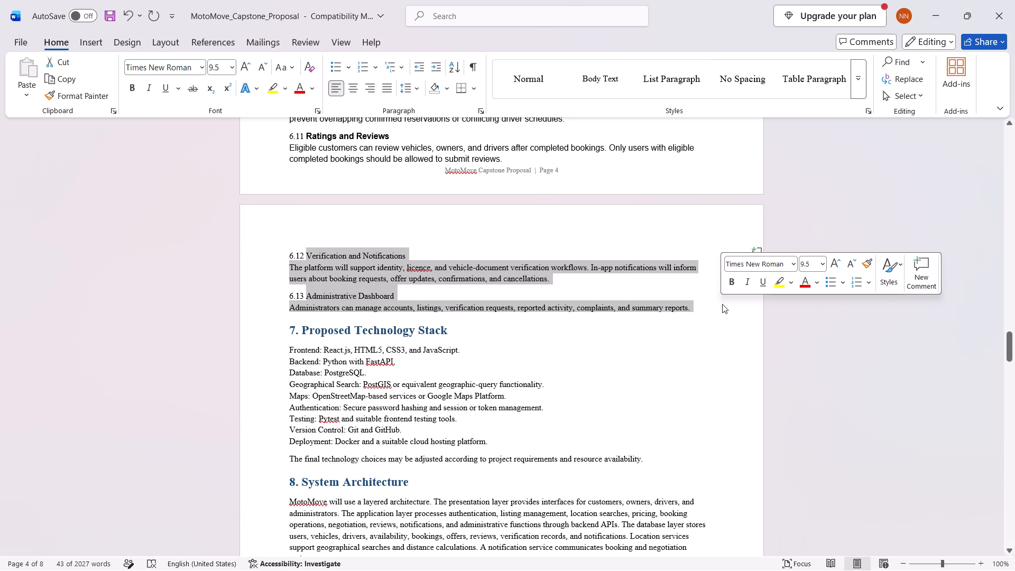
pyautogui.click(742, 265)
pyautogui.press('BackSpace')
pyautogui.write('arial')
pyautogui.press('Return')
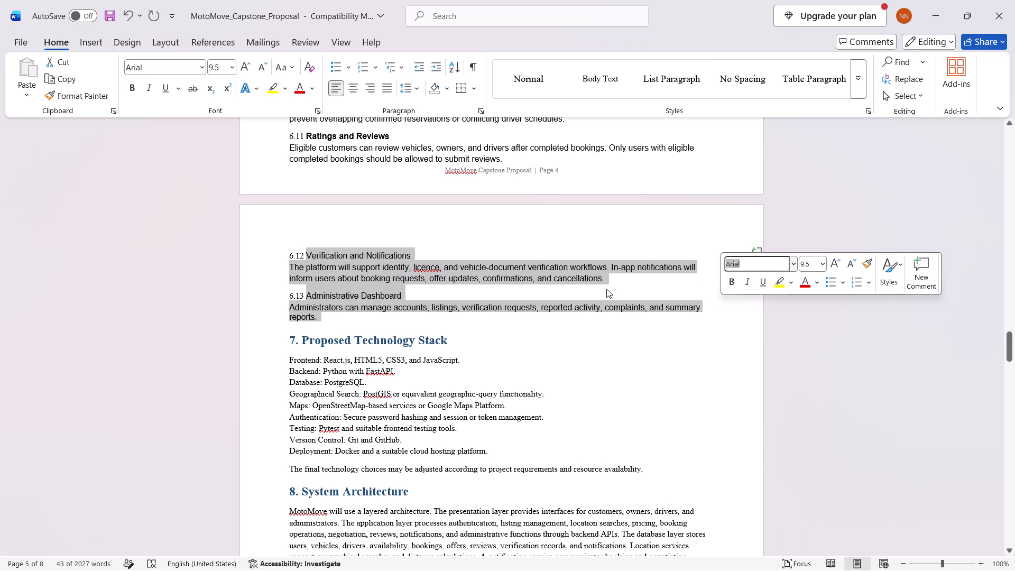
pyautogui.click(606, 289)
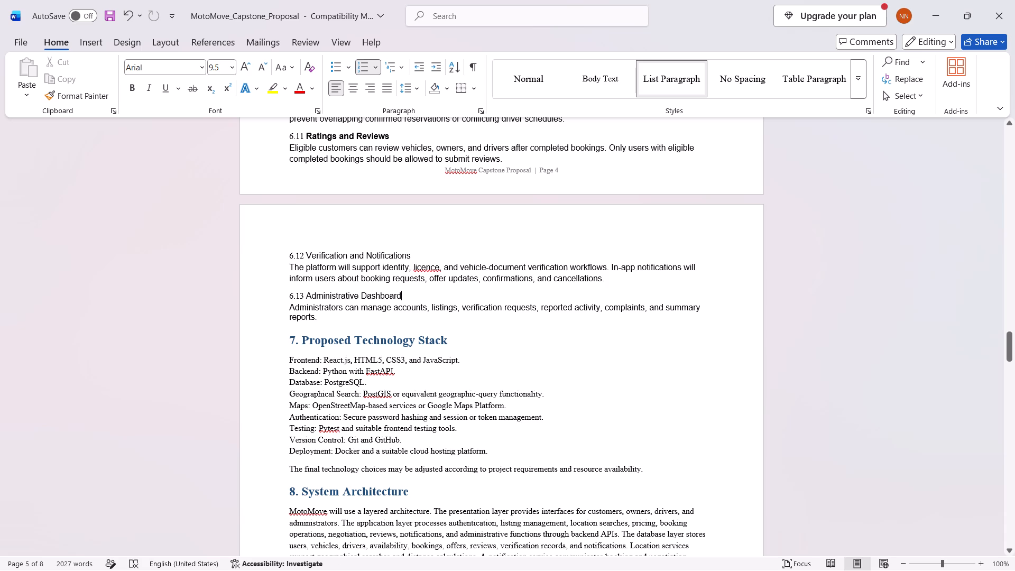
# Bold the subheading titles "Verification and Notifications" and "Administrative Dashboard" in sections 6.12 and 6.13.
pyautogui.moveTo(304, 254); pyautogui.dragTo(400, 251)
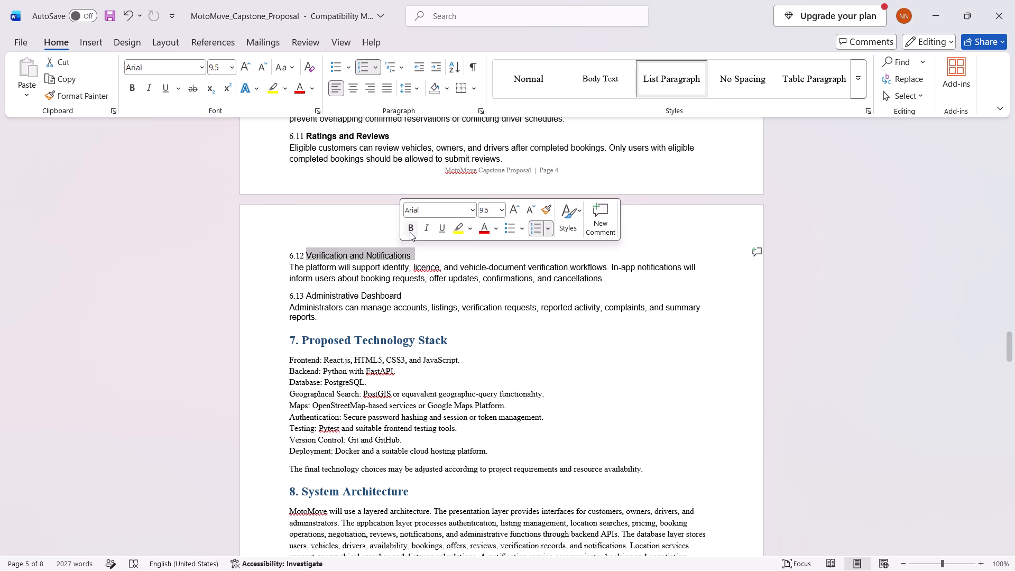
pyautogui.click(410, 231)
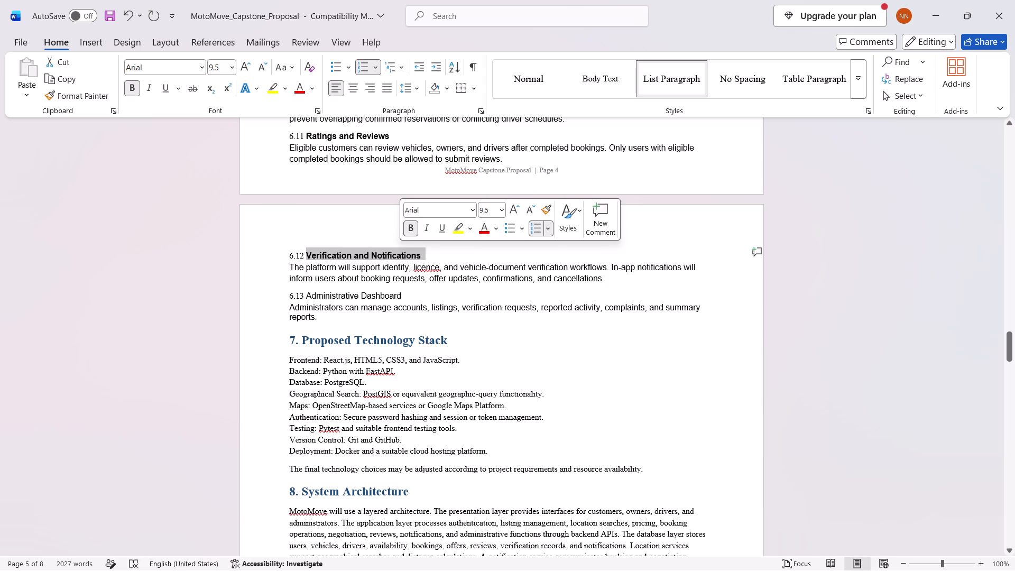
pyautogui.moveTo(304, 294); pyautogui.dragTo(396, 297)
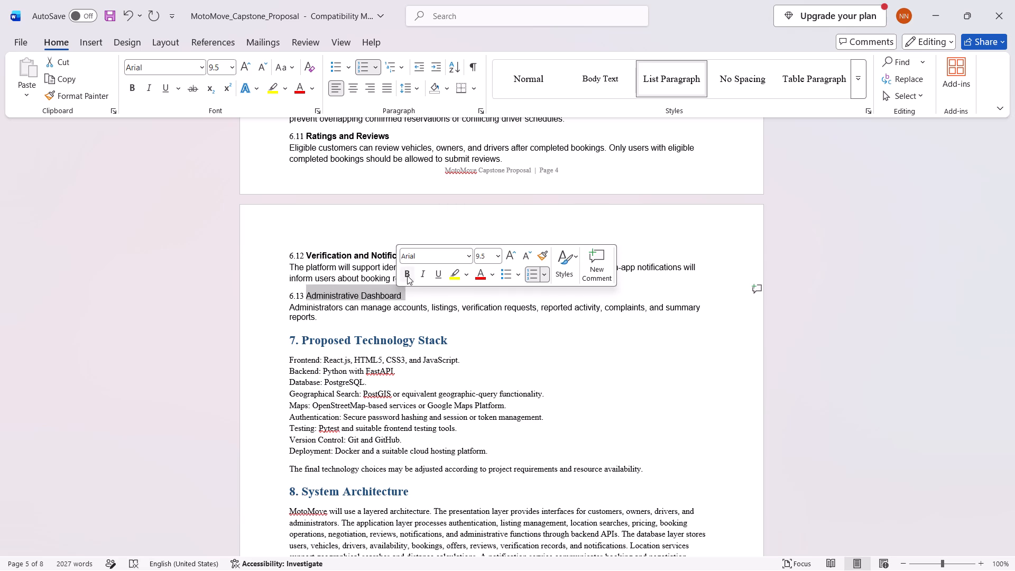
pyautogui.click(407, 275)
pyautogui.click(413, 300)
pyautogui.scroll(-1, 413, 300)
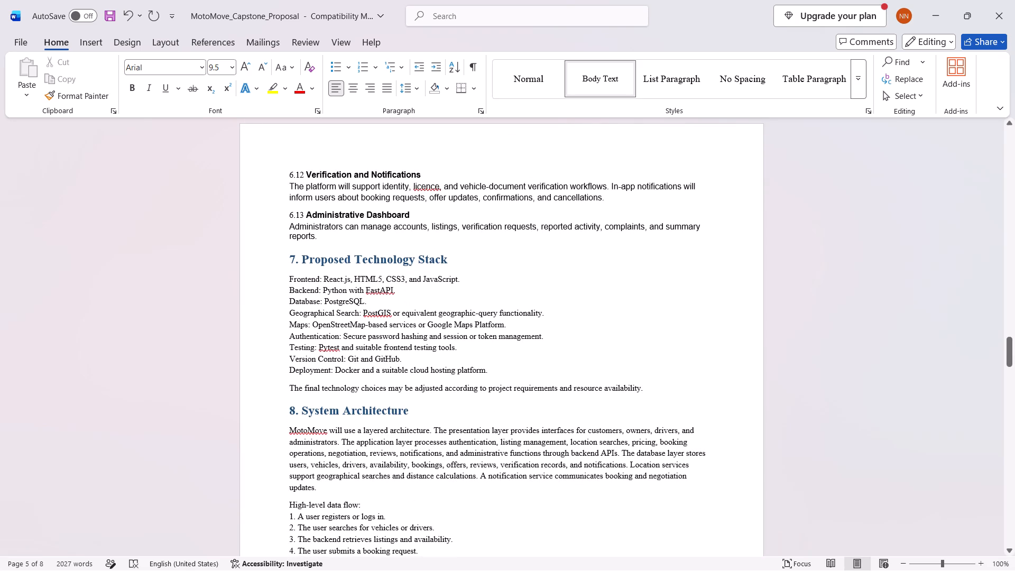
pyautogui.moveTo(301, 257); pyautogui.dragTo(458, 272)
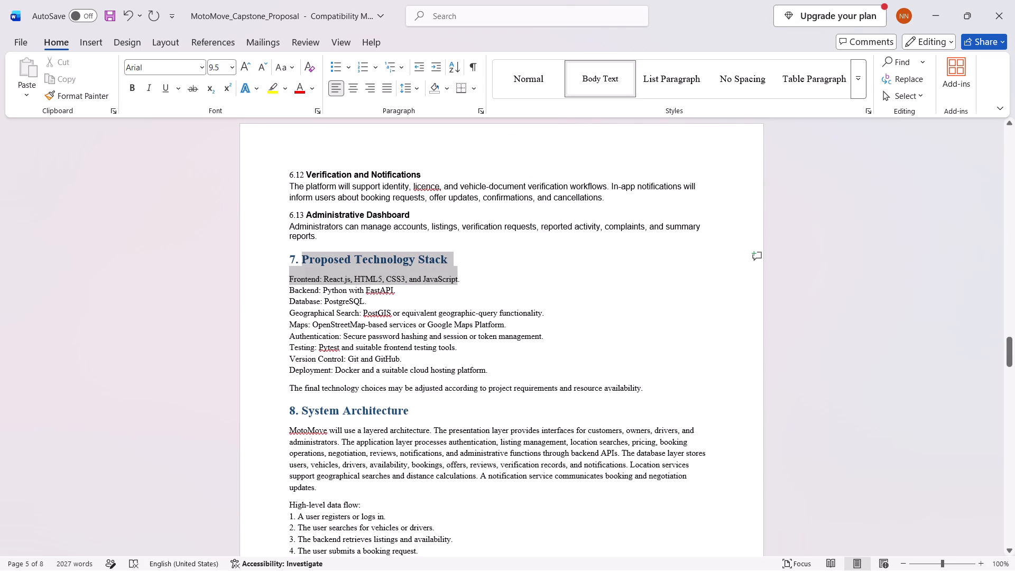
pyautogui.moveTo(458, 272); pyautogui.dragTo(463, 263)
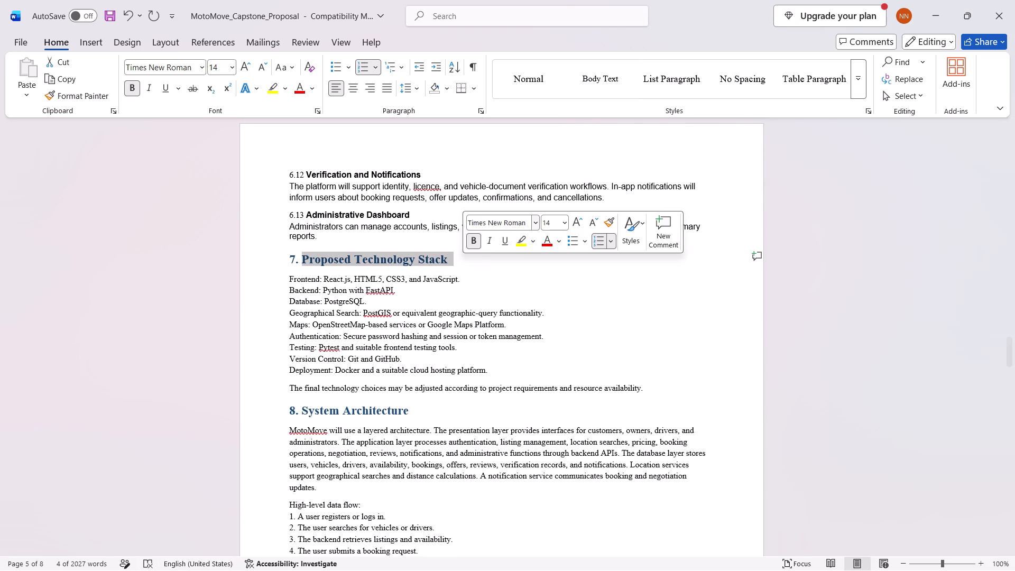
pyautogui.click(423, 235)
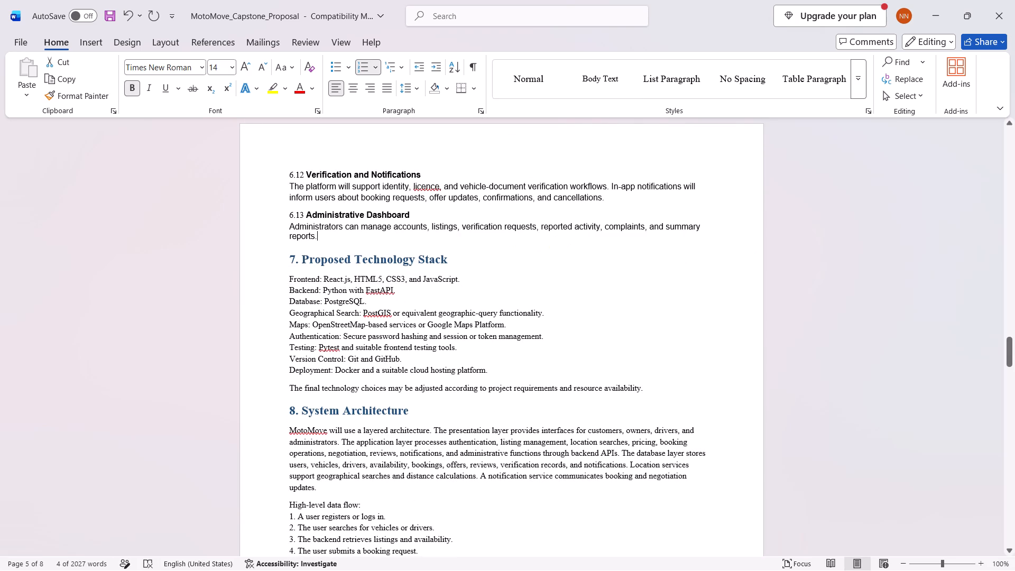
# Change the font of sections 7 to 9, from "Proposed Technology Stack" to the end of "Database Design Overview", to Arial.
pyautogui.moveTo(300, 257); pyautogui.dragTo(343, 325)
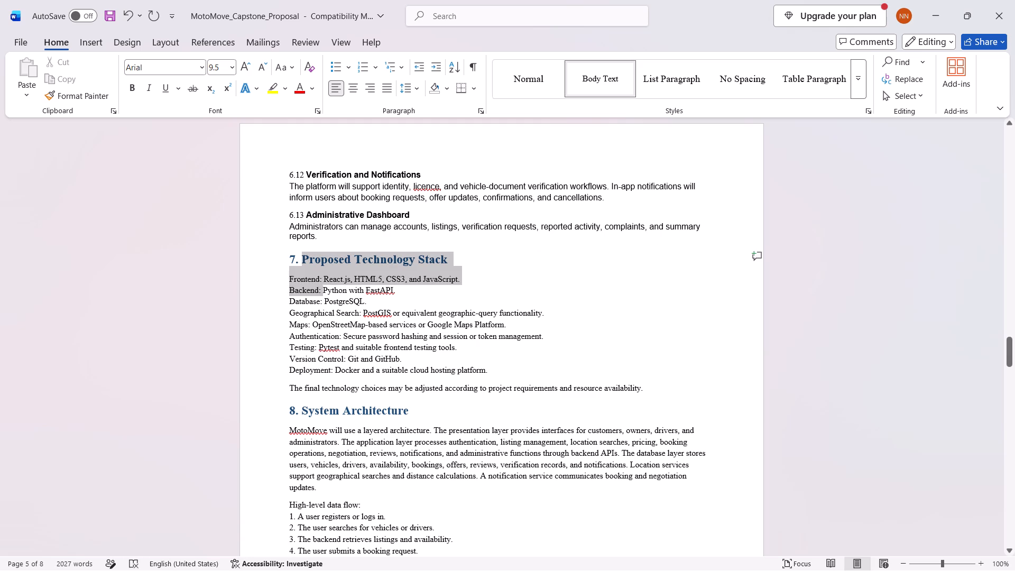
pyautogui.moveTo(343, 325); pyautogui.dragTo(431, 489)
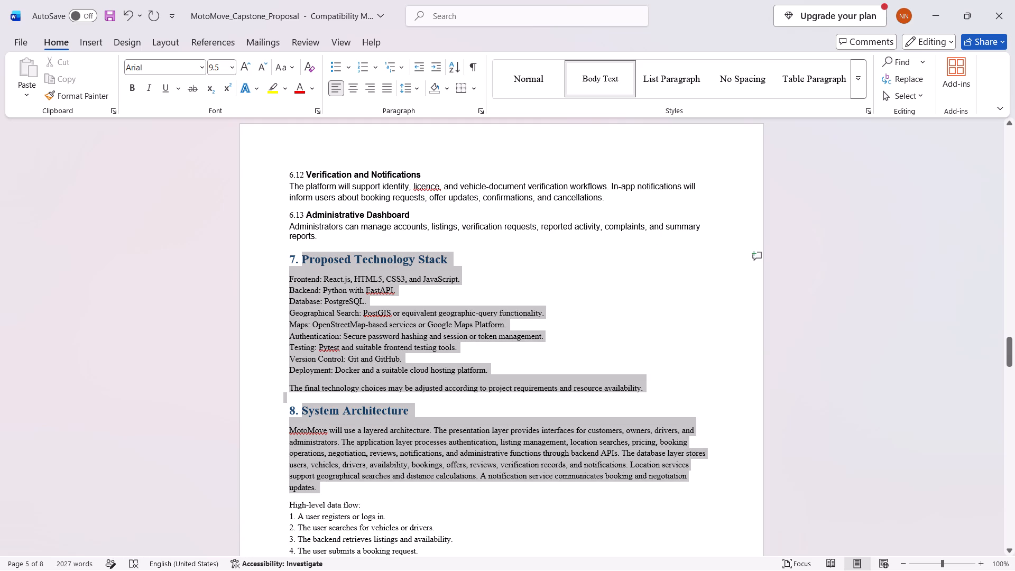
pyautogui.moveTo(431, 489); pyautogui.dragTo(444, 554)
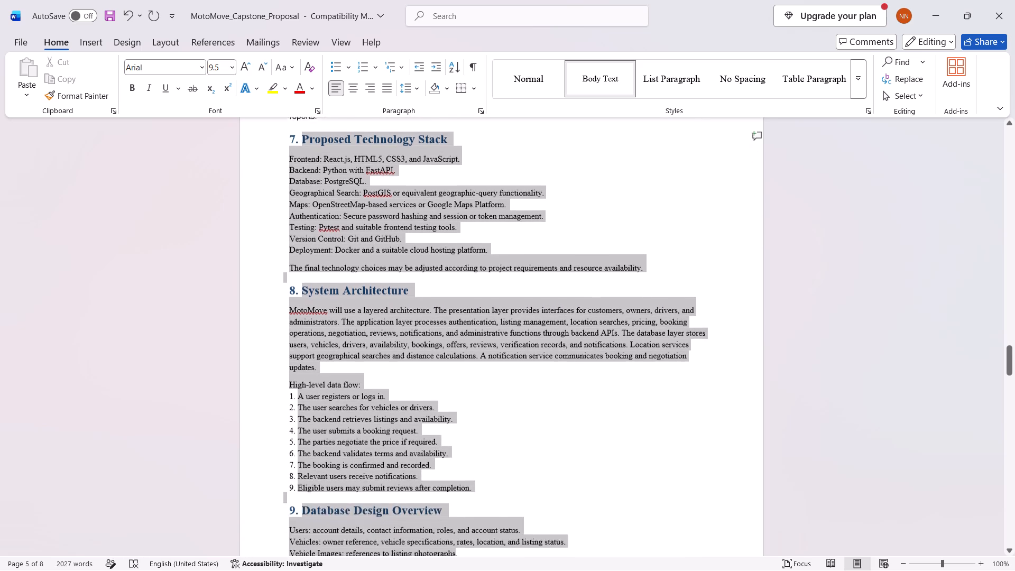
pyautogui.moveTo(444, 554); pyautogui.dragTo(455, 545)
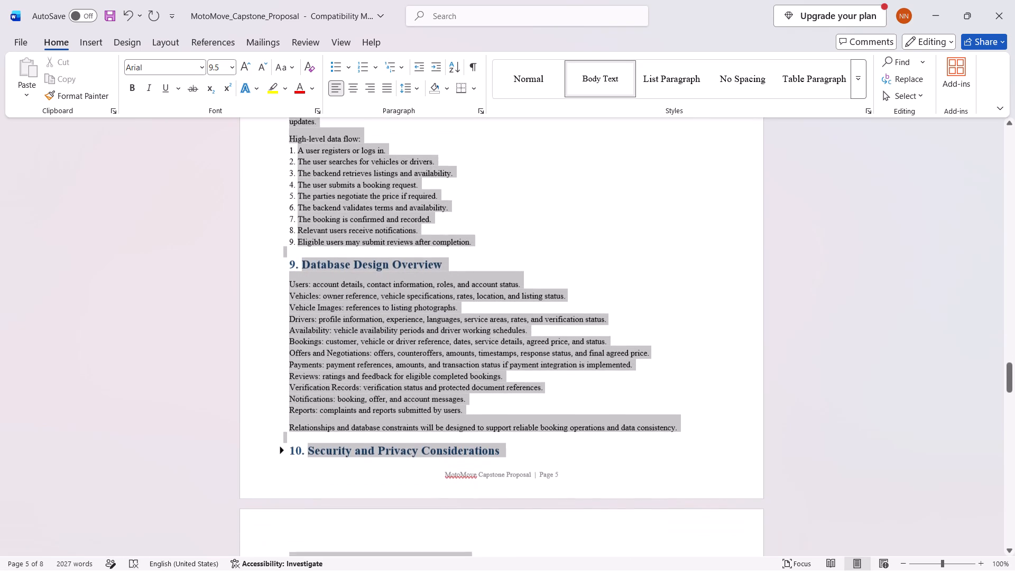
pyautogui.moveTo(455, 545); pyautogui.dragTo(469, 463)
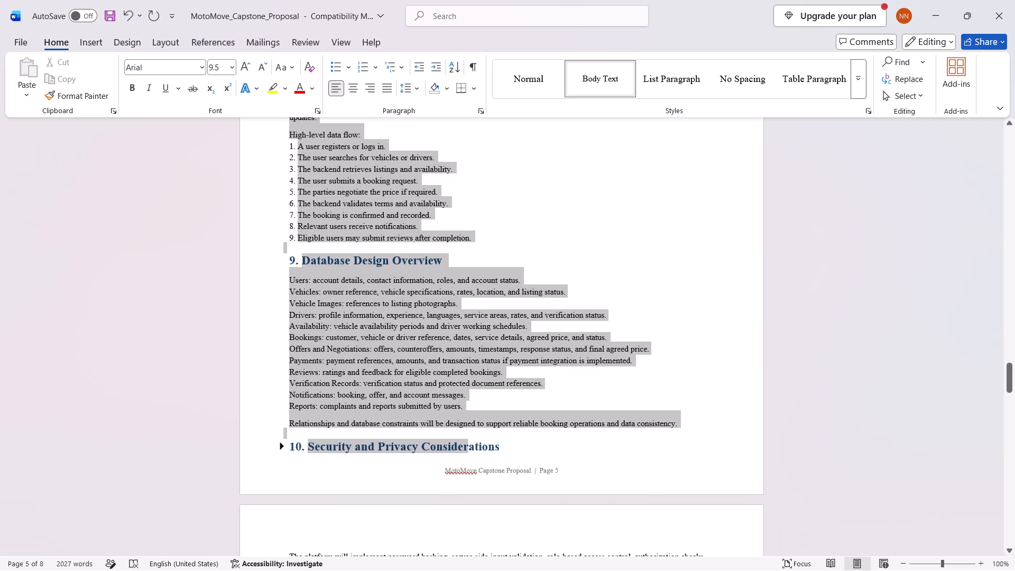
pyautogui.moveTo(469, 463); pyautogui.dragTo(584, 437)
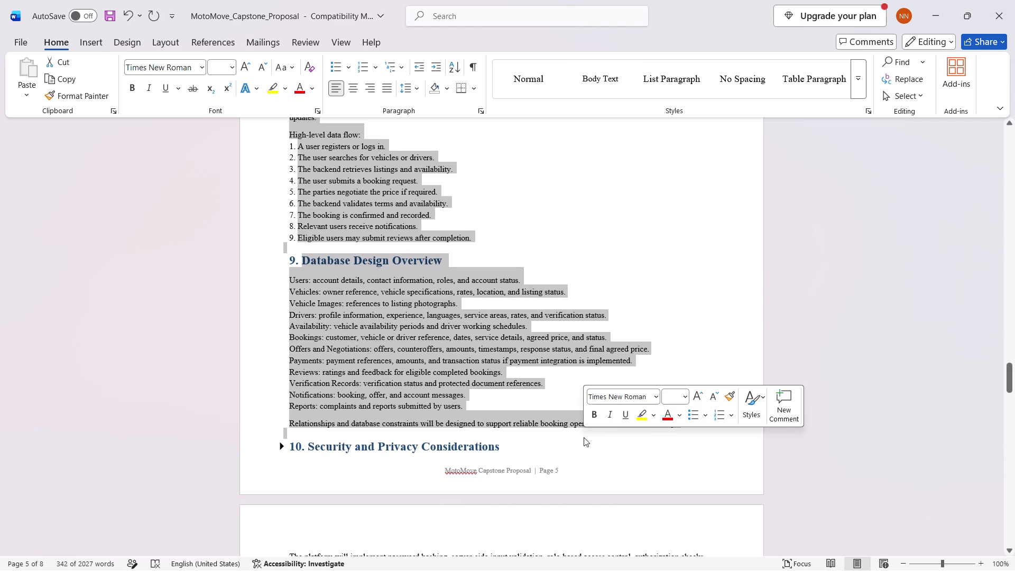
pyautogui.click(627, 400)
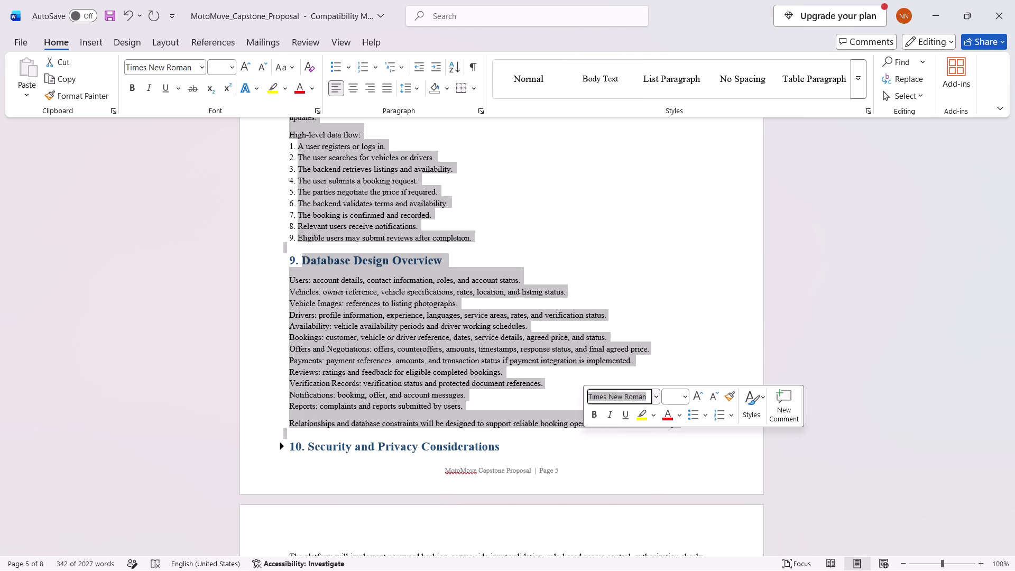
pyautogui.press('BackSpace')
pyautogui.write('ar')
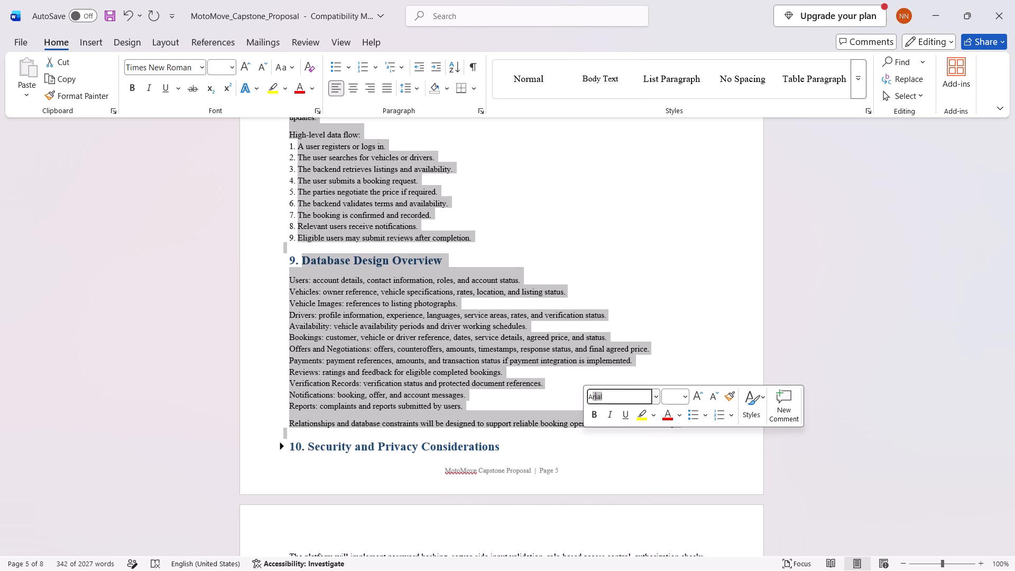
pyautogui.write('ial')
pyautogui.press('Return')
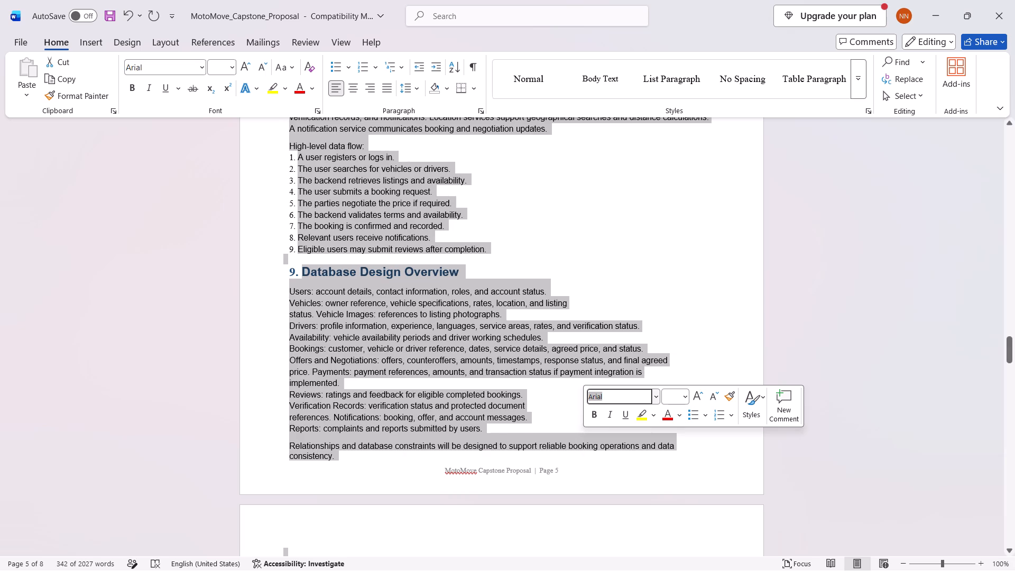
# Examine the remaining pages from section 10 through the use case and architecture diagrams for formatting and page layout.
pyautogui.scroll(-3, 493, 427)
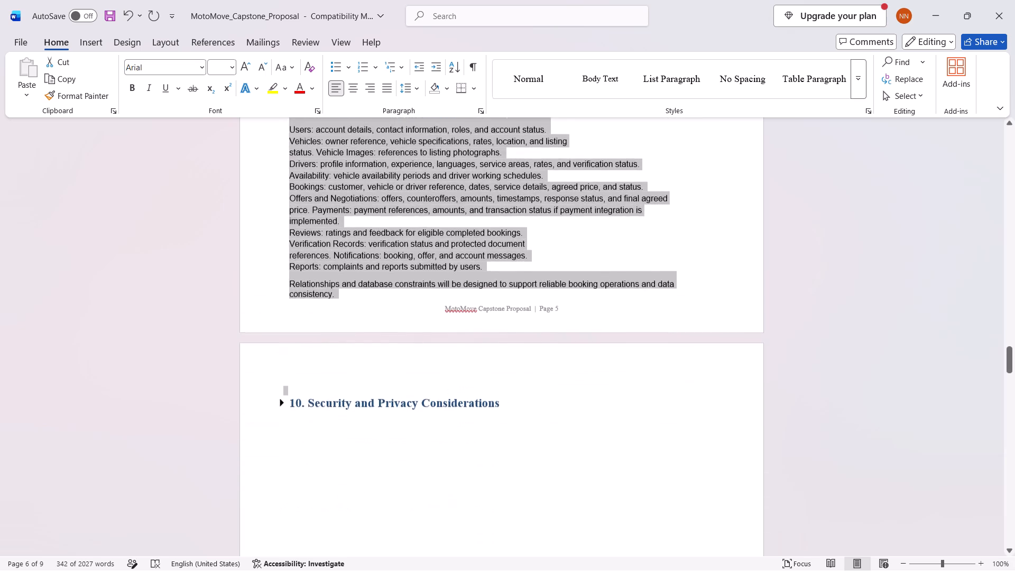
pyautogui.scroll(-5, 493, 427)
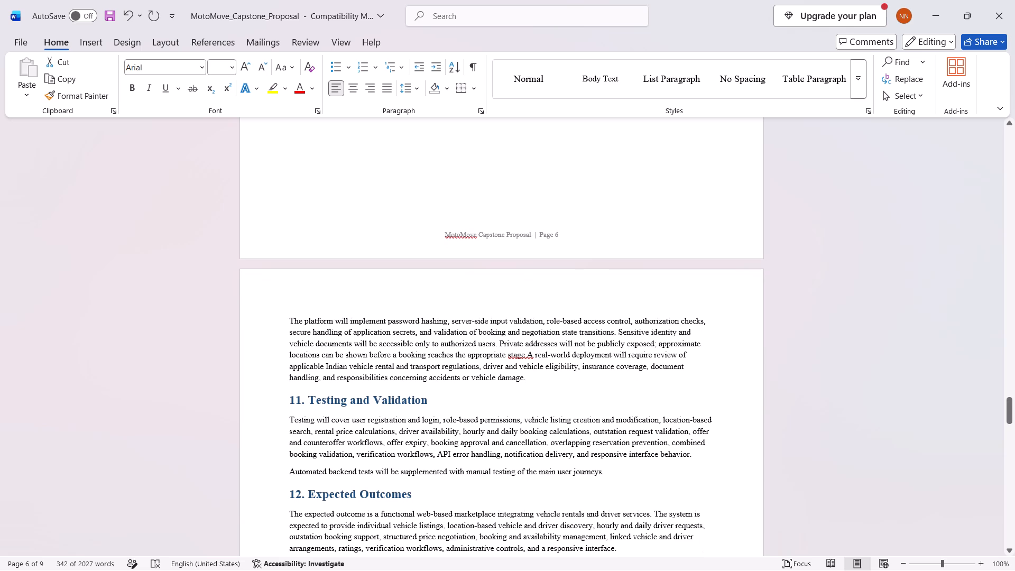
pyautogui.scroll(-6, 493, 427)
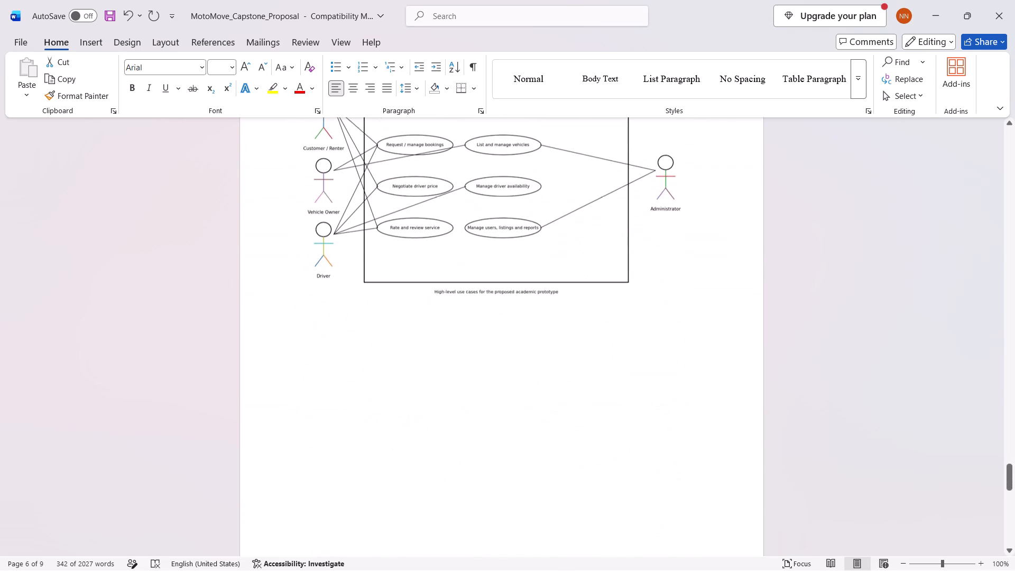
pyautogui.scroll(-8, 493, 427)
pyautogui.scroll(1, 493, 427)
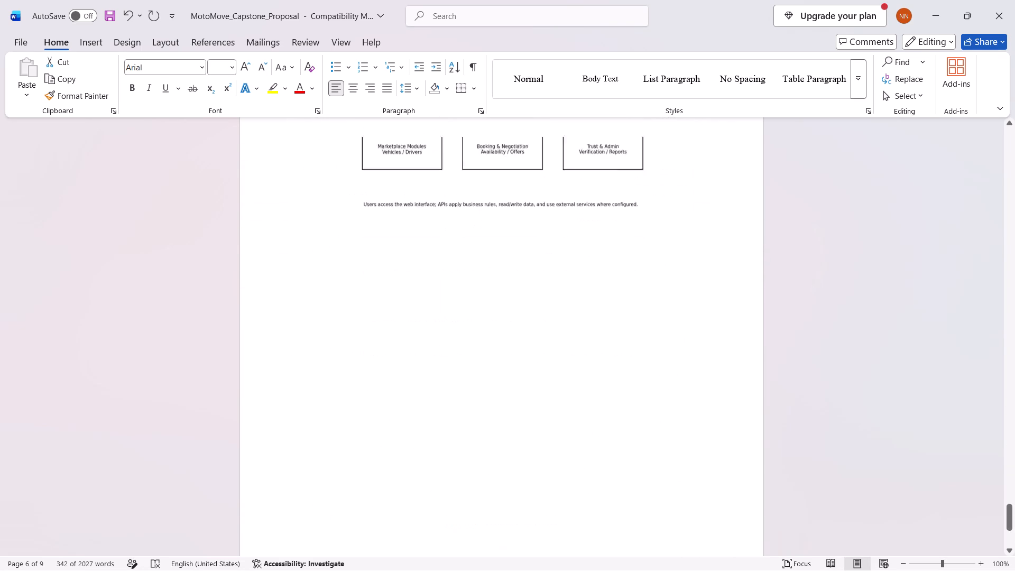
pyautogui.scroll(10, 493, 427)
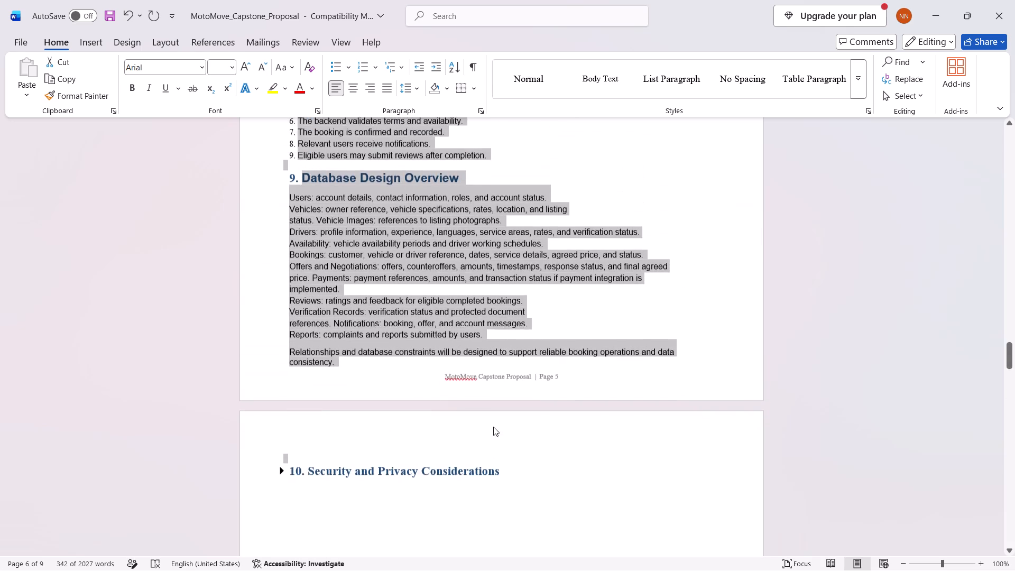
pyautogui.scroll(-2, 493, 427)
pyautogui.click(493, 427)
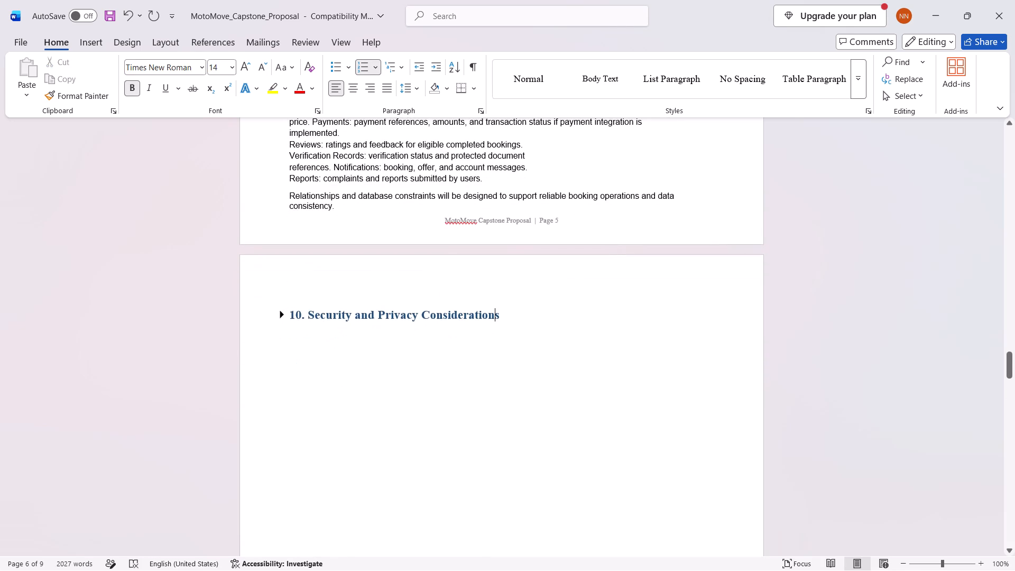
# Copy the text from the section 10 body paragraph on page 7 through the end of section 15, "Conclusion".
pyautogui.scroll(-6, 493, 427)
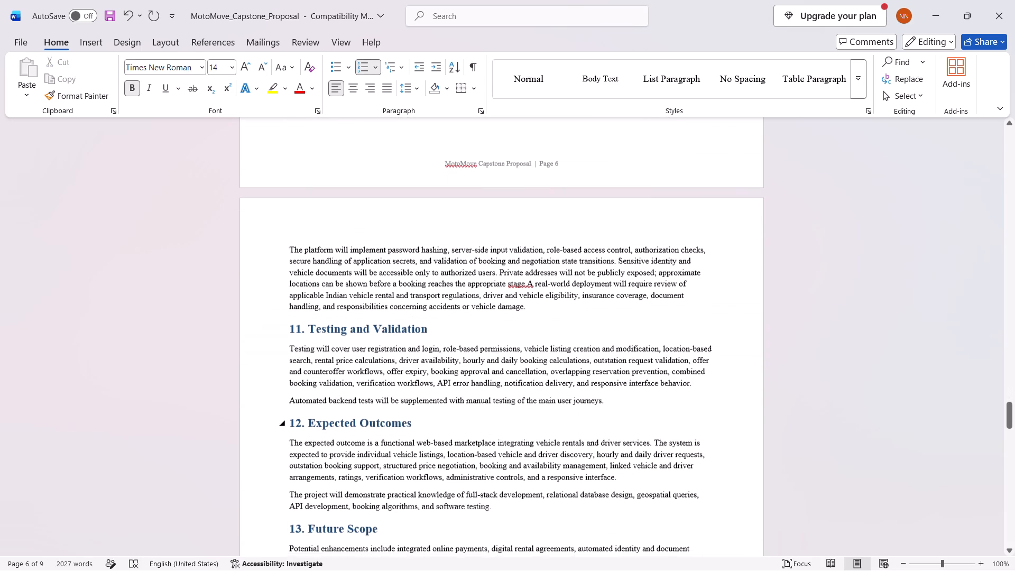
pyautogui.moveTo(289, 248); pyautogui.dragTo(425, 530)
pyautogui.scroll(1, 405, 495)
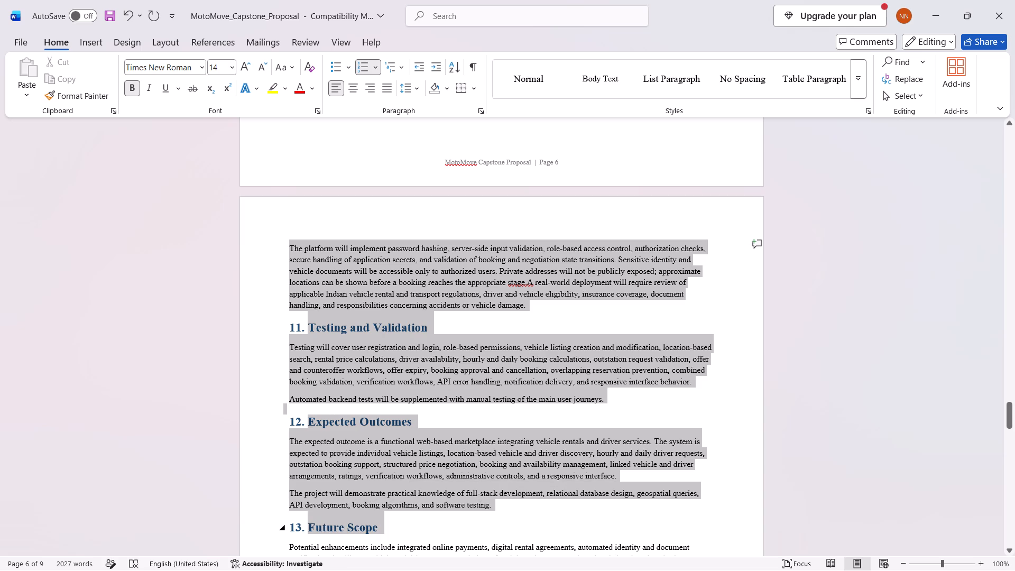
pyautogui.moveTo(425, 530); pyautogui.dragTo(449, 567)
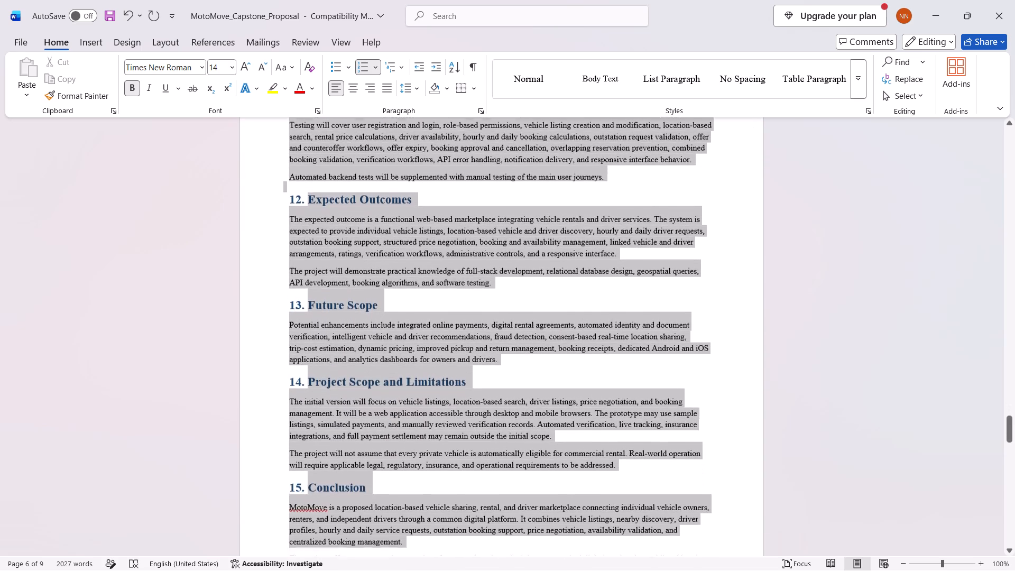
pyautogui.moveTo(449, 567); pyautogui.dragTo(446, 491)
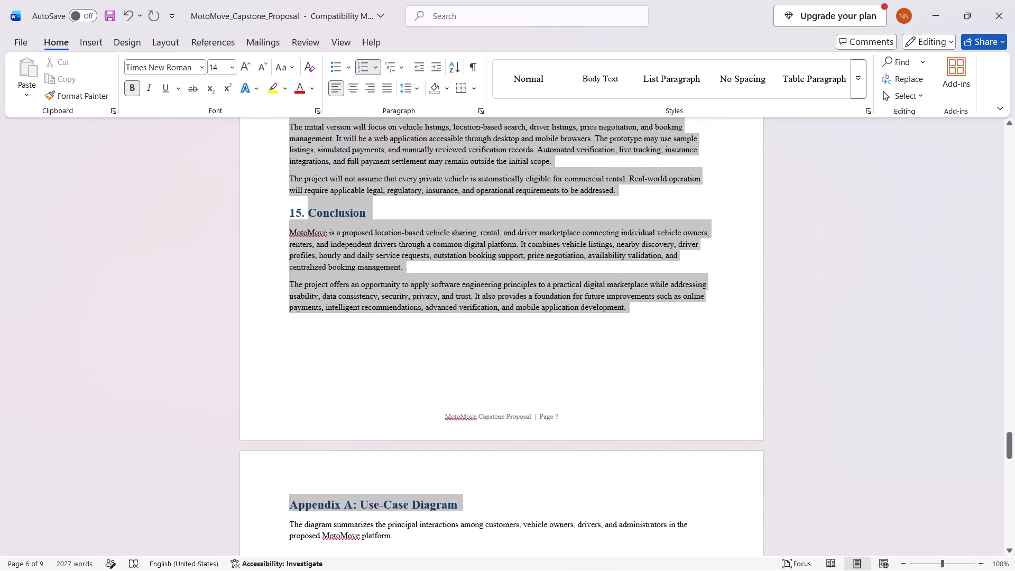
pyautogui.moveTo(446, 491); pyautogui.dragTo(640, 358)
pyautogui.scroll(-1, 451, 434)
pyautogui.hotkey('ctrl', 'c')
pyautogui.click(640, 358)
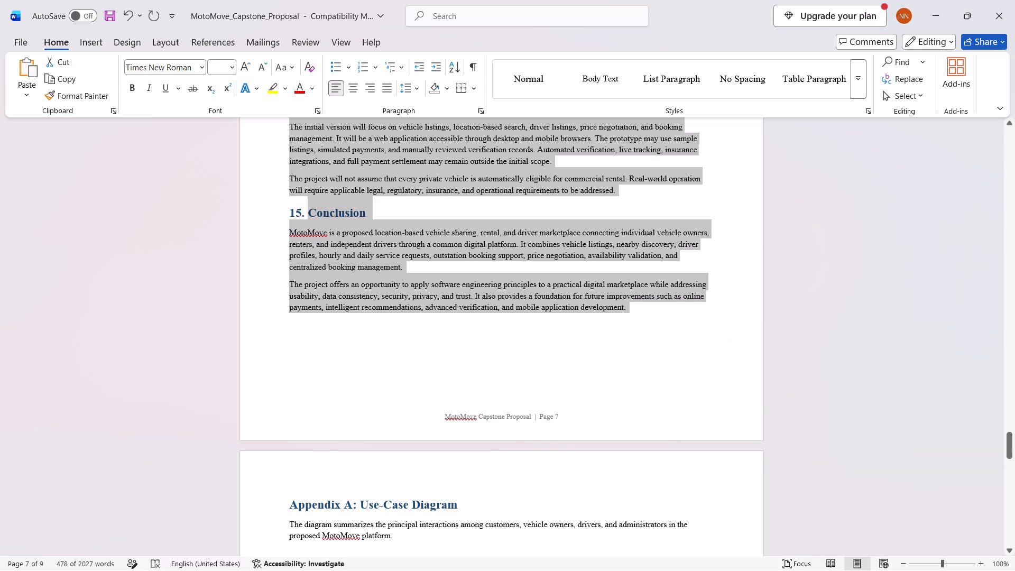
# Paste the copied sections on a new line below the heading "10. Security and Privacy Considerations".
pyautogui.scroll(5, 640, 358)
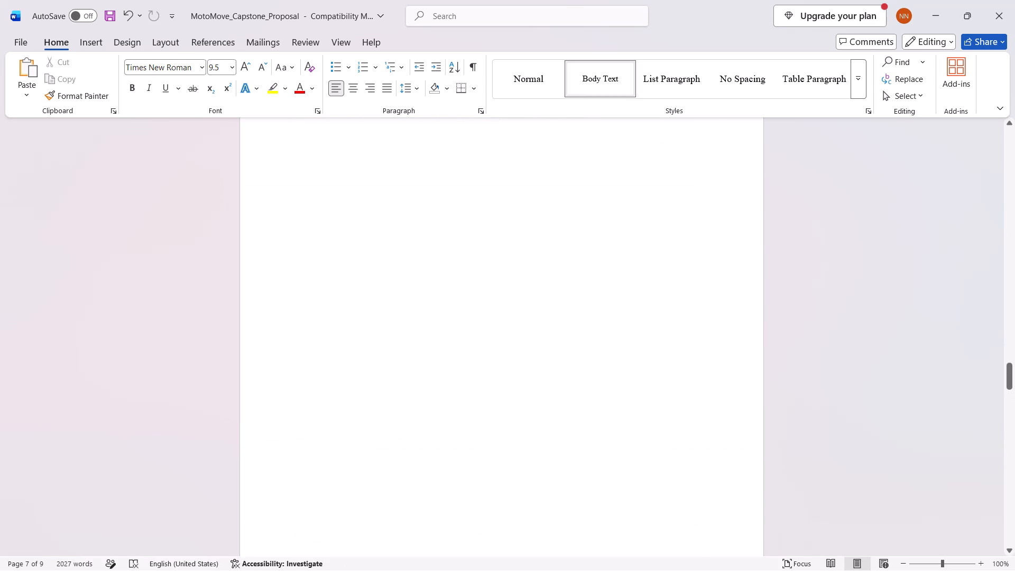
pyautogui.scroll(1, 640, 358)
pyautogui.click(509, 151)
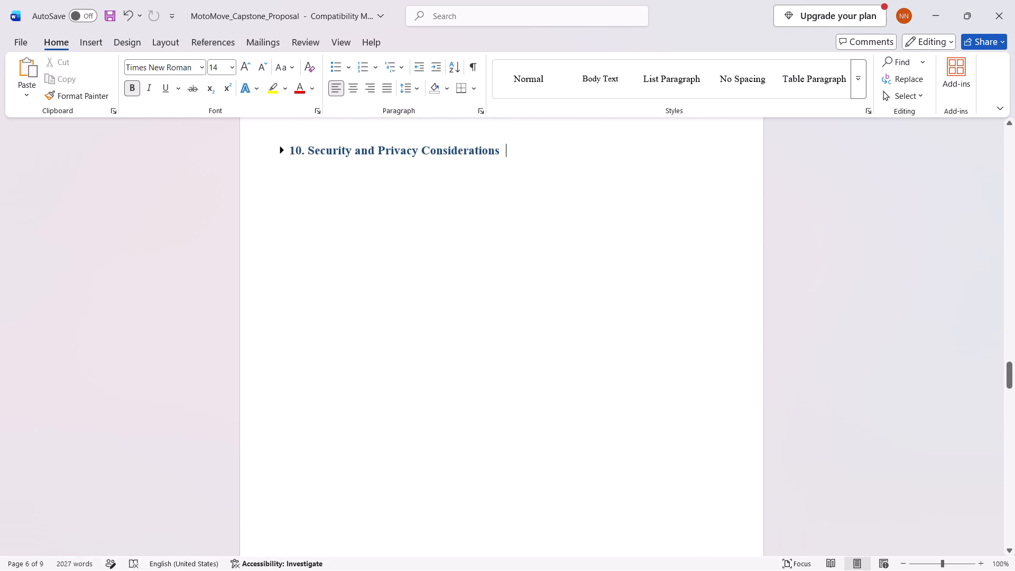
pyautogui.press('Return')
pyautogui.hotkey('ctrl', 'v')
# Examine the pasted text on page 6 and the following pages through the use-case and architecture diagrams.
pyautogui.scroll(2, 509, 151)
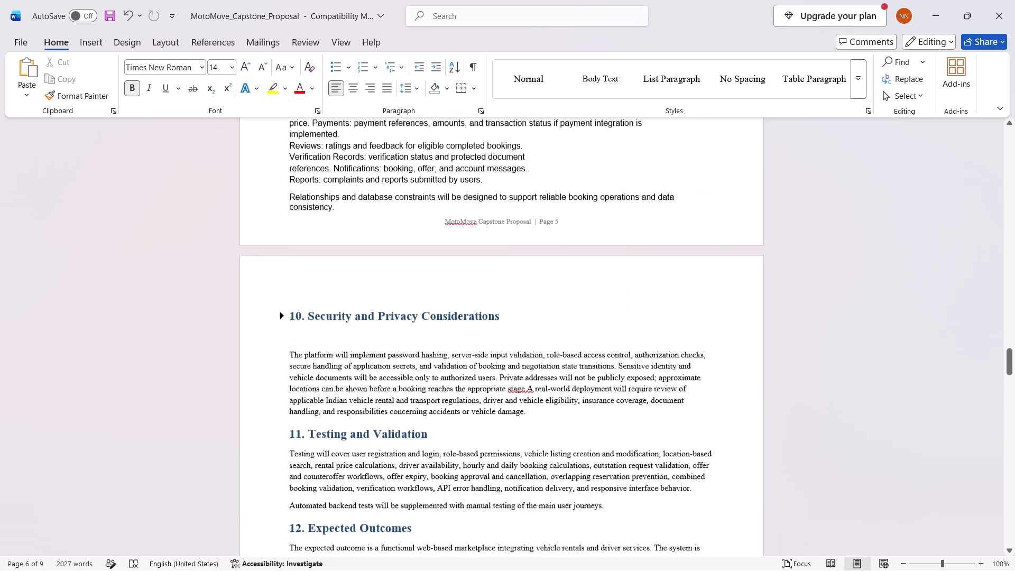
pyautogui.scroll(-3, 509, 151)
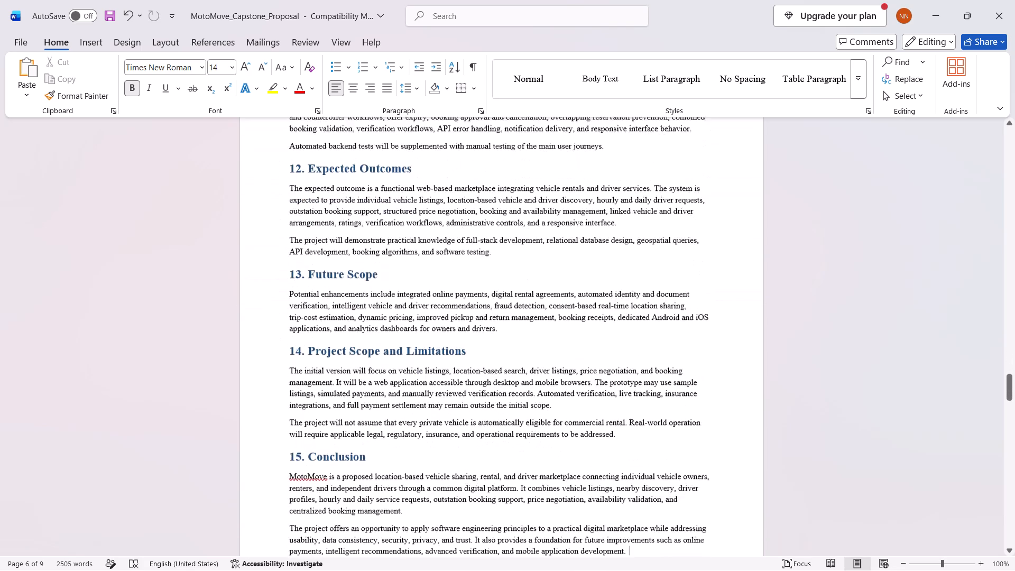
pyautogui.scroll(-1, 509, 151)
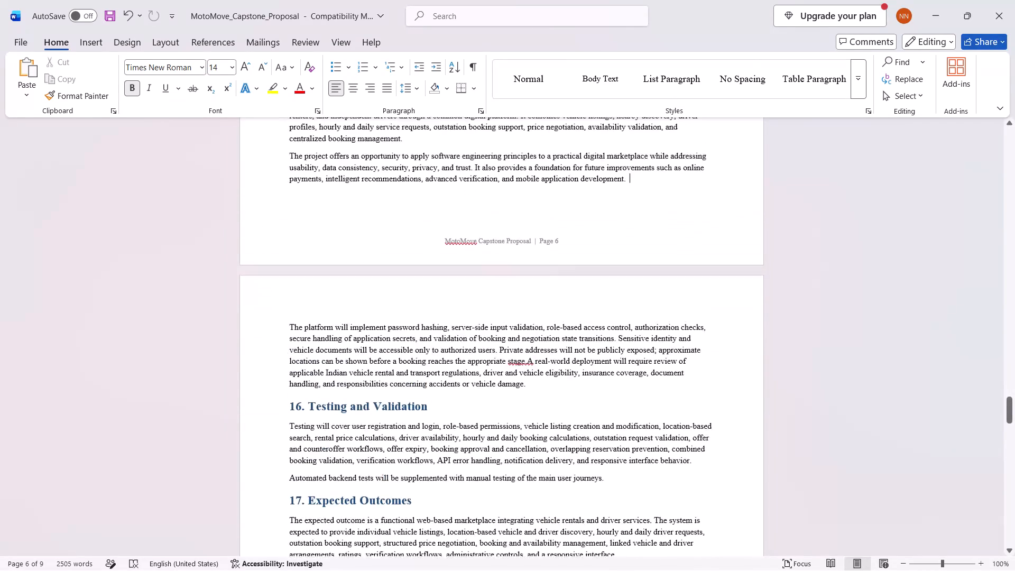
pyautogui.scroll(1, 509, 151)
pyautogui.scroll(-2, 509, 151)
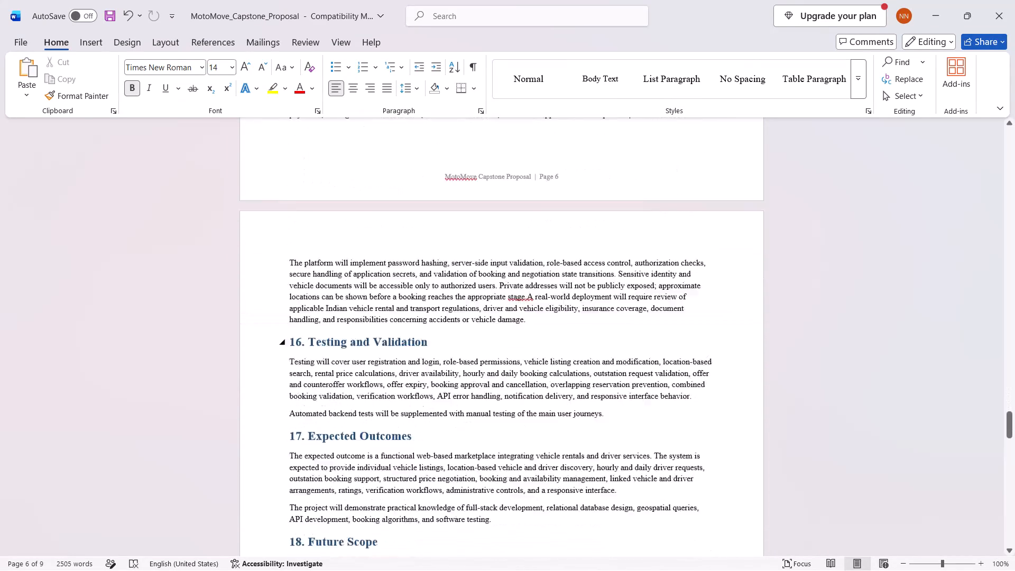
pyautogui.scroll(-2, 509, 151)
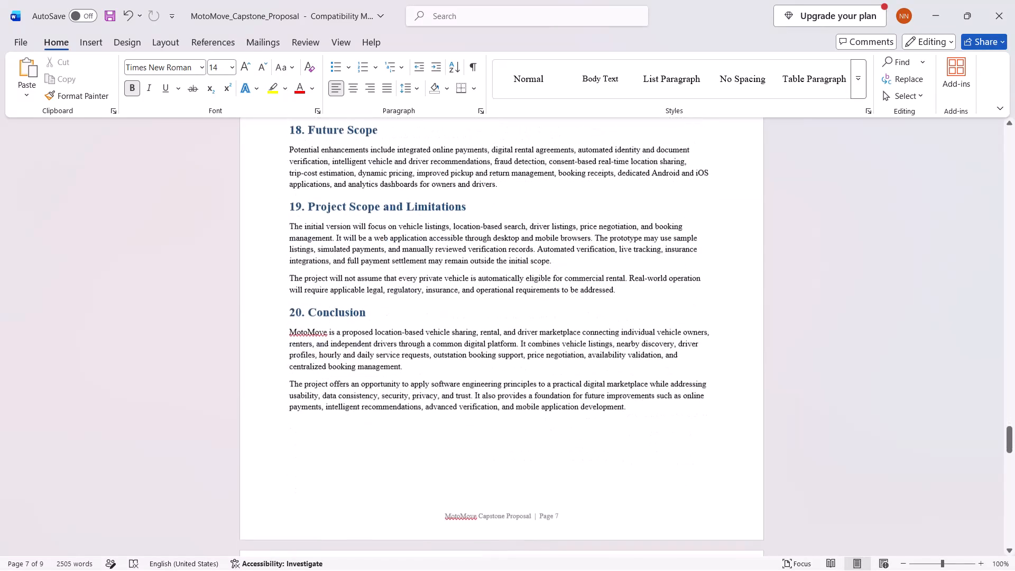
pyautogui.scroll(-3, 509, 151)
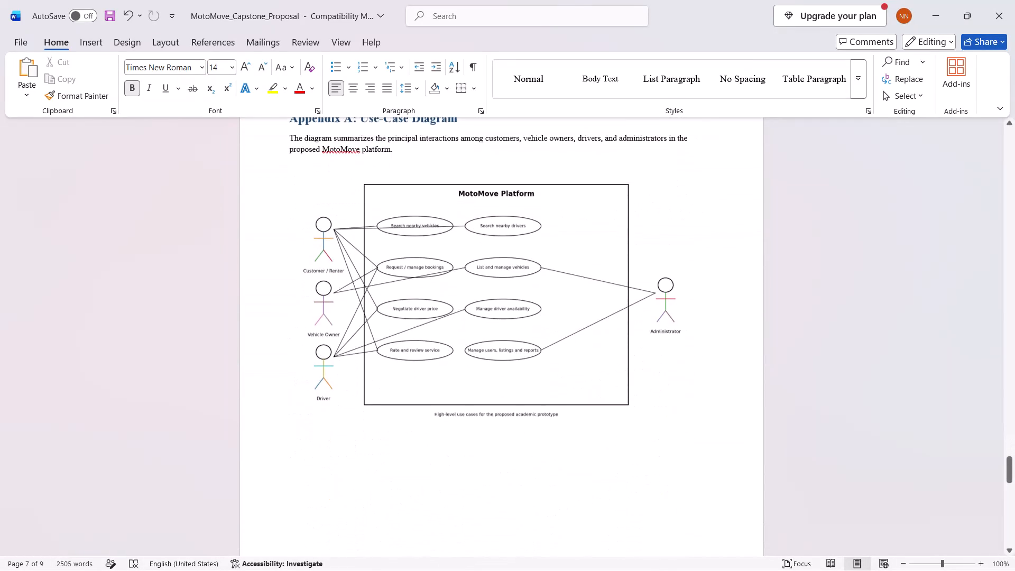
pyautogui.scroll(-2, 509, 151)
pyautogui.scroll(2, 509, 151)
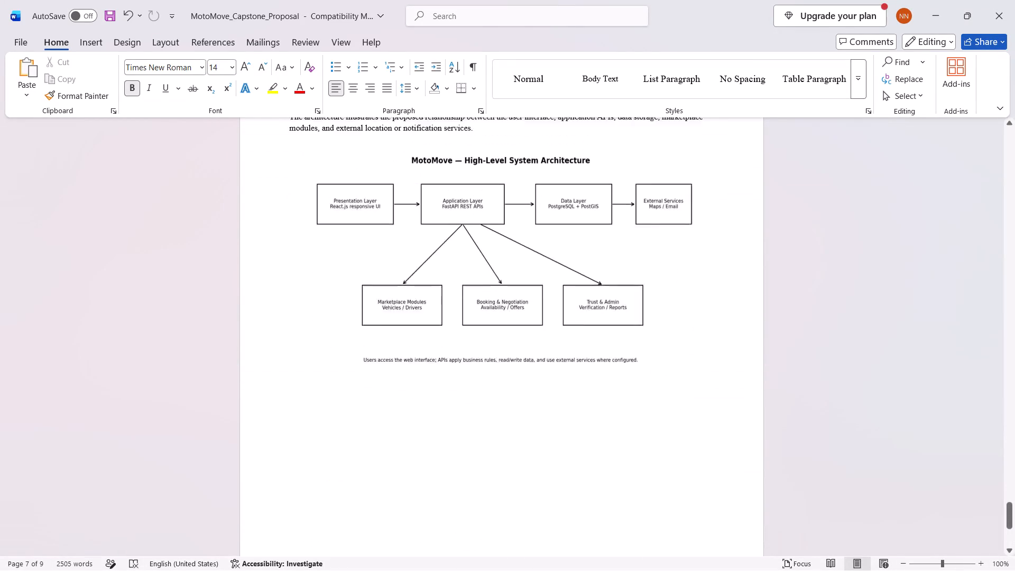
pyautogui.scroll(-5, 509, 151)
pyautogui.scroll(7, 509, 151)
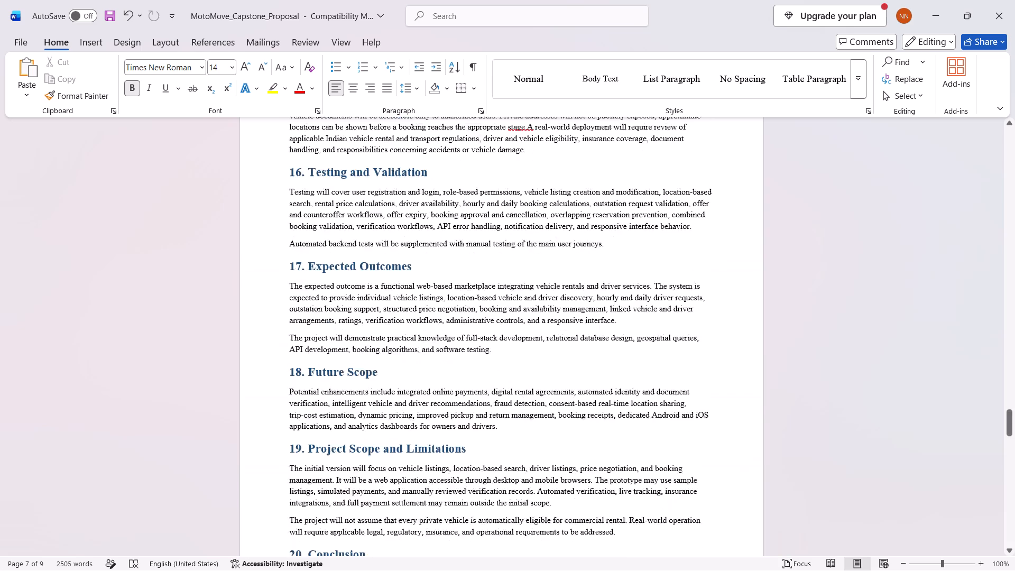
pyautogui.scroll(8, 509, 151)
pyautogui.scroll(-2, 509, 151)
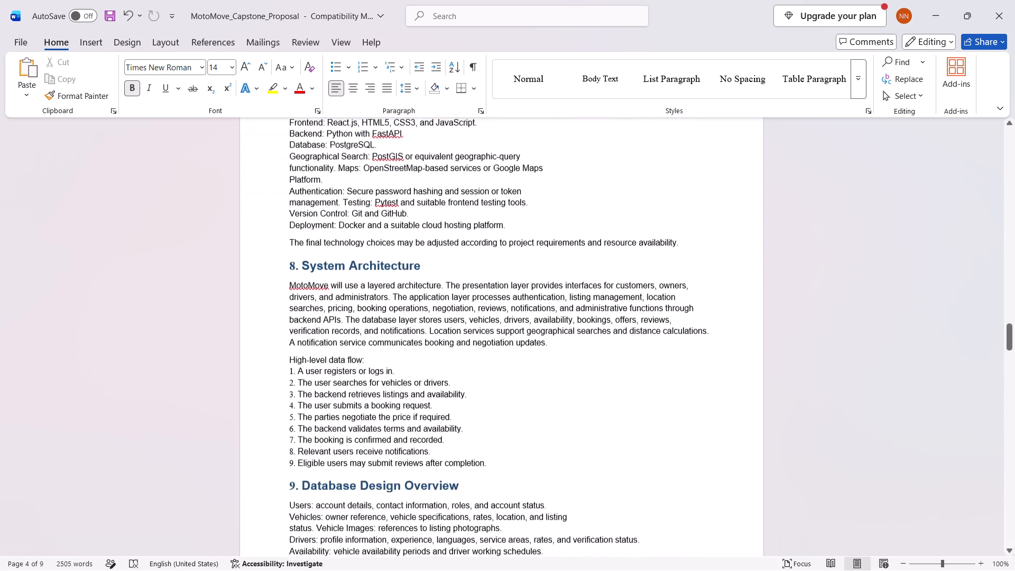
# Compare the pasted sections 10 to 15 on page 6 with the original copies and section numbering on page 7.
pyautogui.scroll(-4, 509, 151)
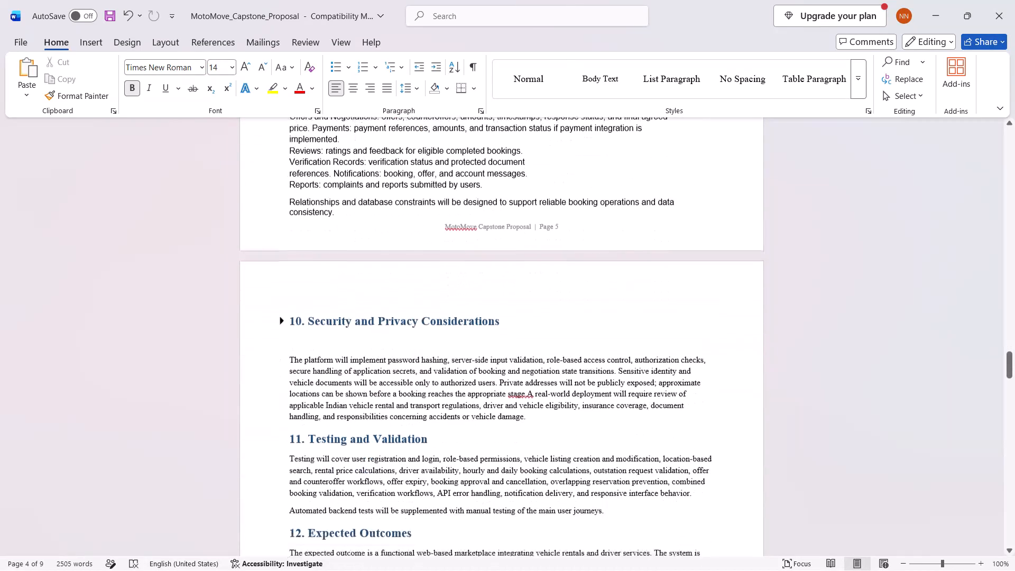
pyautogui.scroll(1, 509, 151)
pyautogui.scroll(-1, 509, 151)
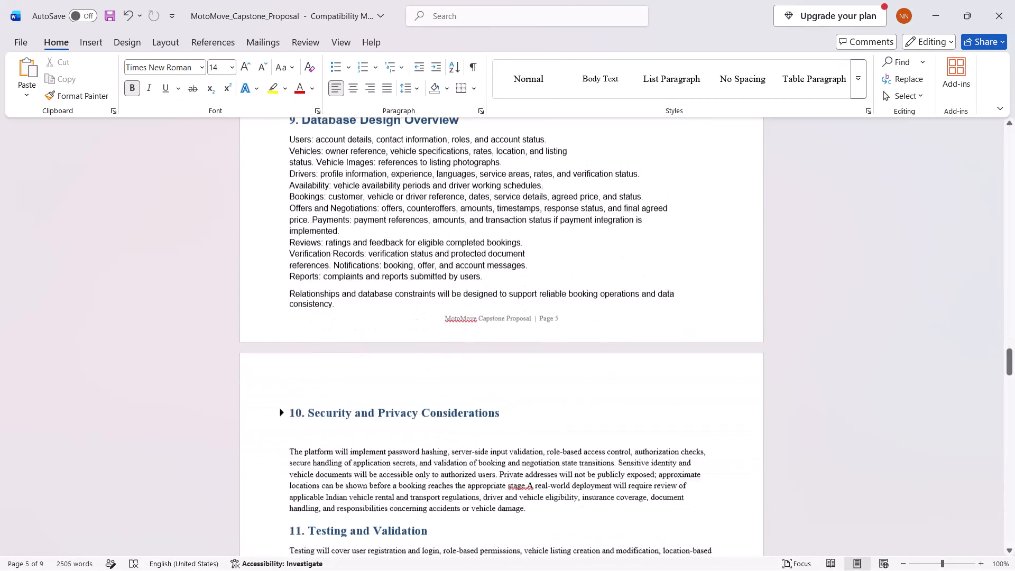
pyautogui.scroll(-2, 509, 151)
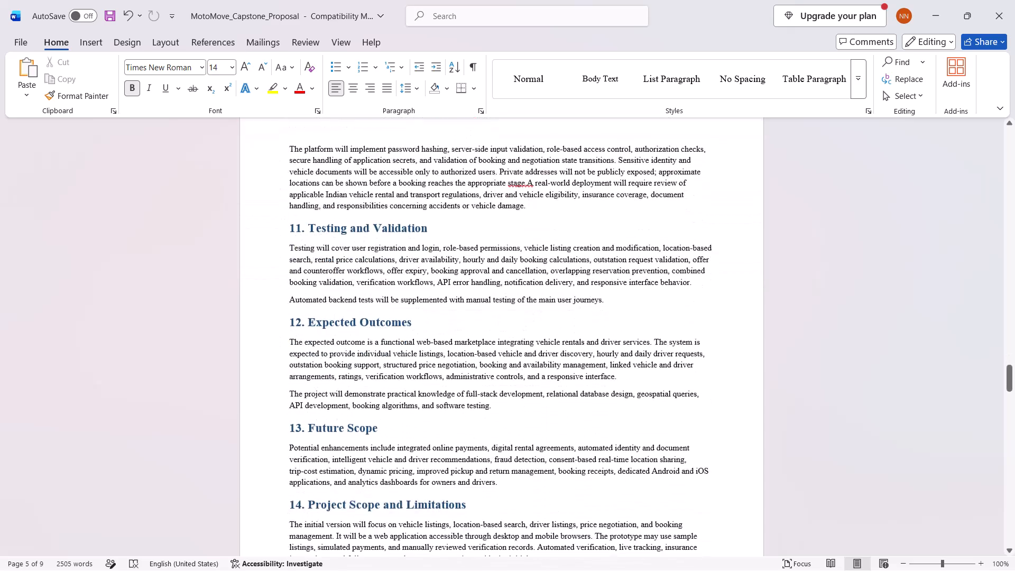
pyautogui.scroll(-5, 509, 151)
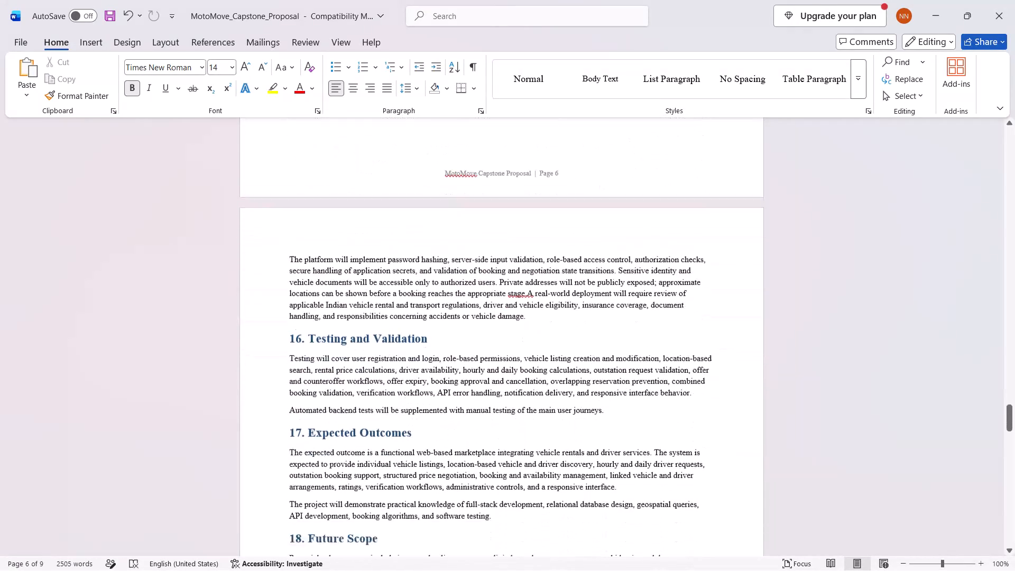
pyautogui.scroll(-3, 509, 151)
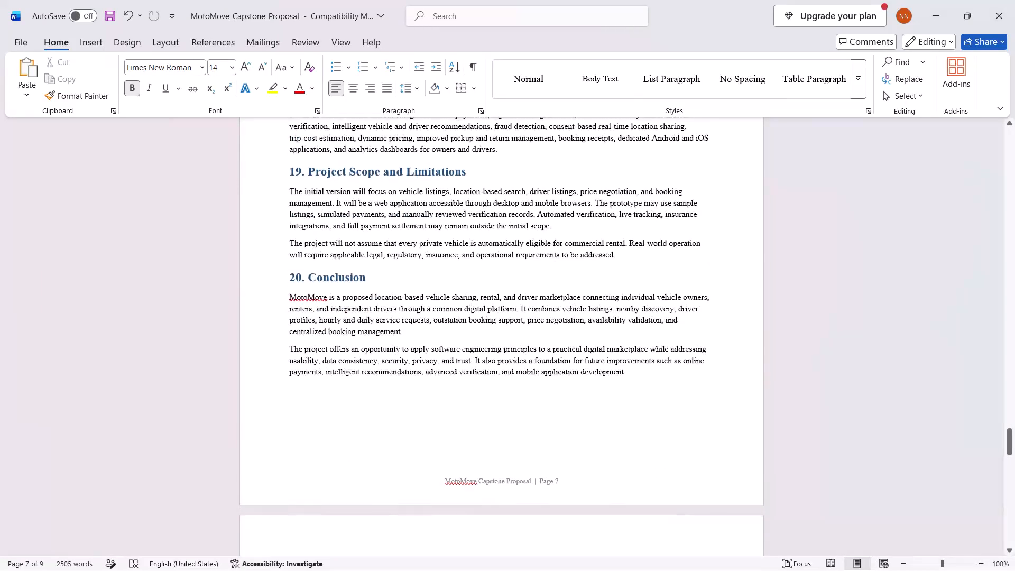
pyautogui.scroll(-3, 509, 151)
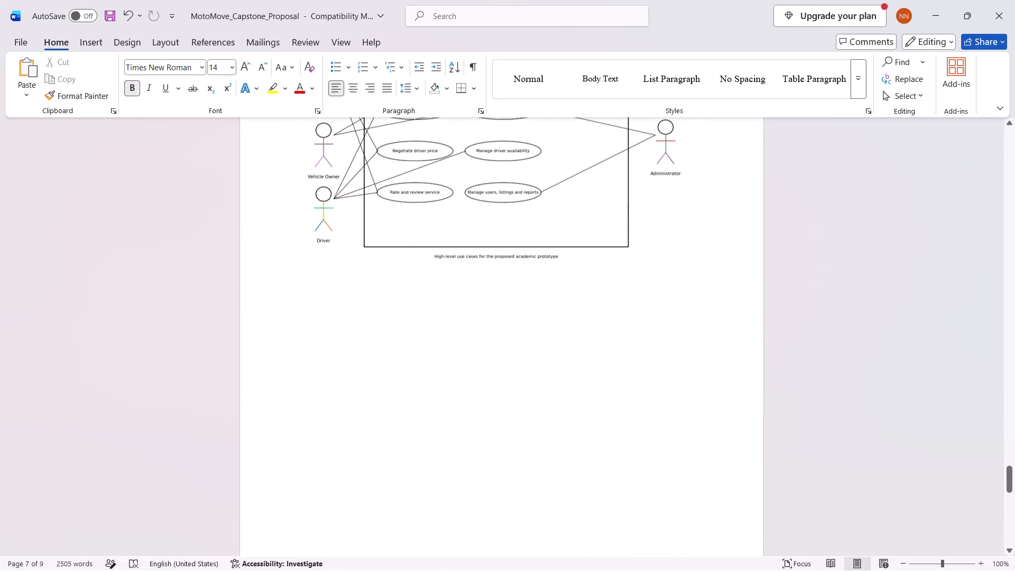
pyautogui.scroll(4, 509, 151)
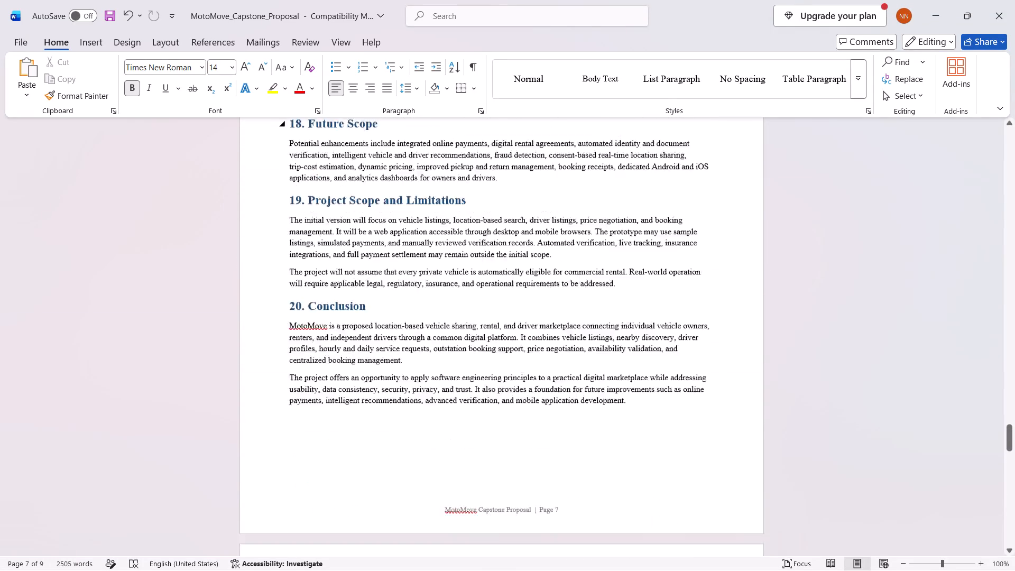
pyautogui.scroll(3, 509, 151)
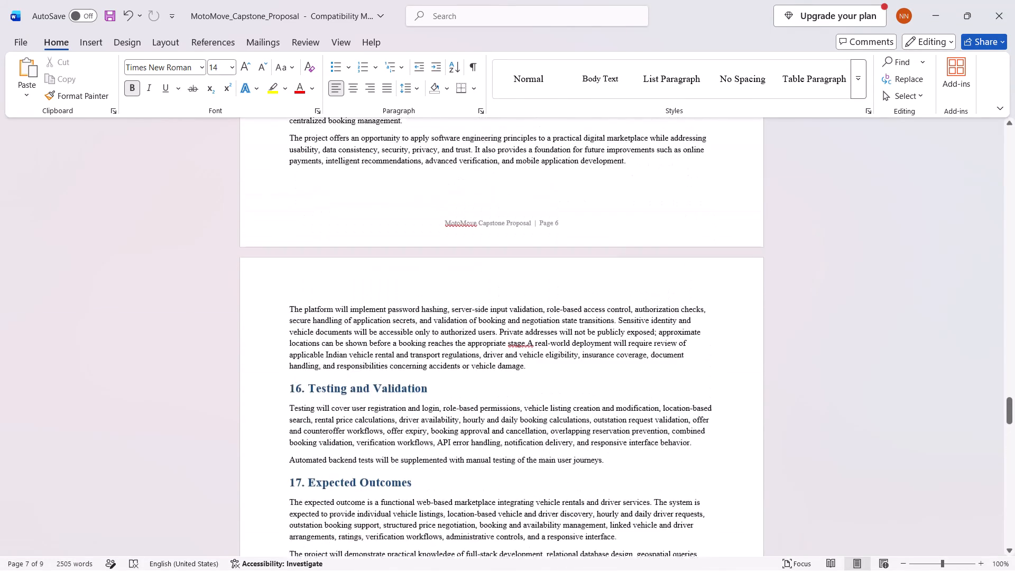
pyautogui.scroll(2, 509, 151)
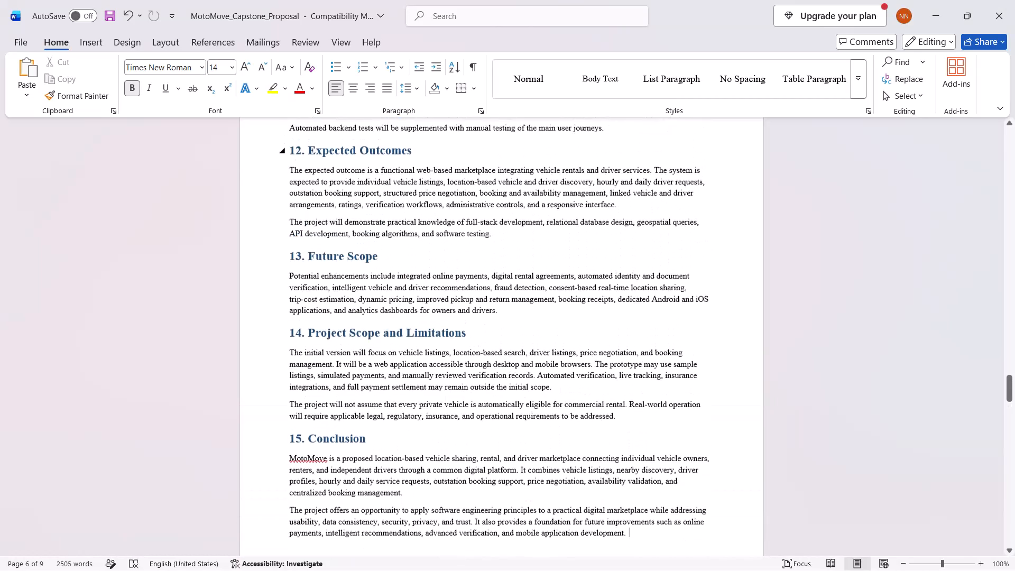
pyautogui.scroll(1, 509, 151)
pyautogui.scroll(-3, 509, 151)
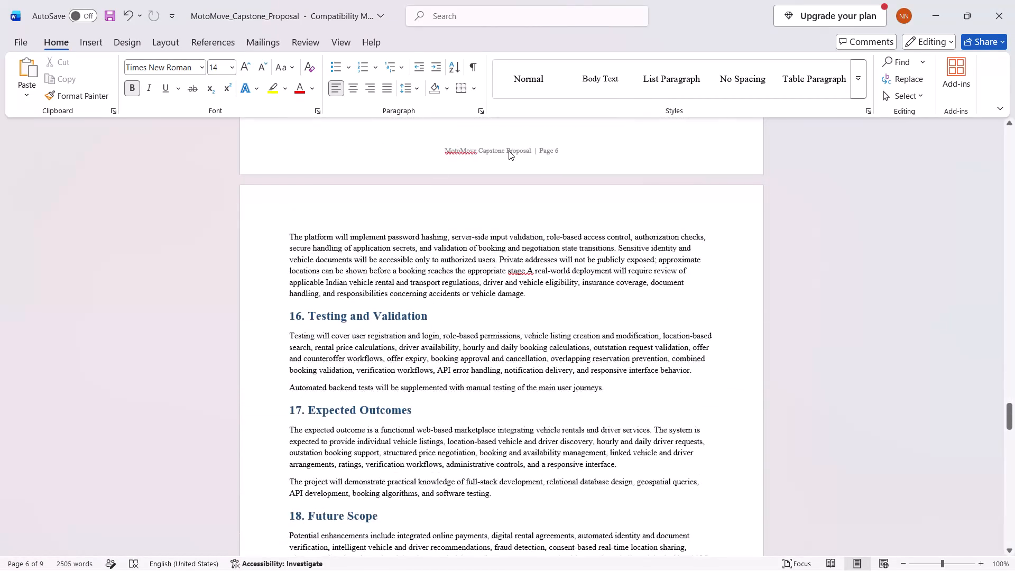
pyautogui.scroll(2, 509, 151)
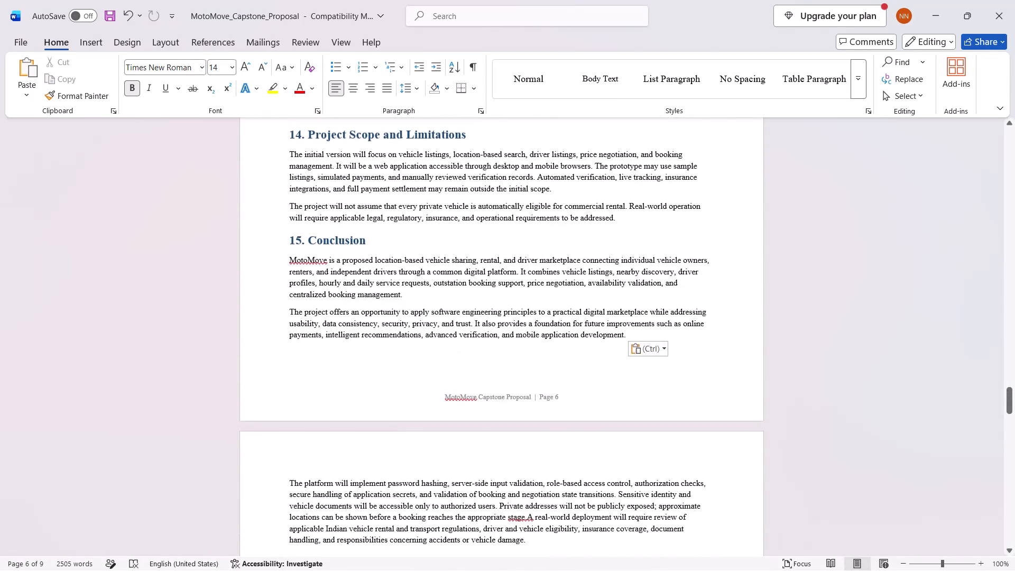
pyautogui.scroll(2, 509, 151)
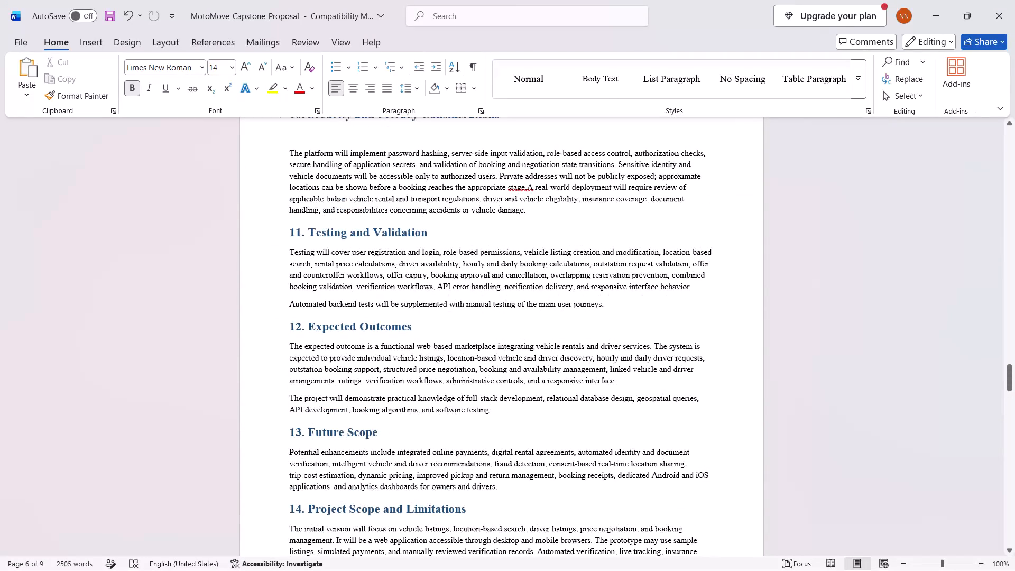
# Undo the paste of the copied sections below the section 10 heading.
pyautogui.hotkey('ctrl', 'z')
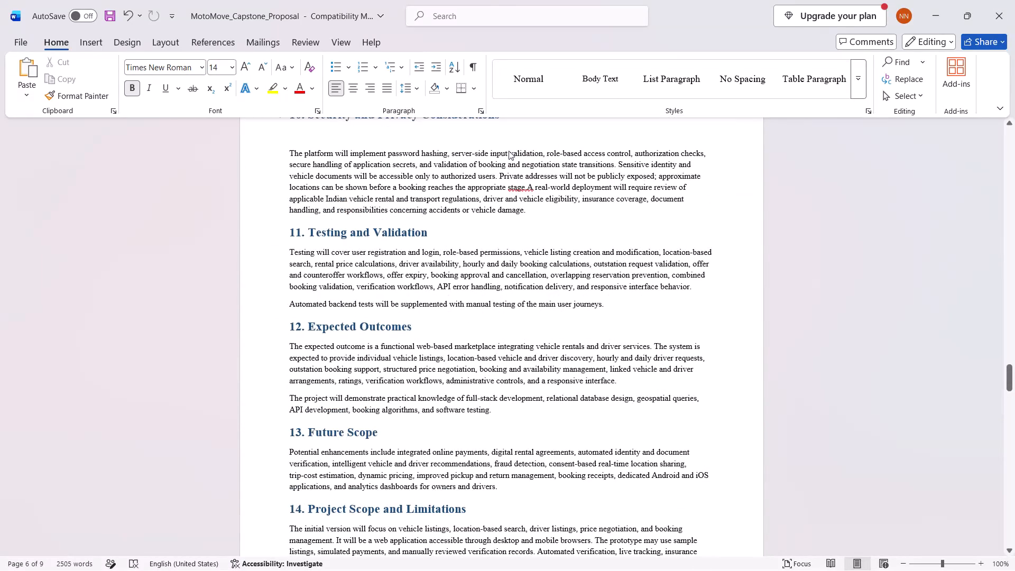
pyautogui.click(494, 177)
# Examine the gap between the heading "10. Security and Privacy Considerations" on page 6 and its paragraph on page 7.
pyautogui.scroll(1, 494, 177)
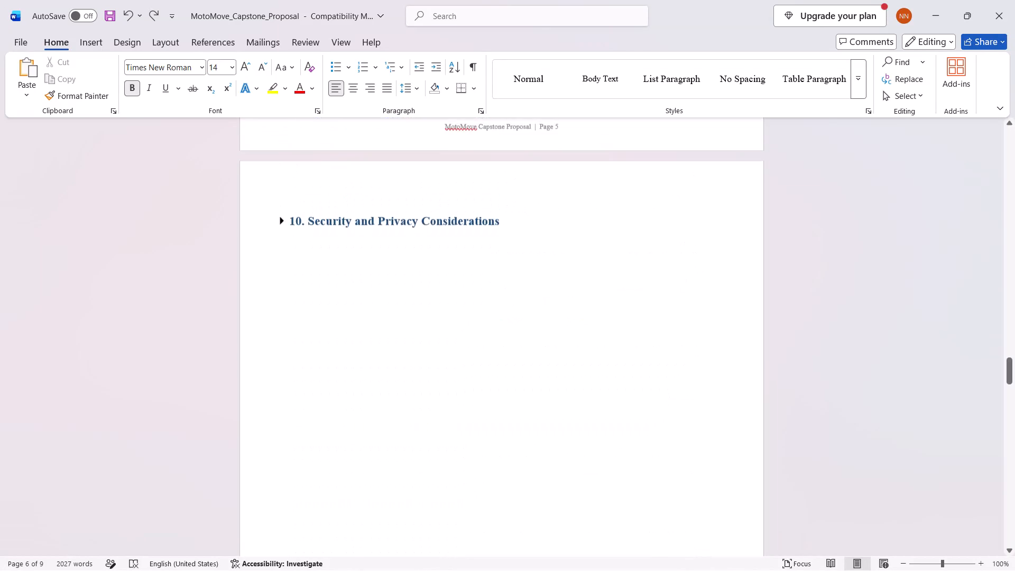
pyautogui.scroll(-3, 494, 177)
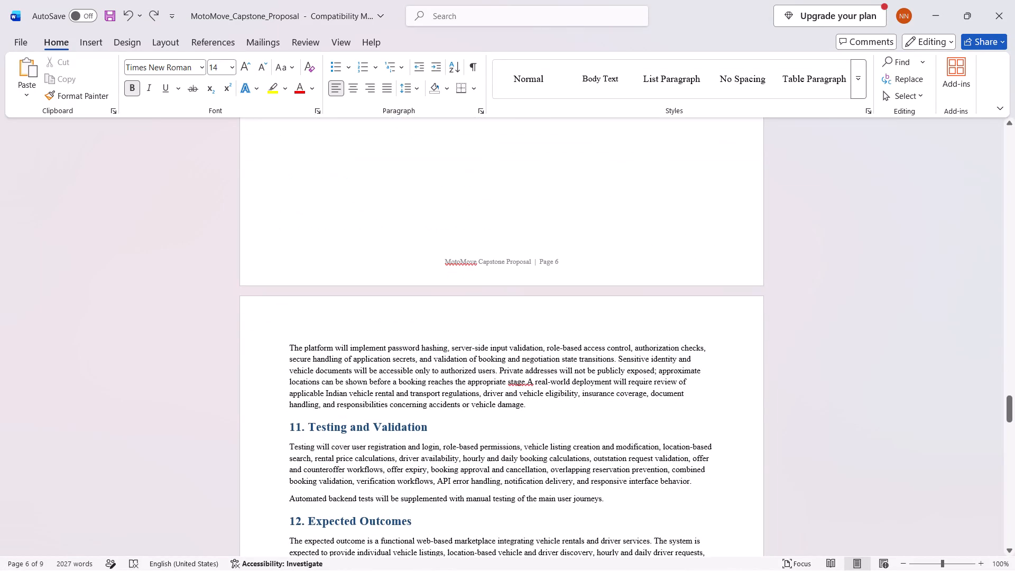
pyautogui.scroll(1, 494, 177)
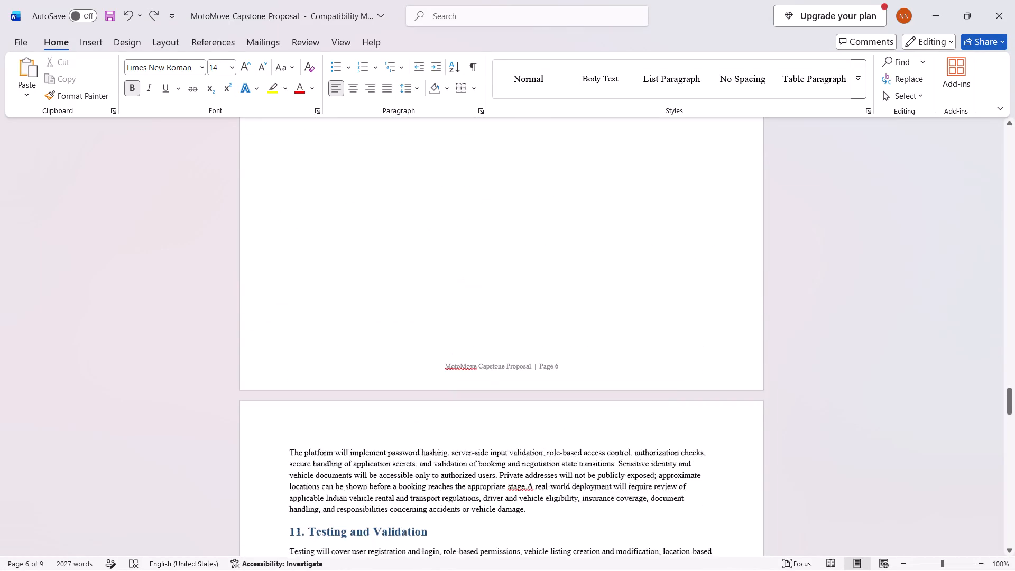
pyautogui.scroll(3, 494, 177)
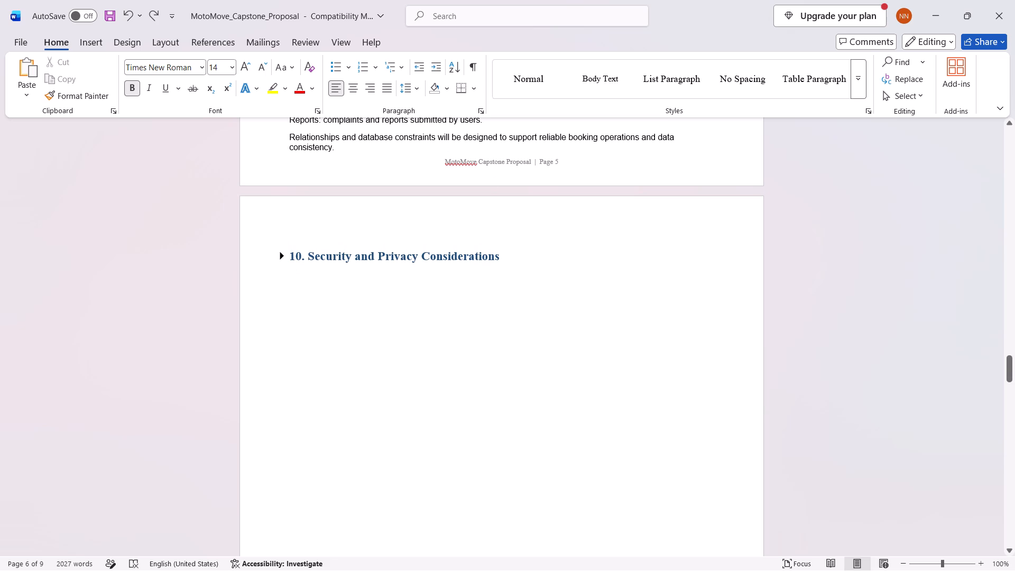
pyautogui.moveTo(304, 256); pyautogui.dragTo(291, 256)
pyautogui.moveTo(291, 256); pyautogui.dragTo(287, 256)
pyautogui.click(307, 241)
# Delete backwards from the start of the paragraph "The platform will implement" on page 7 to pull it towards its heading.
pyautogui.scroll(-3, 307, 241)
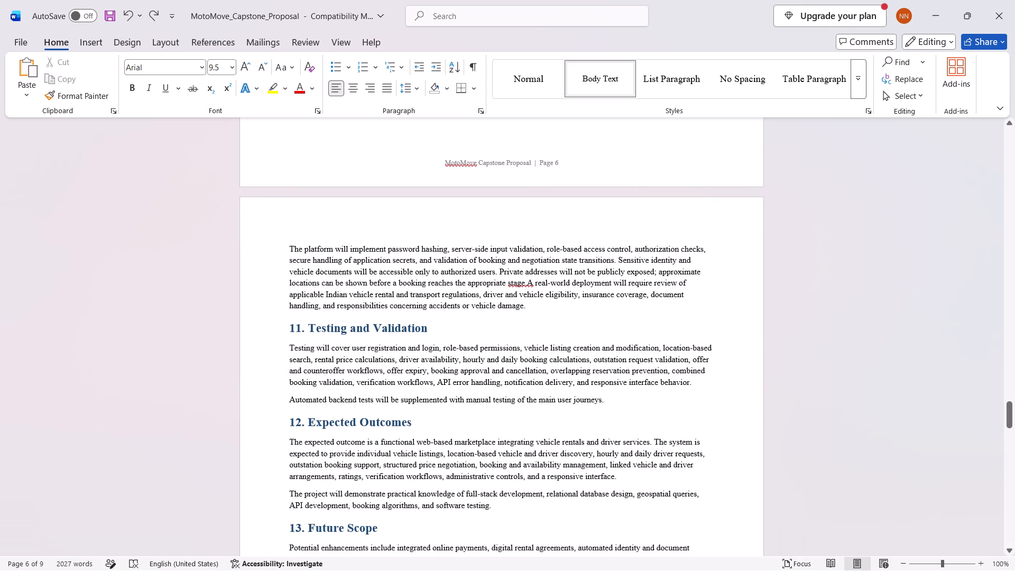
pyautogui.click(287, 247)
pyautogui.press('BackSpace')
pyautogui.press('BackSpace')
pyautogui.scroll(1, 287, 247)
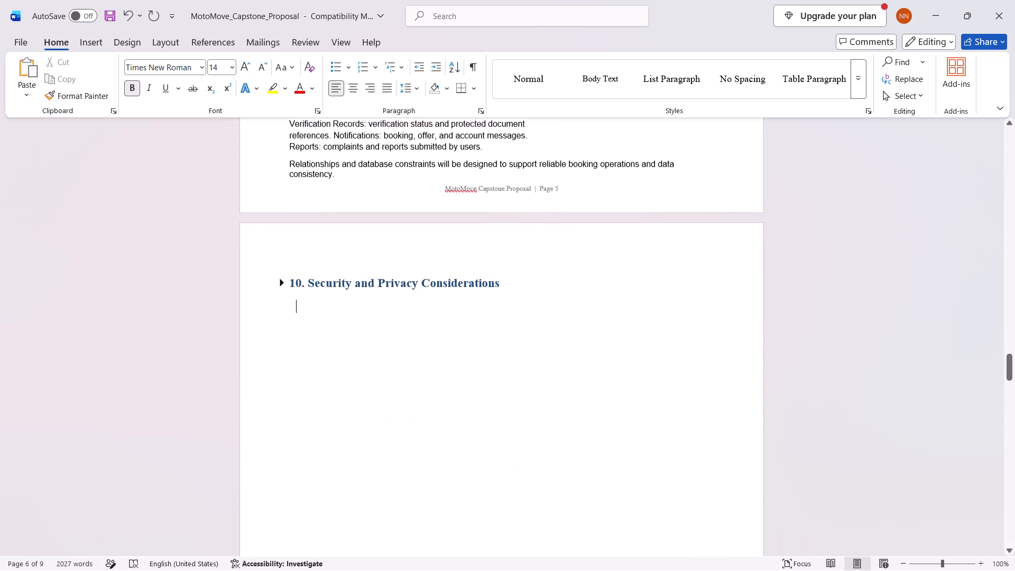
pyautogui.scroll(1, 287, 247)
pyautogui.scroll(-4, 287, 247)
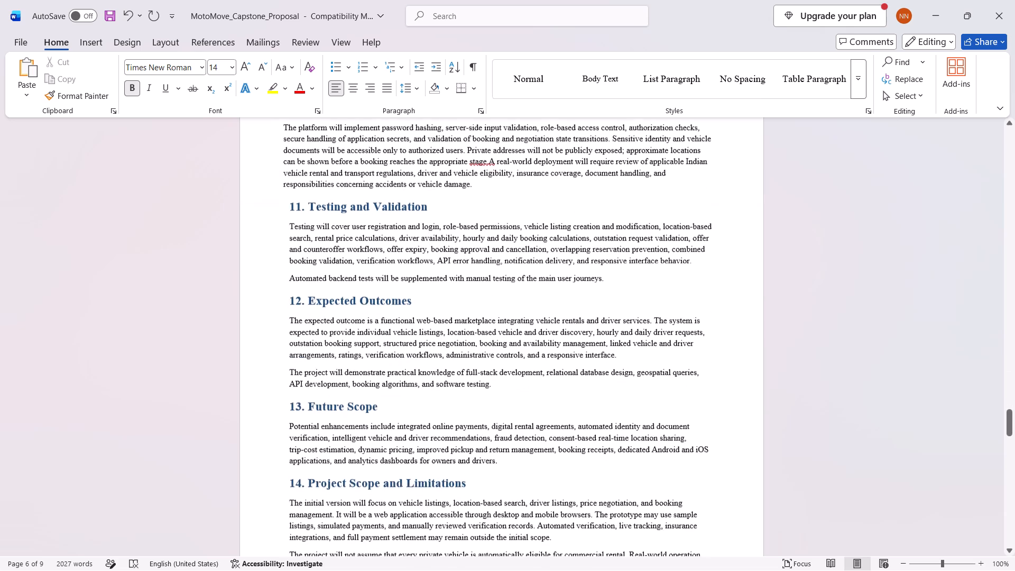
pyautogui.scroll(1, 287, 247)
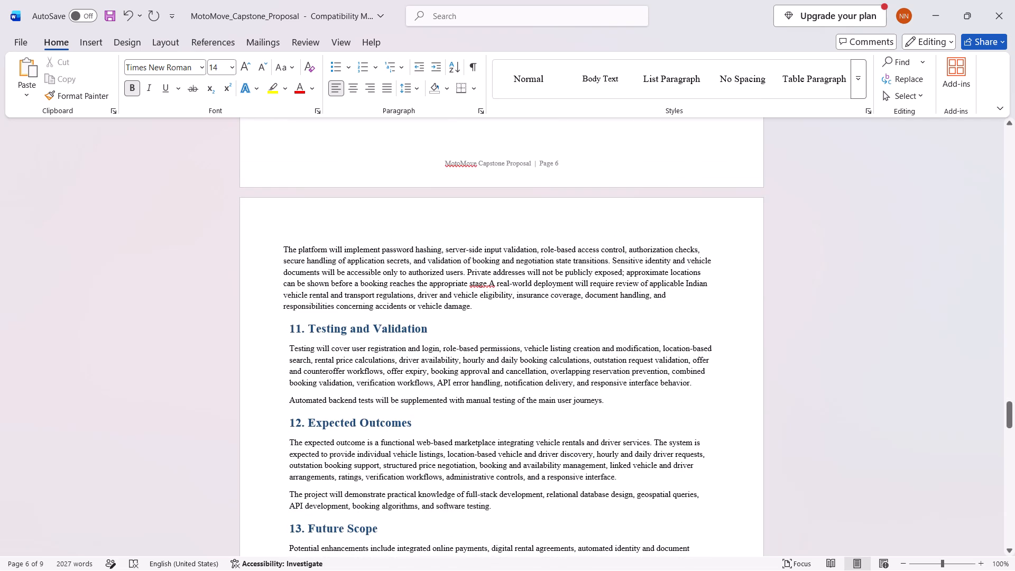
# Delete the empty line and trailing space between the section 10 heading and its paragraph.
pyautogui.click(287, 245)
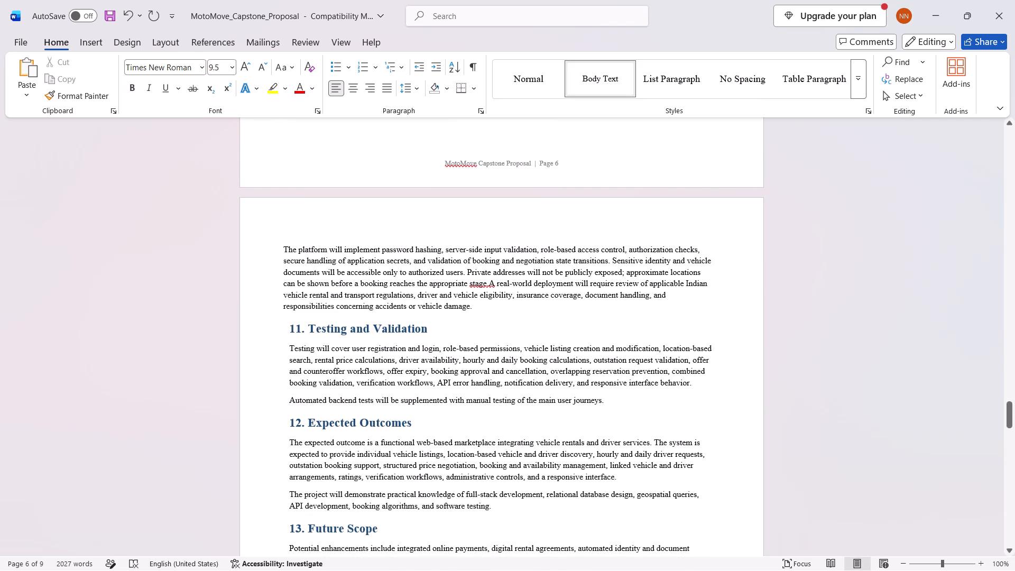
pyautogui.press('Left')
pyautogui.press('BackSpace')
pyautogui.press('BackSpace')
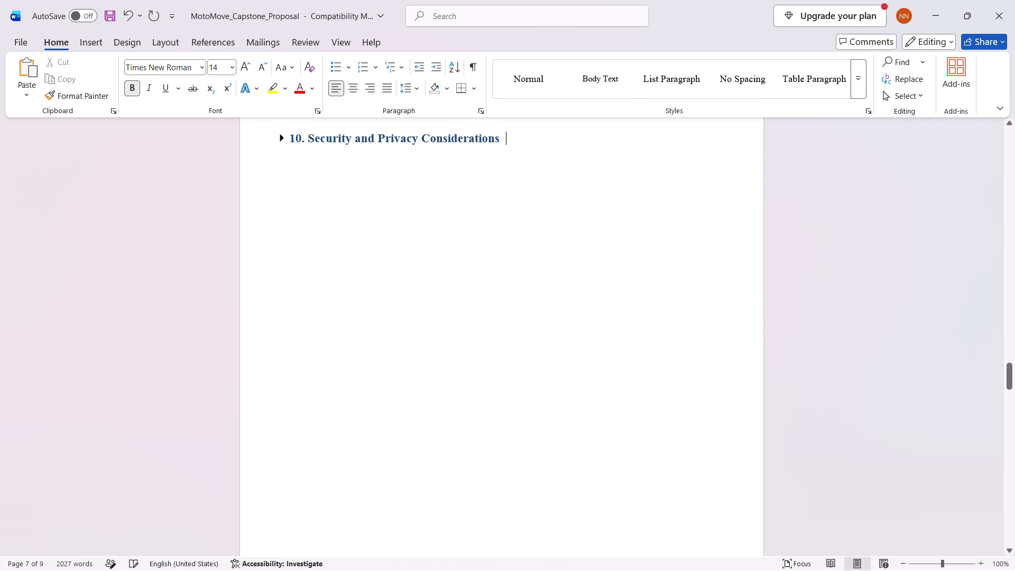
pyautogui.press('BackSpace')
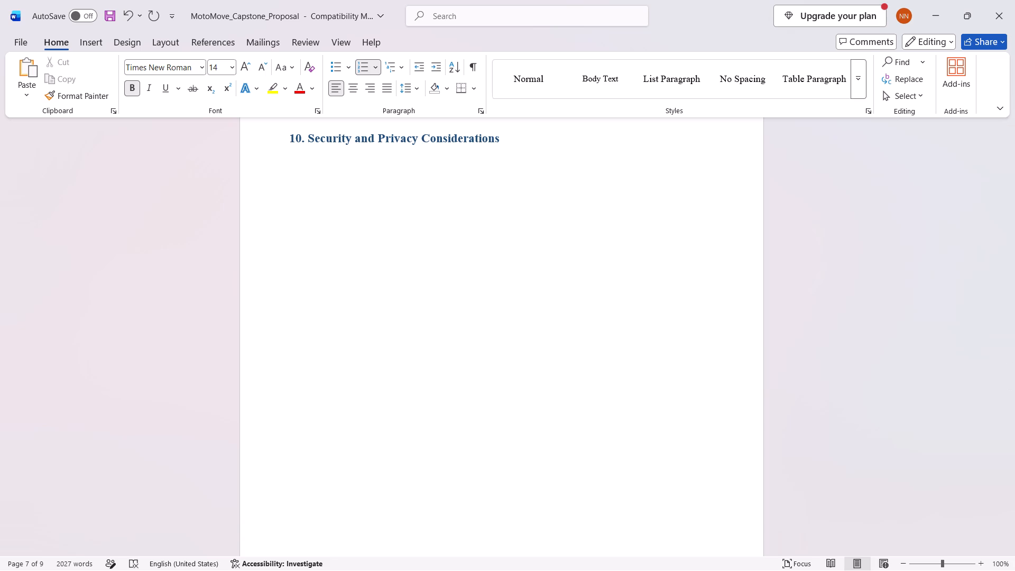
# Check the page layout from section 8 through the section 10 heading and the text following it.
pyautogui.scroll(-6, 287, 245)
pyautogui.scroll(4, 287, 245)
pyautogui.scroll(-1, 287, 245)
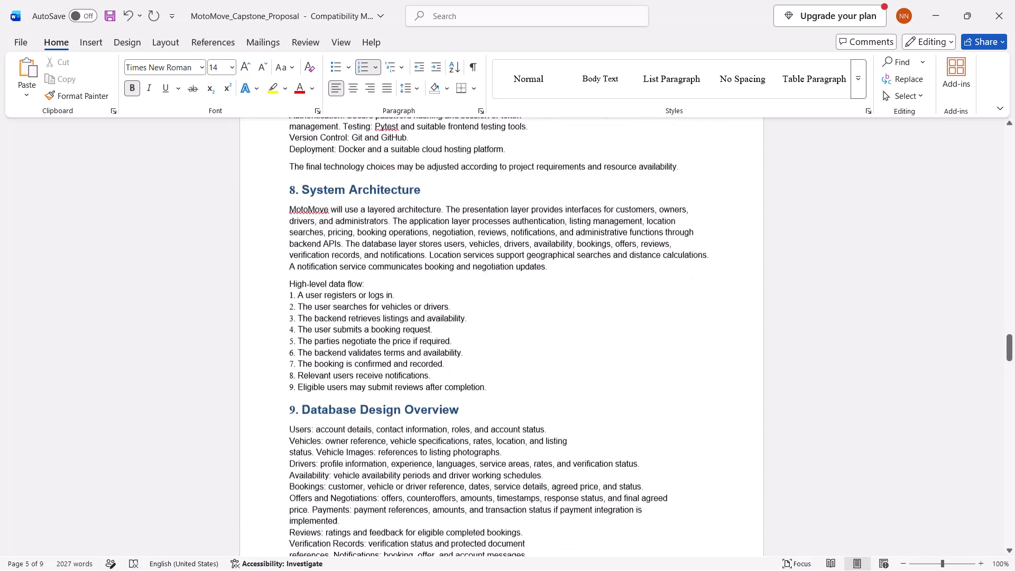
pyautogui.scroll(-3, 287, 245)
pyautogui.scroll(2, 287, 245)
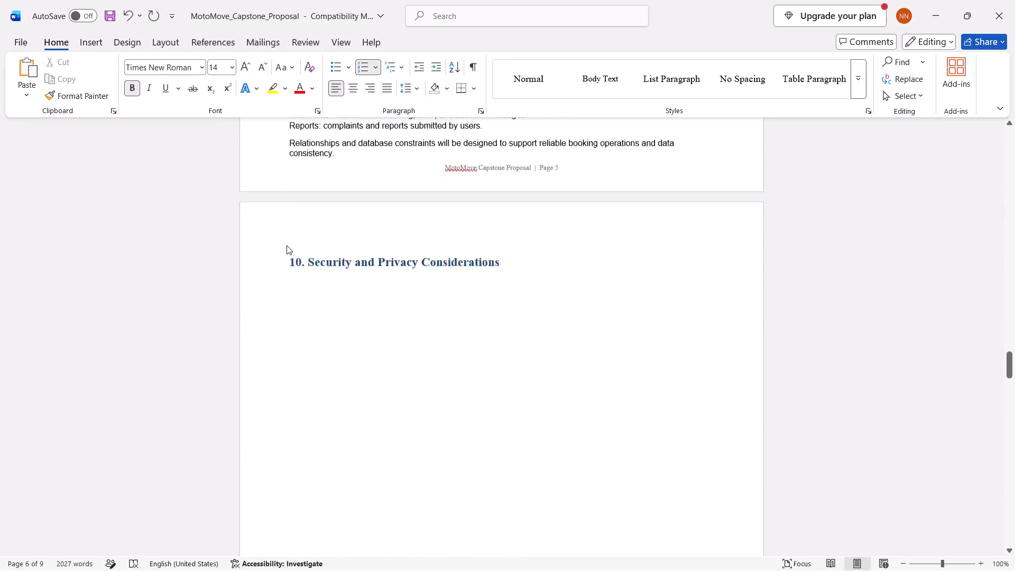
pyautogui.scroll(2, 287, 245)
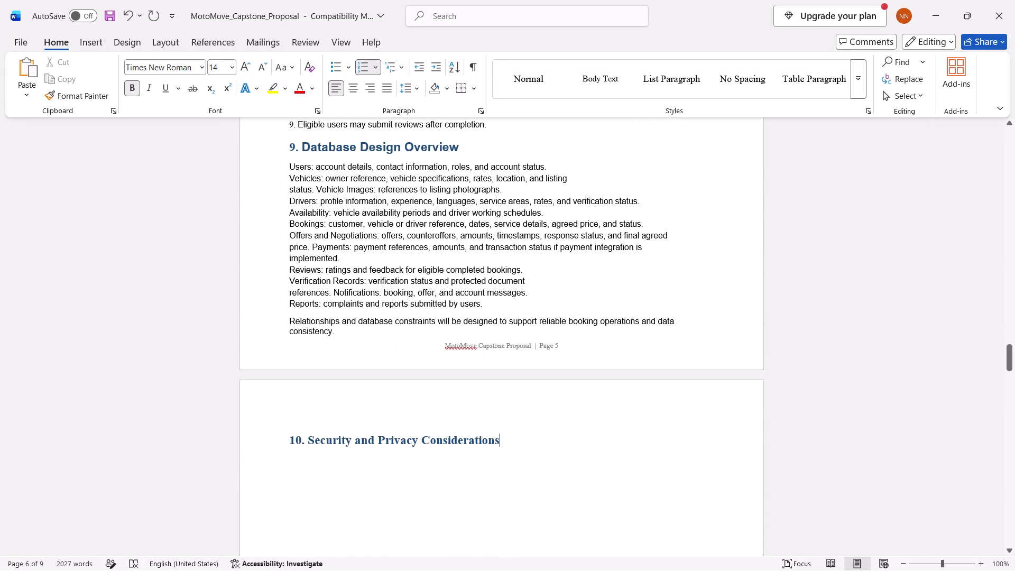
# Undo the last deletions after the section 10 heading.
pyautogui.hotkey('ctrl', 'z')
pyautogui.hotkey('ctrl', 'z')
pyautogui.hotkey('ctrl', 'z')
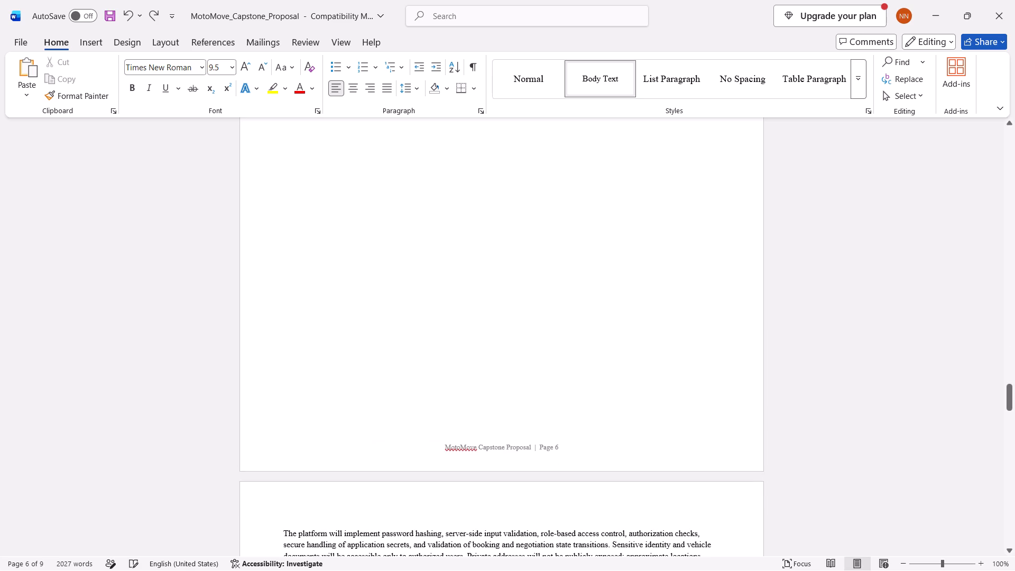
# Copy the heading "Security and Privacy Considerations" with its empty line from page 6 and paste it above its paragraph on page 7.
pyautogui.scroll(-1, 334, 289)
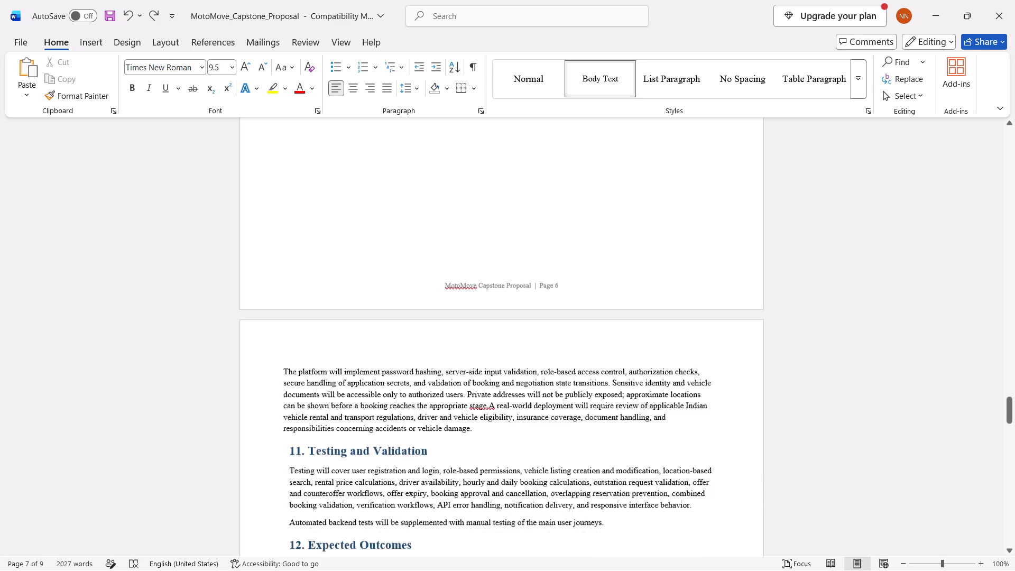
pyautogui.scroll(-1, 334, 289)
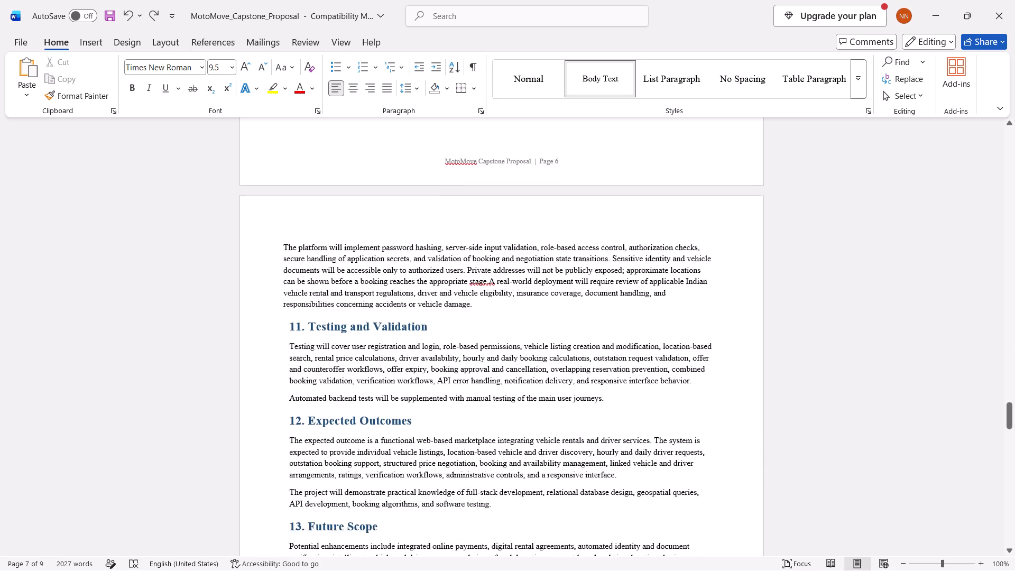
pyautogui.scroll(4, 334, 289)
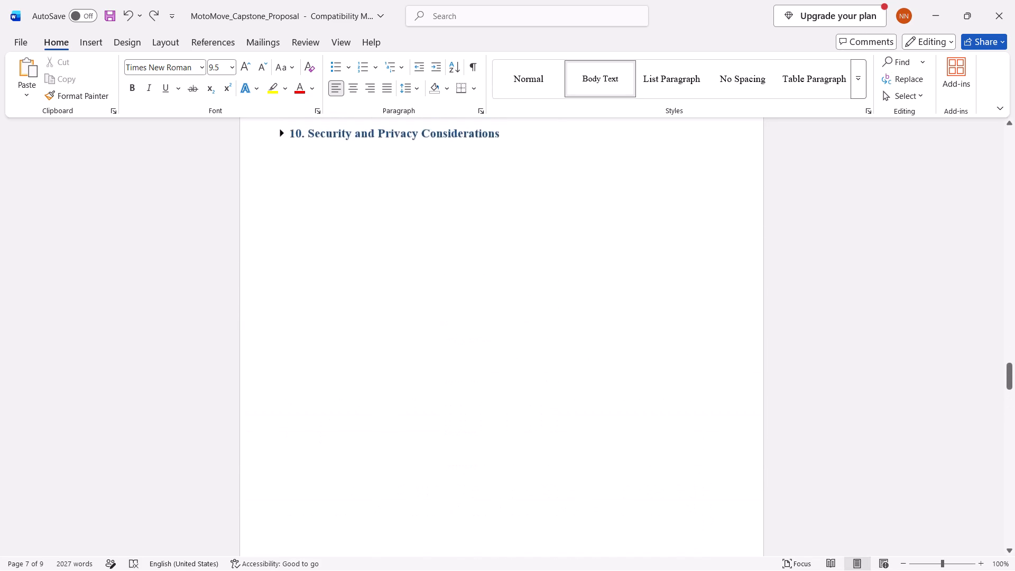
pyautogui.scroll(1, 334, 289)
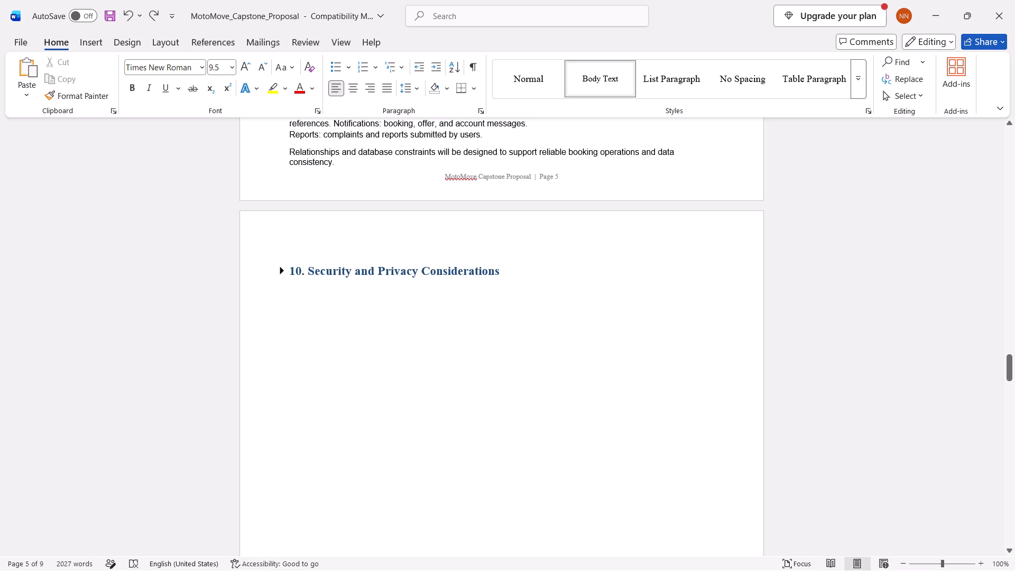
pyautogui.moveTo(308, 273); pyautogui.dragTo(490, 289)
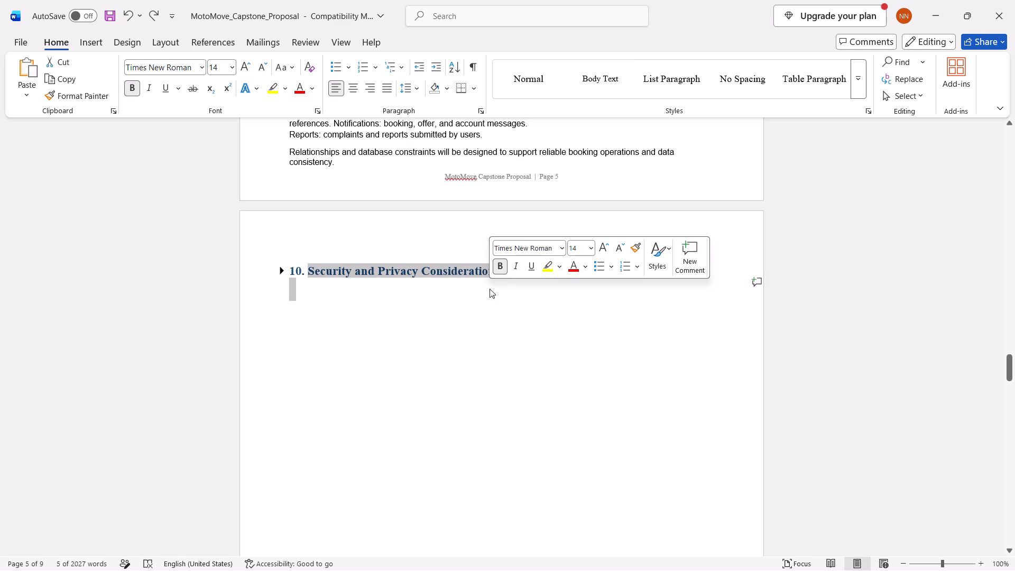
pyautogui.hotkey('ctrl', 'c')
pyautogui.scroll(-1, 490, 289)
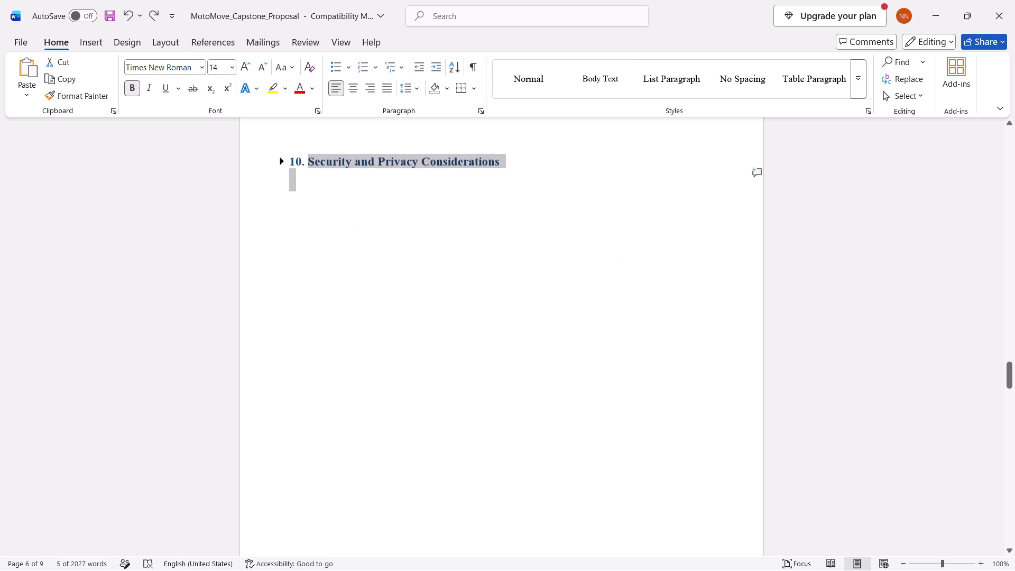
pyautogui.click(490, 289)
pyautogui.scroll(-3, 490, 289)
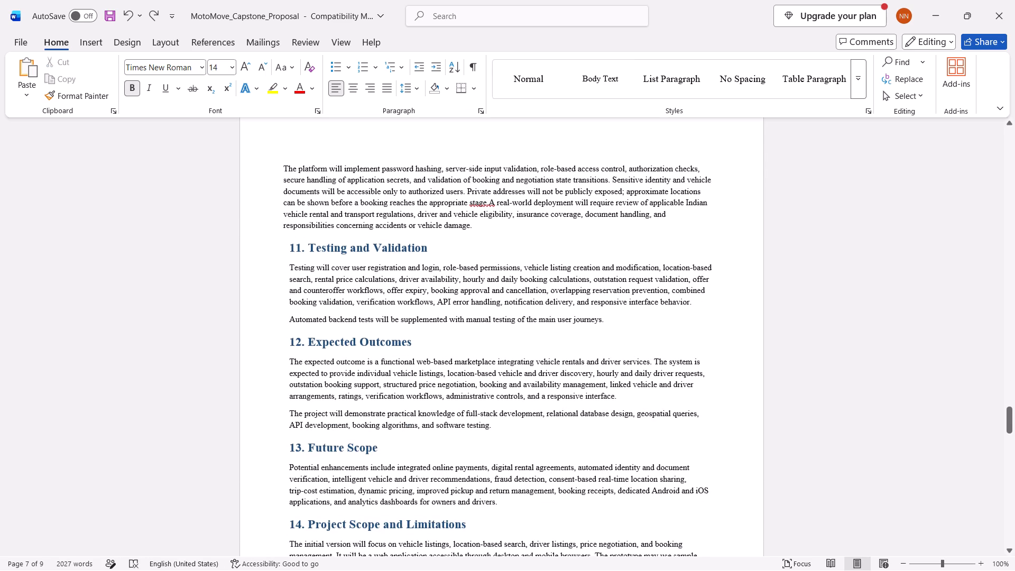
pyautogui.scroll(1, 440, 298)
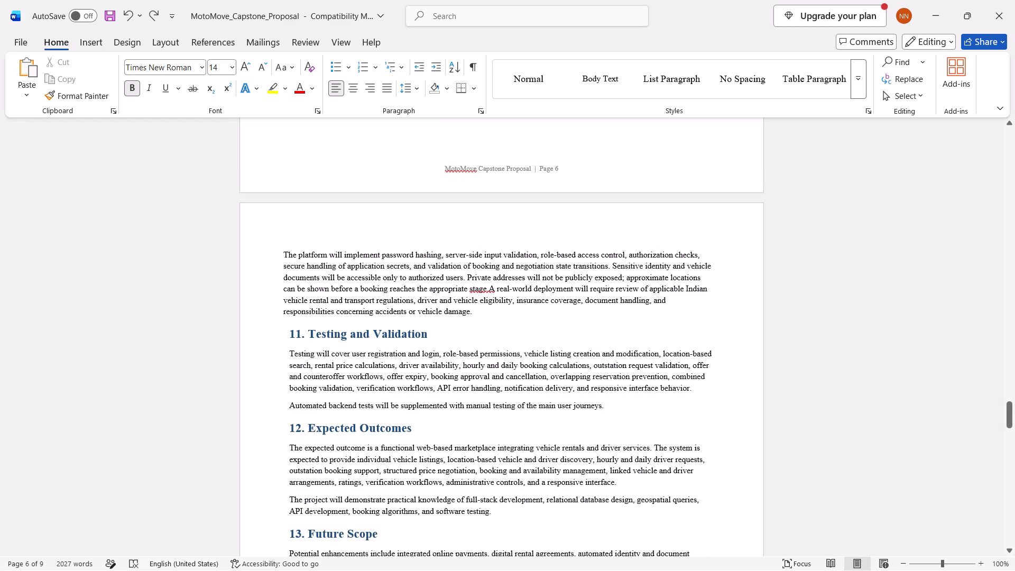
pyautogui.click(286, 244)
pyautogui.press('Left')
pyautogui.hotkey('ctrl', 'v')
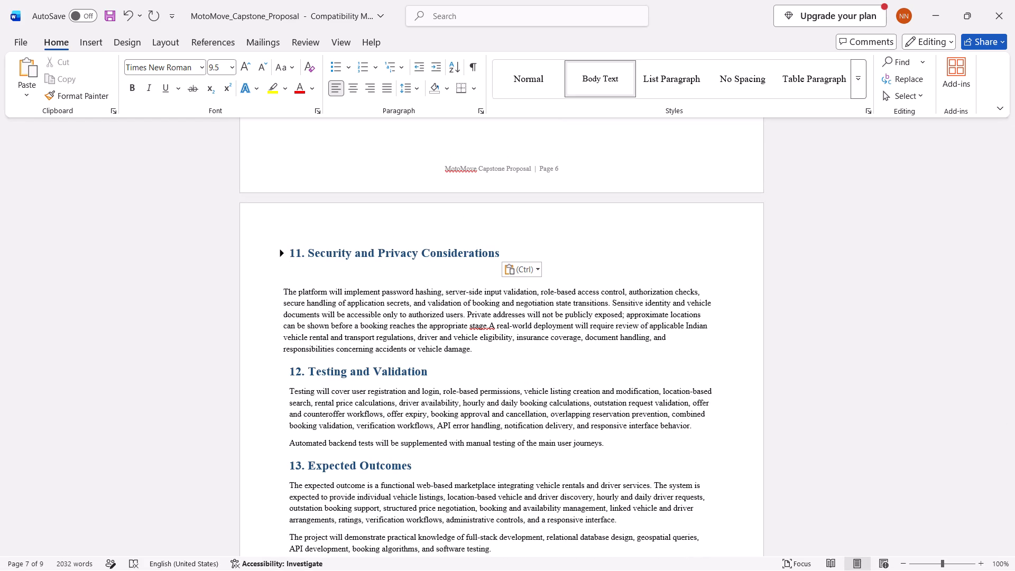
# Delete the original heading "10. Security and Privacy Considerations" from page 6.
pyautogui.scroll(2, 304, 264)
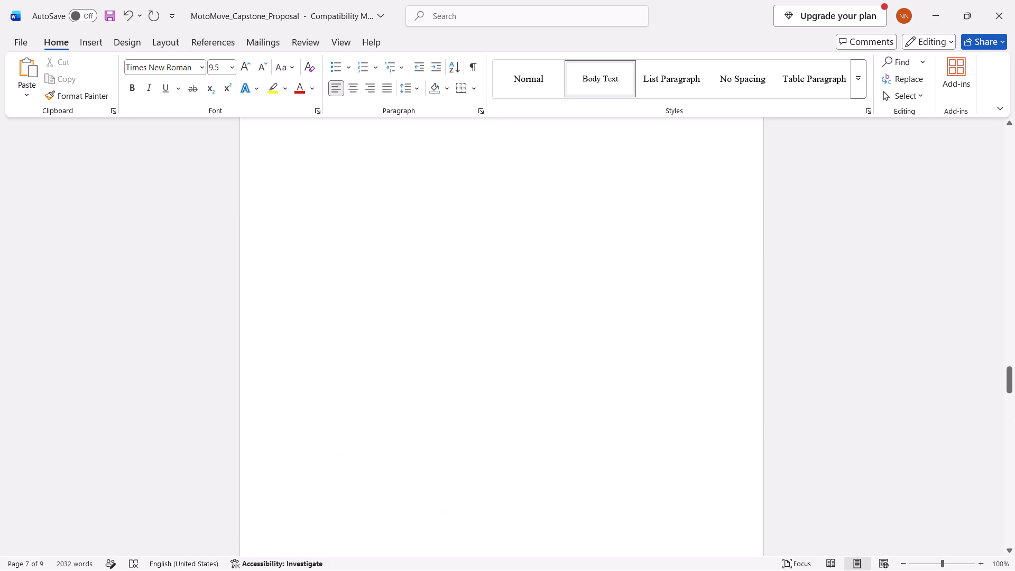
pyautogui.scroll(3, 304, 264)
pyautogui.scroll(-1, 304, 264)
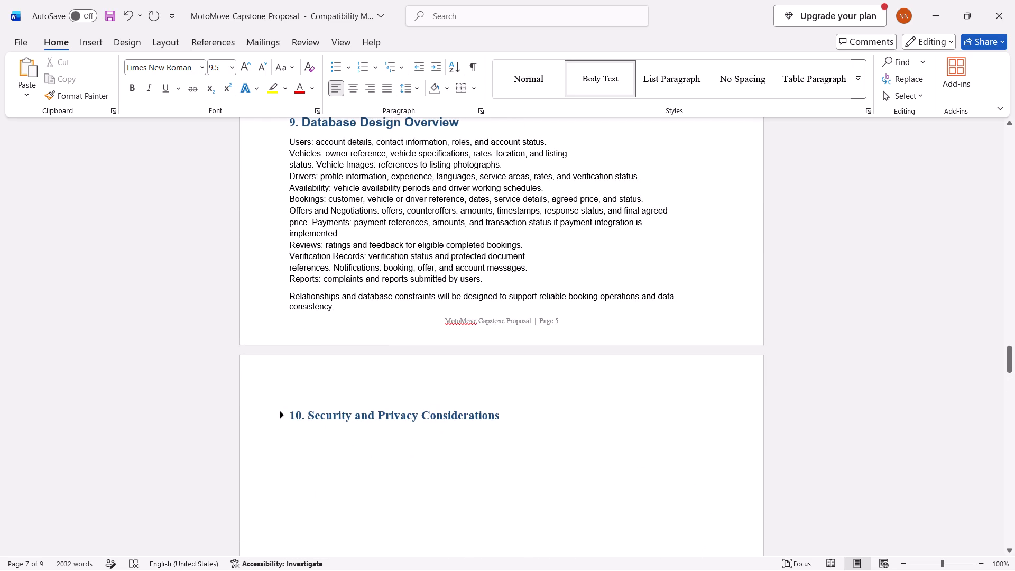
pyautogui.tripleClick(322, 417)
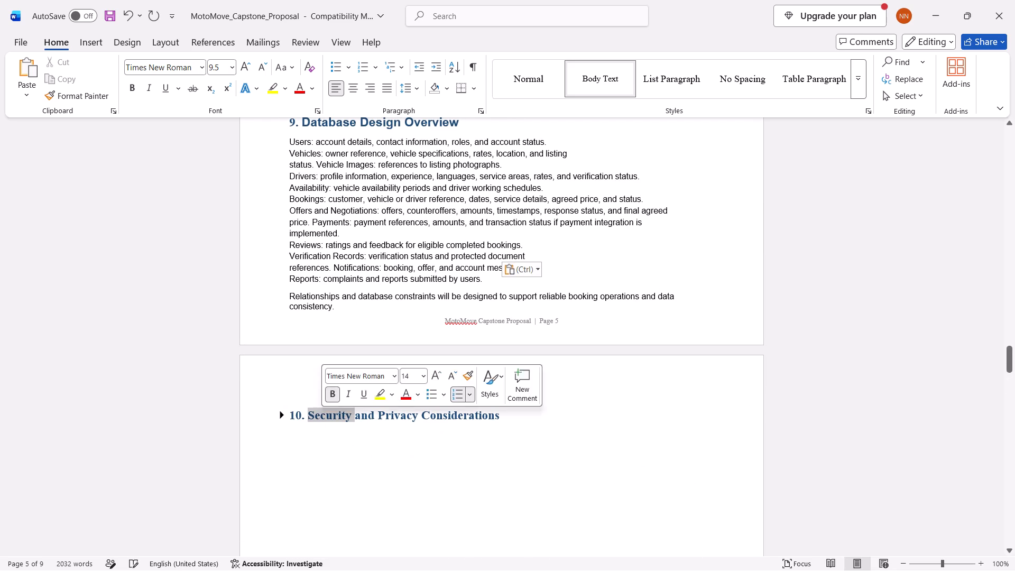
pyautogui.press('BackSpace')
# Renumber the pasted "Security and Privacy Considerations" heading on page 7 as section 10.
pyautogui.scroll(-2, 322, 417)
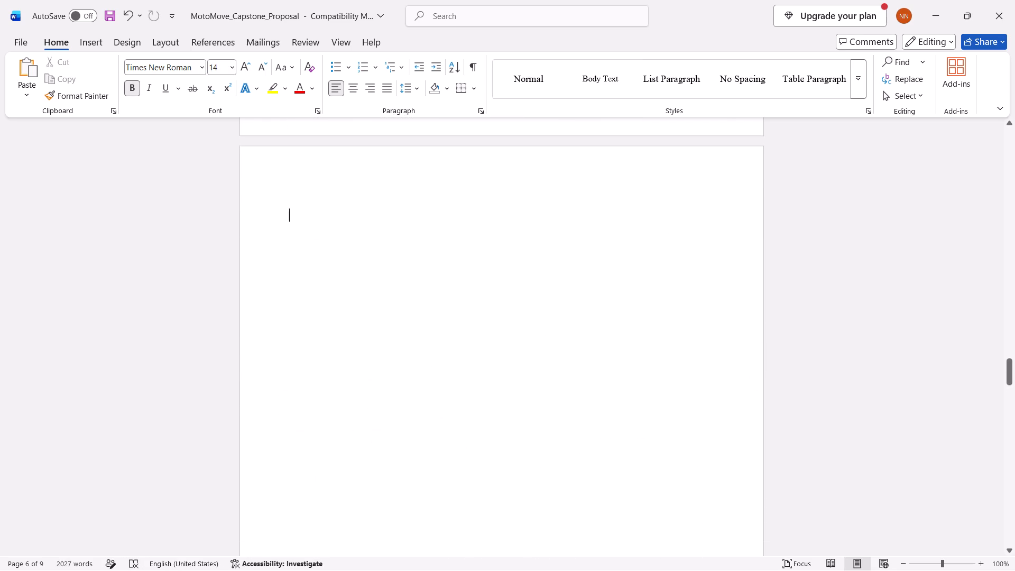
pyautogui.scroll(-2, 322, 417)
pyautogui.scroll(2, 322, 417)
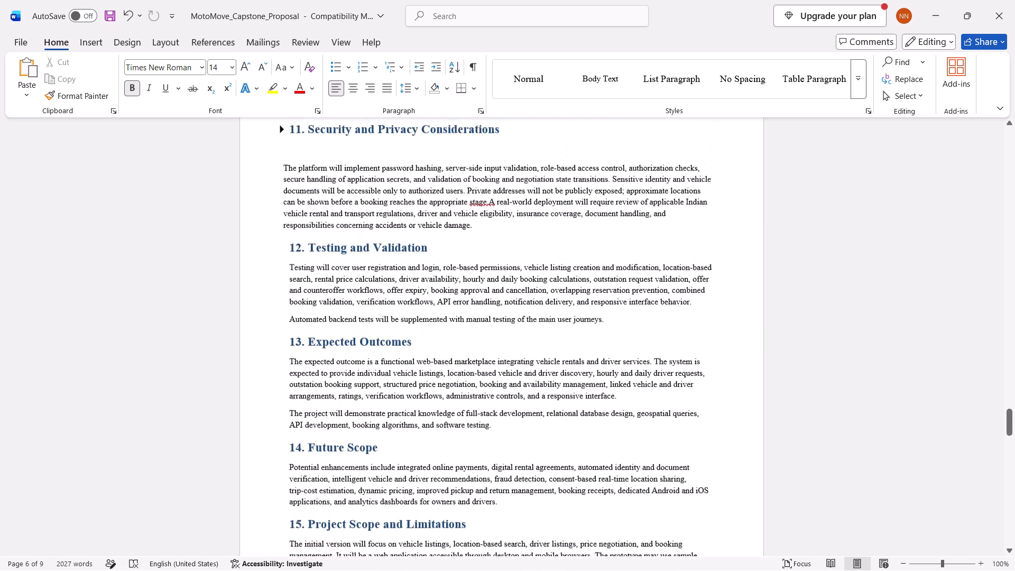
pyautogui.scroll(2, 322, 417)
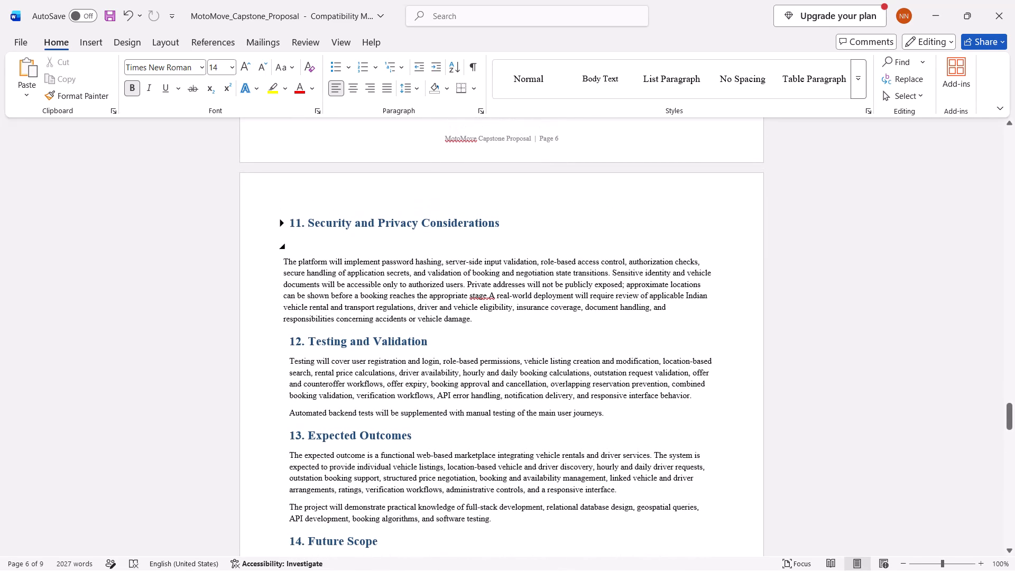
pyautogui.click(306, 223)
pyautogui.click(372, 68)
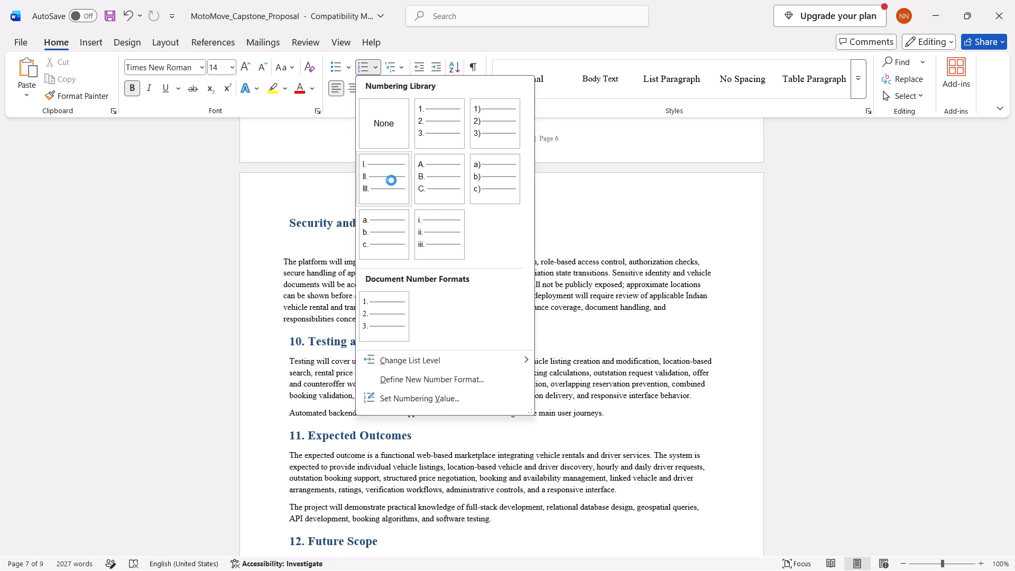
pyautogui.click(403, 362)
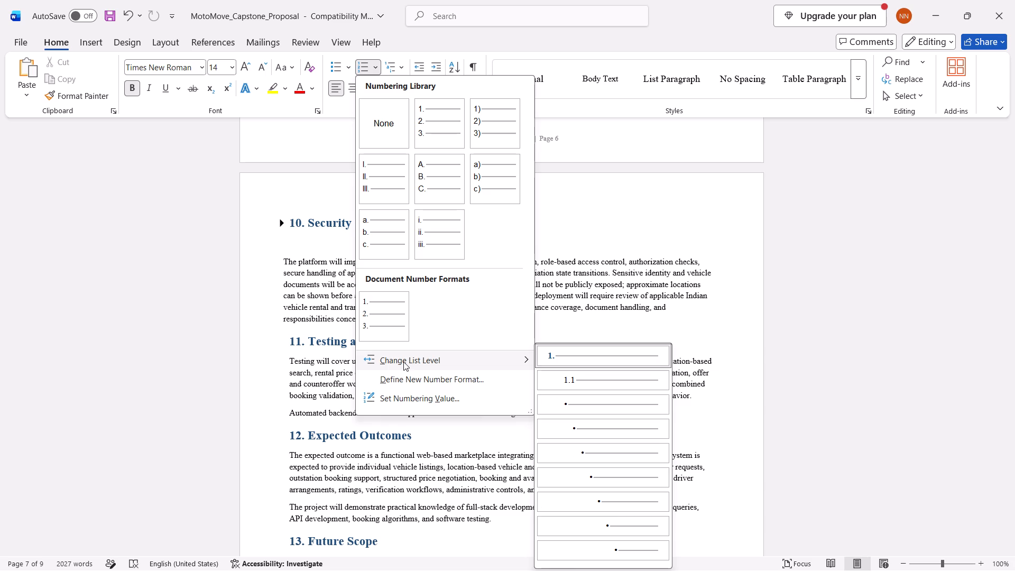
pyautogui.click(403, 362)
pyautogui.click(240, 320)
# Check the page layout from section 8 across the blank page 6 to the section 10 heading.
pyautogui.scroll(1, 265, 314)
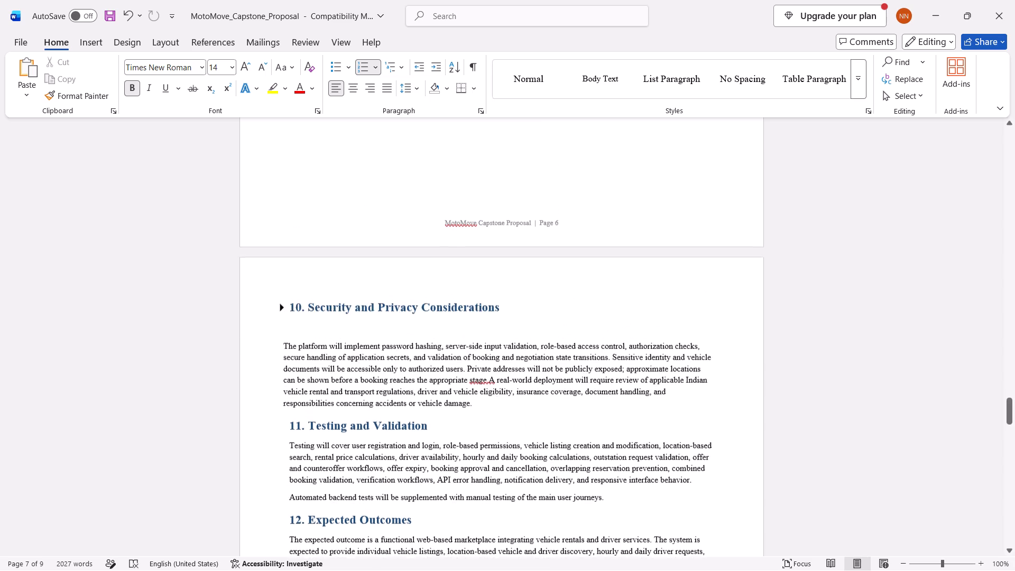
pyautogui.scroll(3, 265, 314)
pyautogui.scroll(-1, 265, 314)
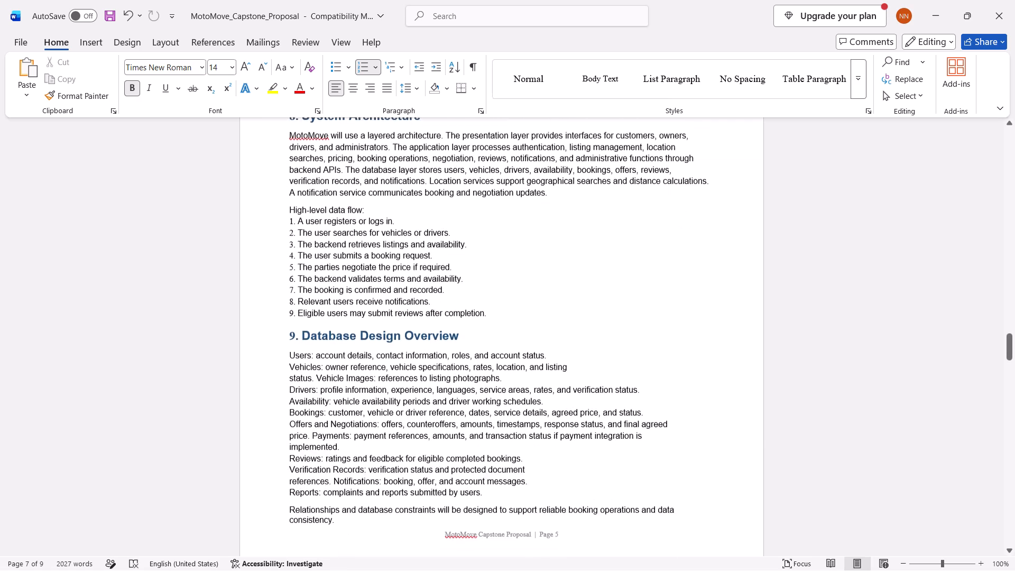
pyautogui.scroll(-2, 265, 314)
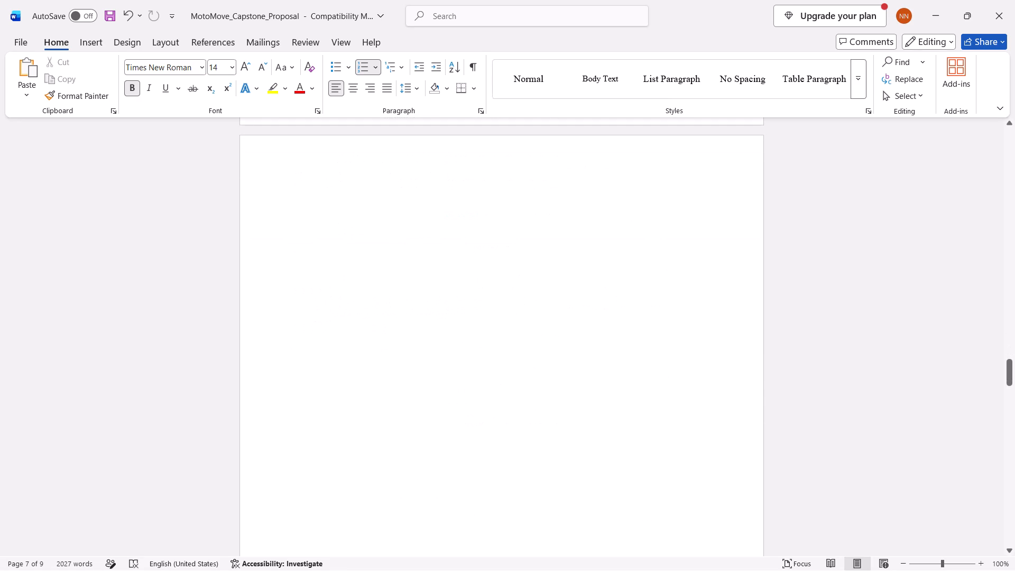
pyautogui.rightClick(310, 296)
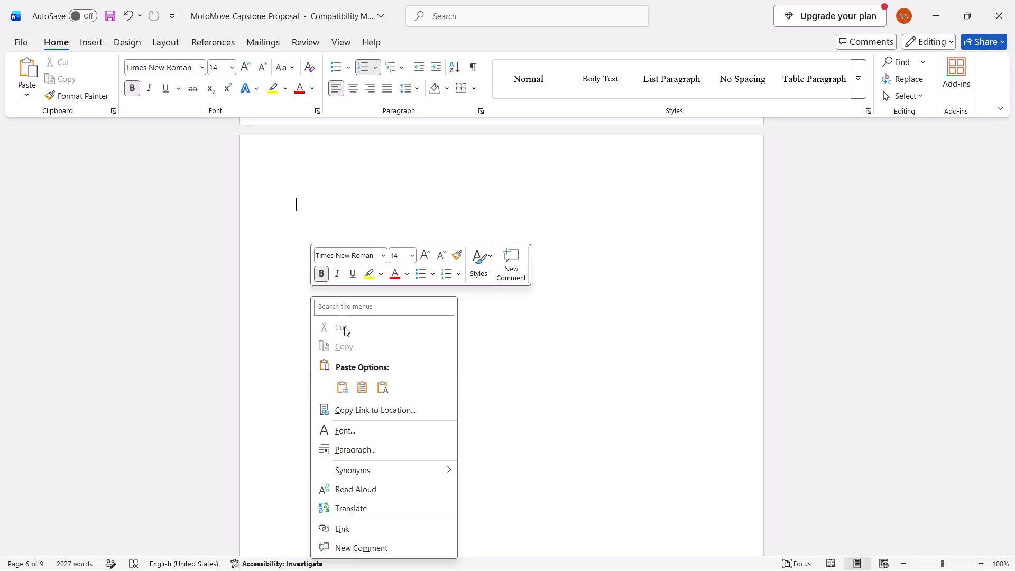
pyautogui.click(493, 351)
pyautogui.scroll(-3, 493, 351)
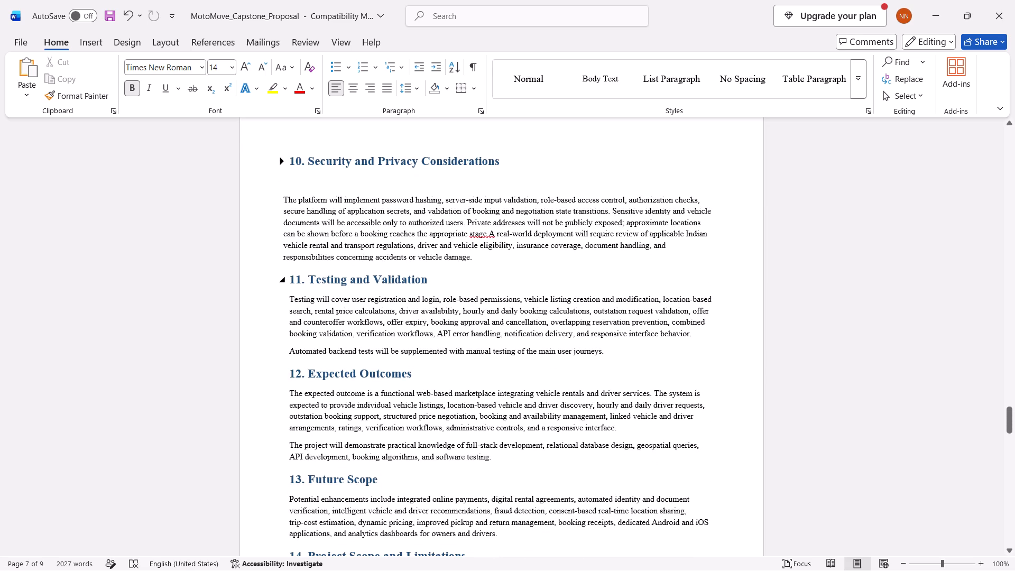
# Delete the empty line between the section 10 heading and its paragraph.
pyautogui.click(282, 200)
pyautogui.press('BackSpace')
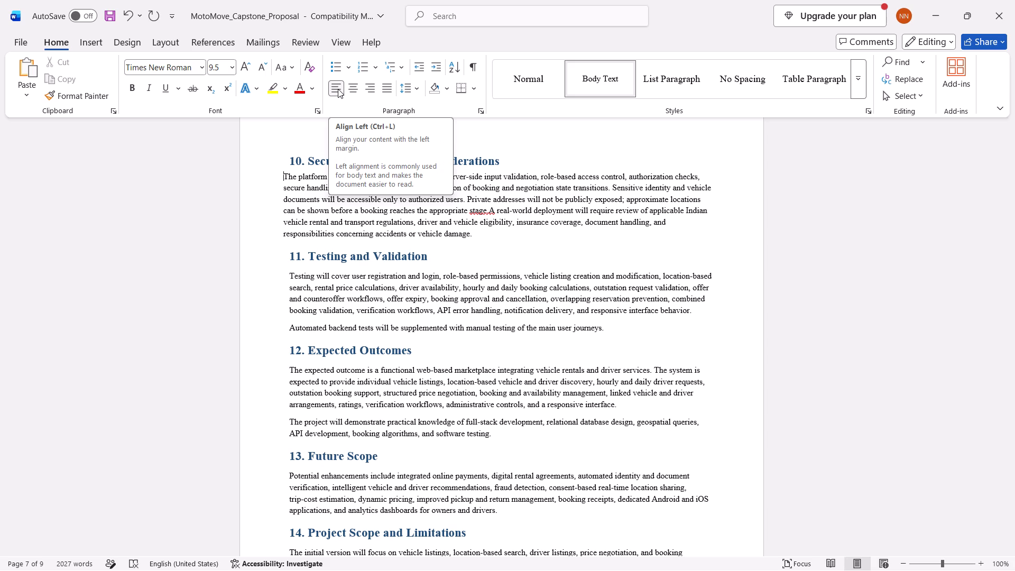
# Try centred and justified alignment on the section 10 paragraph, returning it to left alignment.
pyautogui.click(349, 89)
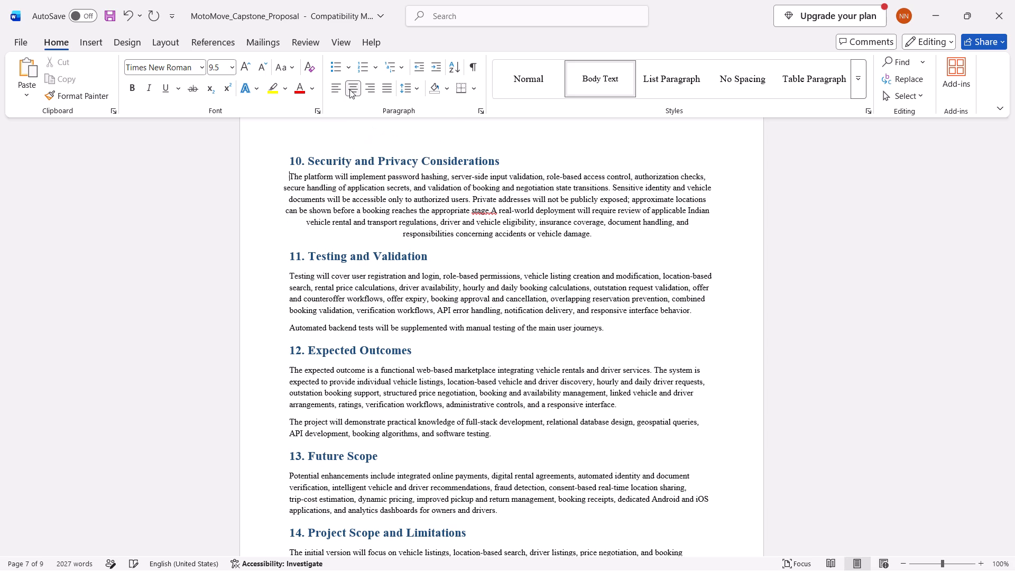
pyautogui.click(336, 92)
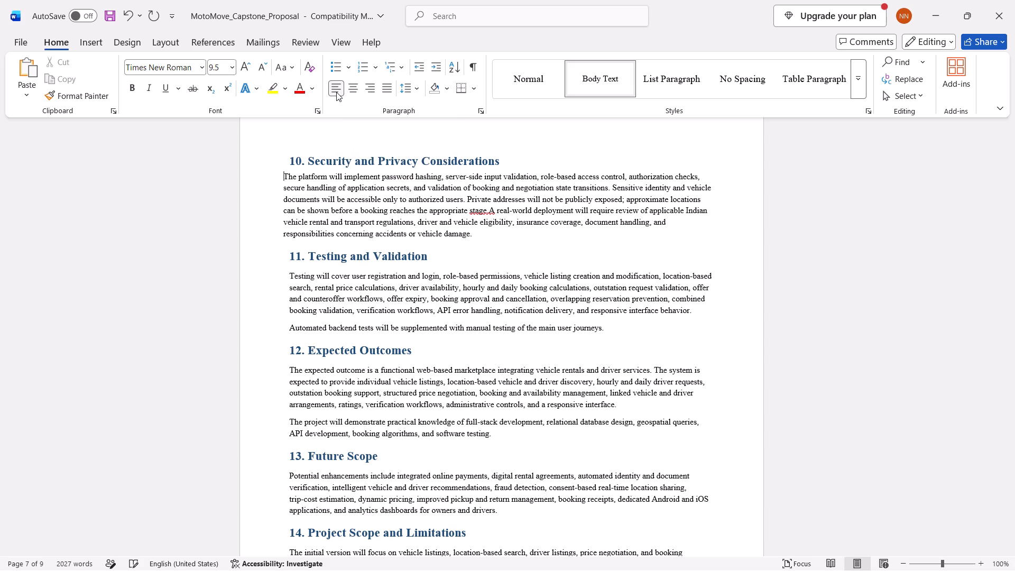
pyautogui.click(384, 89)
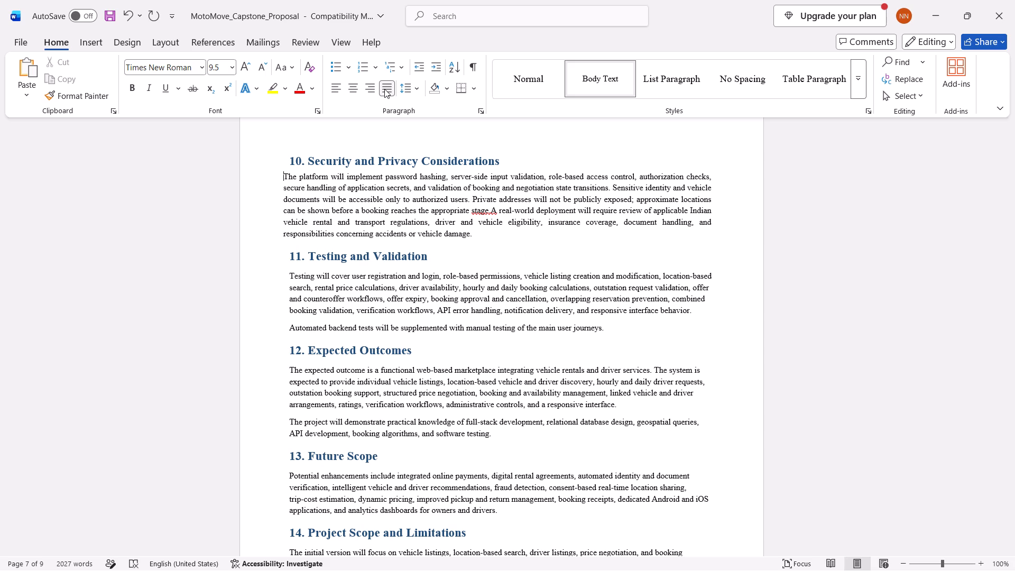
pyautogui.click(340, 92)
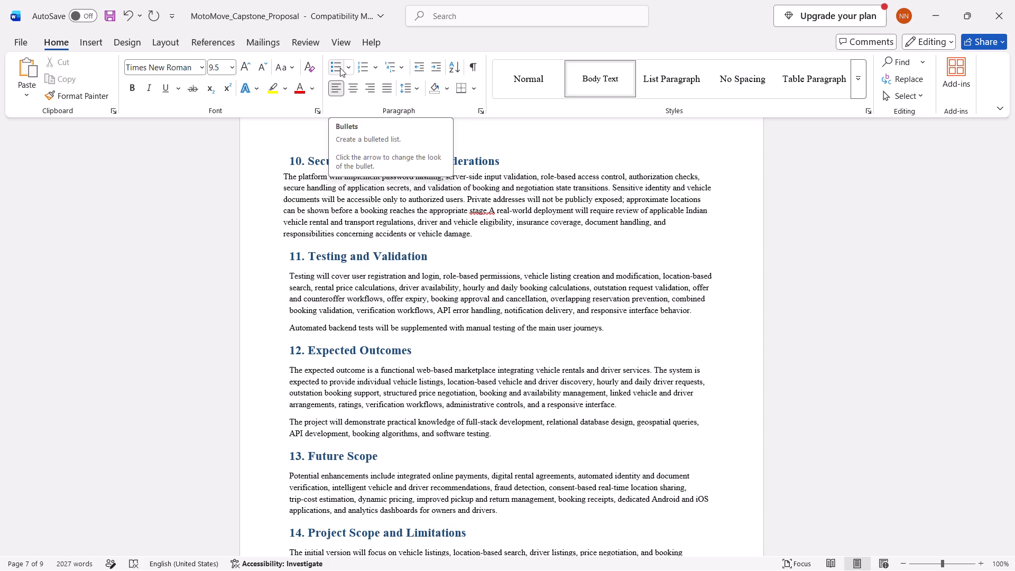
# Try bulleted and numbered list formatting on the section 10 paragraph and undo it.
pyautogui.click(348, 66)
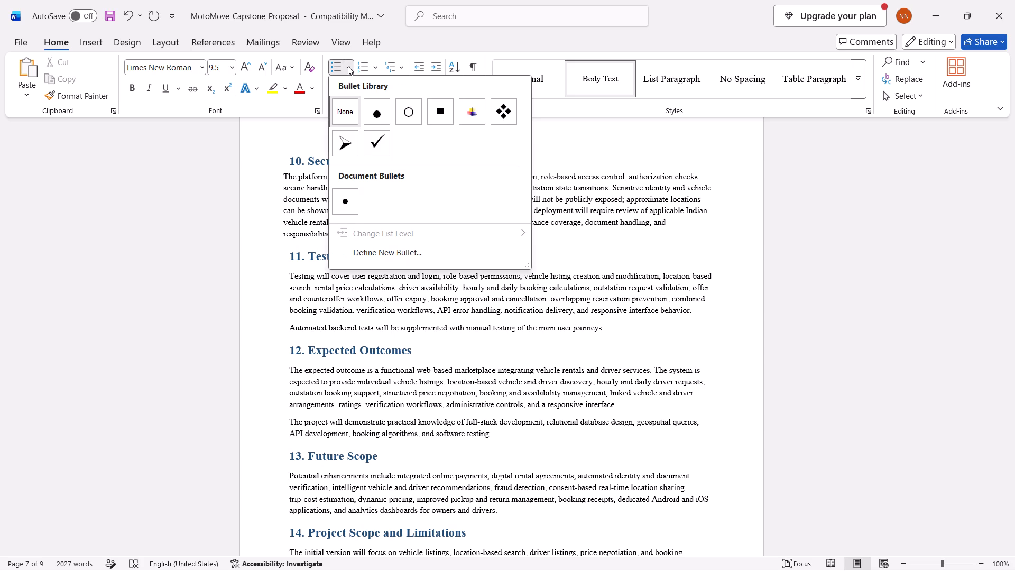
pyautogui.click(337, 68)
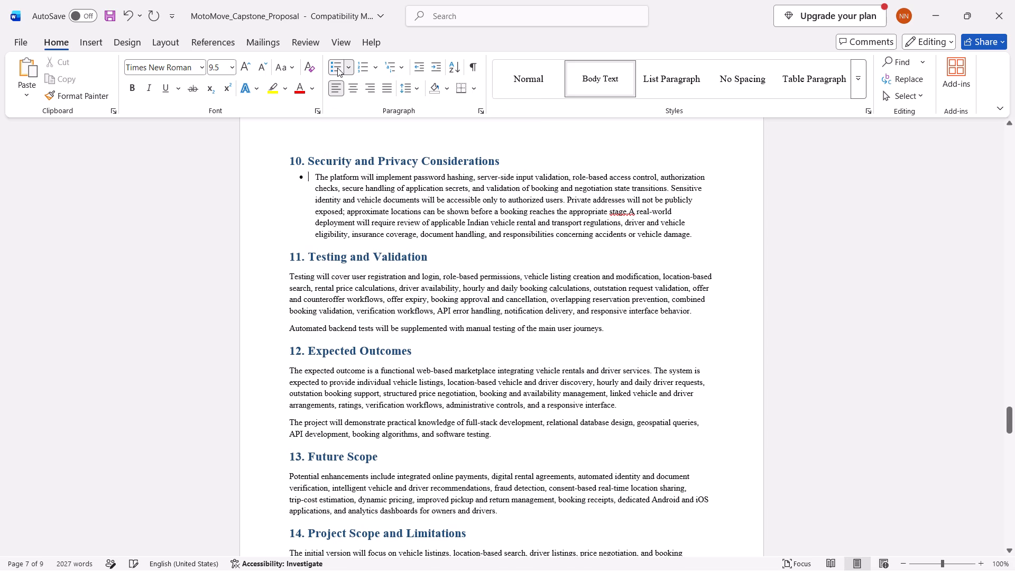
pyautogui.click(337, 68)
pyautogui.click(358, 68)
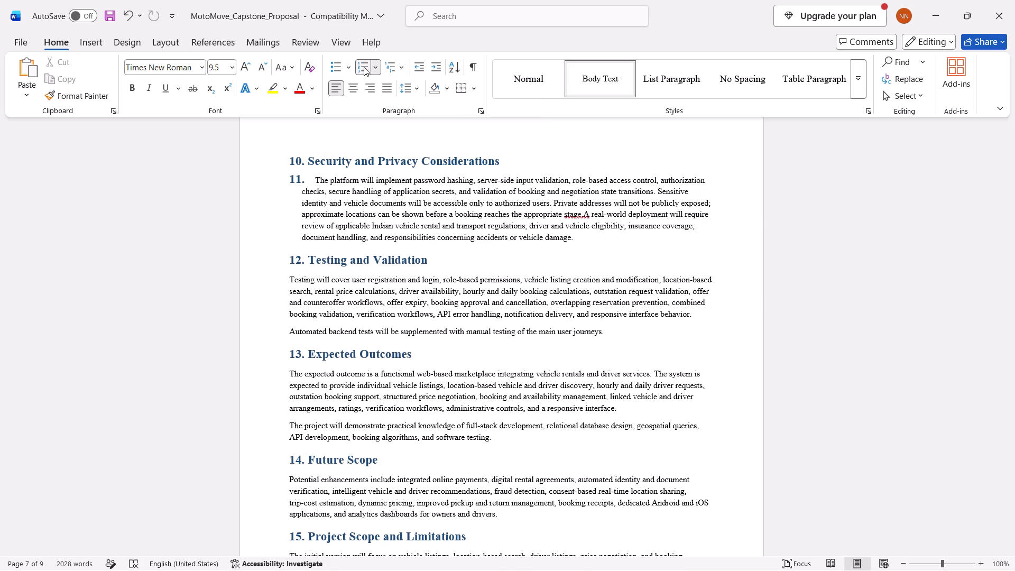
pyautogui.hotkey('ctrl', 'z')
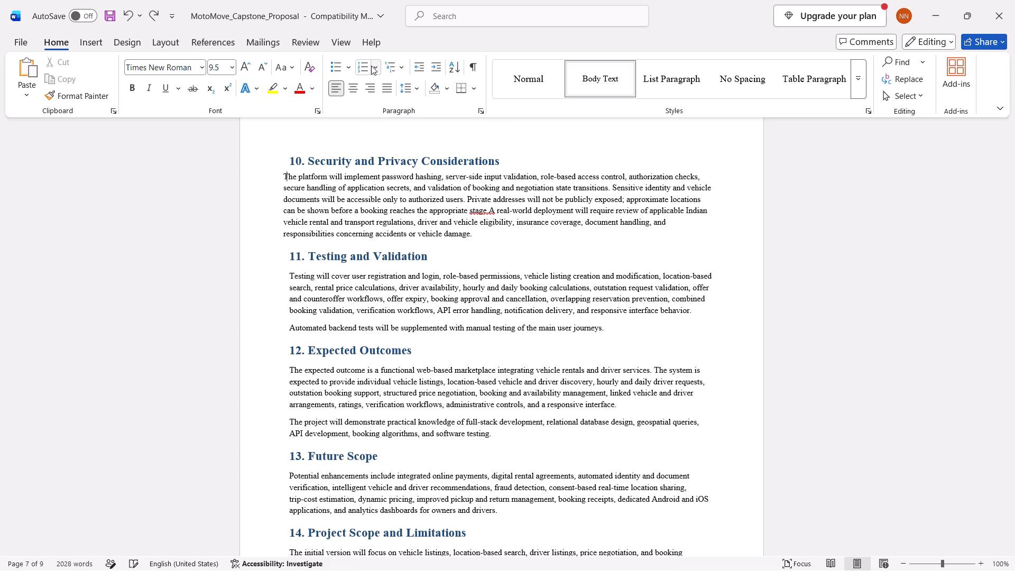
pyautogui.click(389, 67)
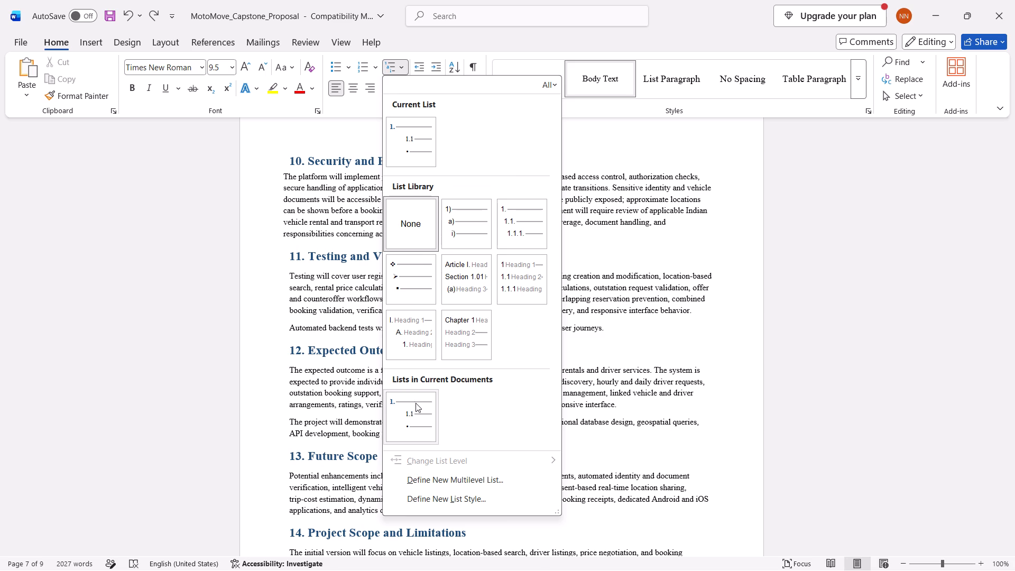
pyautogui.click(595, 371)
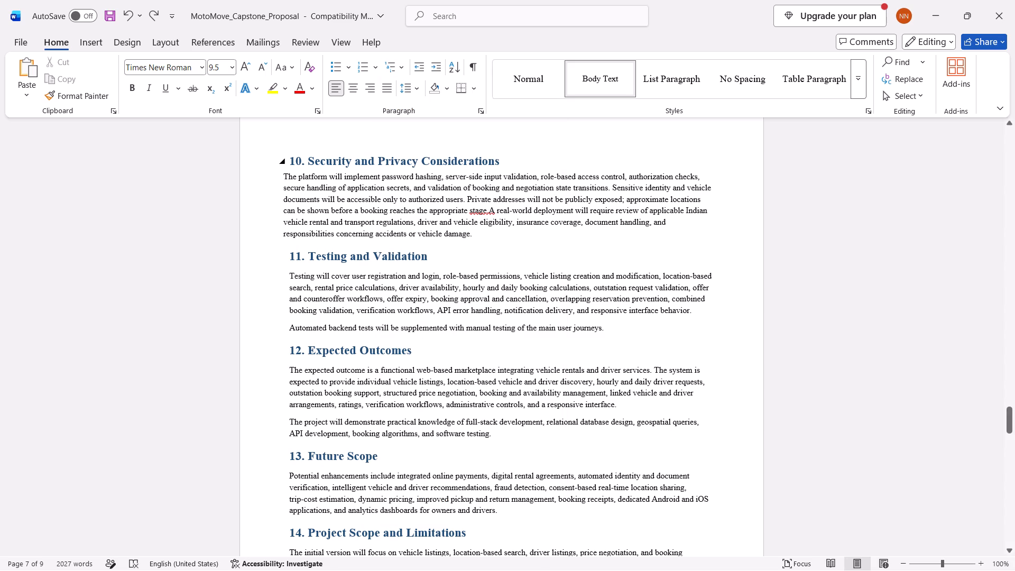
# Set the font to Arial from the section 10 heading through the introductory paragraph of Appendix A.
pyautogui.moveTo(307, 161); pyautogui.dragTo(386, 345)
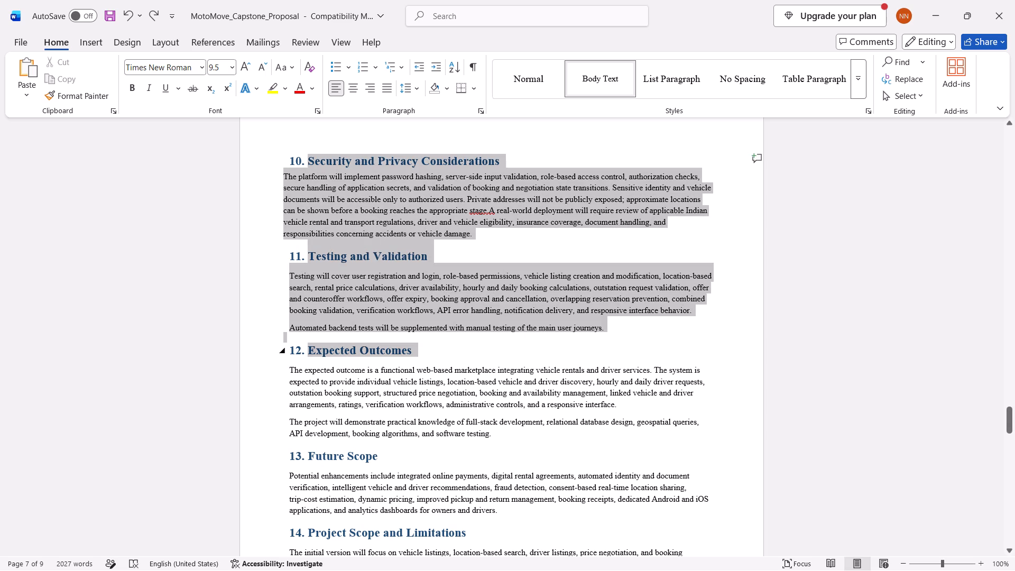
pyautogui.moveTo(386, 345); pyautogui.dragTo(484, 553)
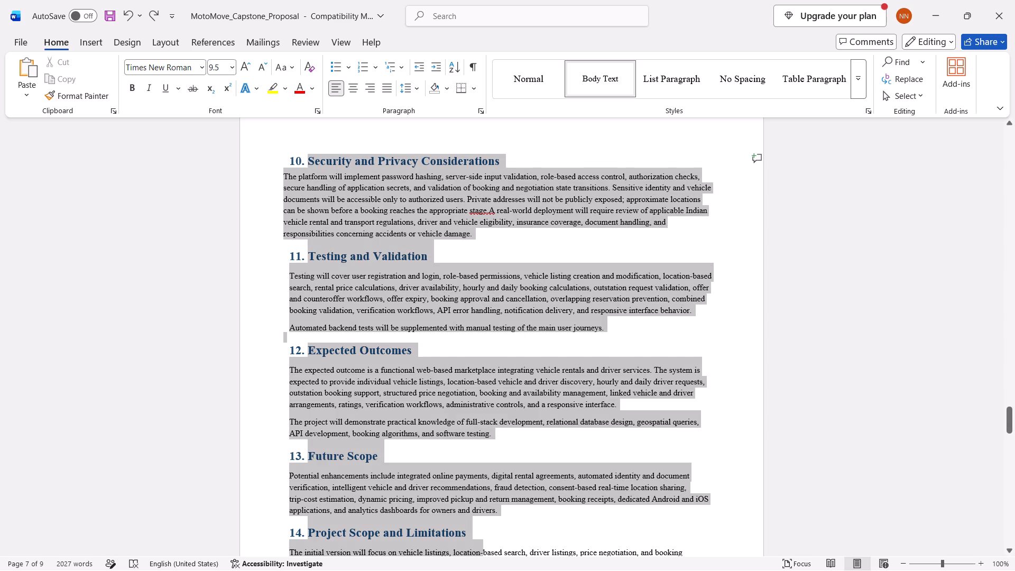
pyautogui.moveTo(484, 553); pyautogui.dragTo(490, 565)
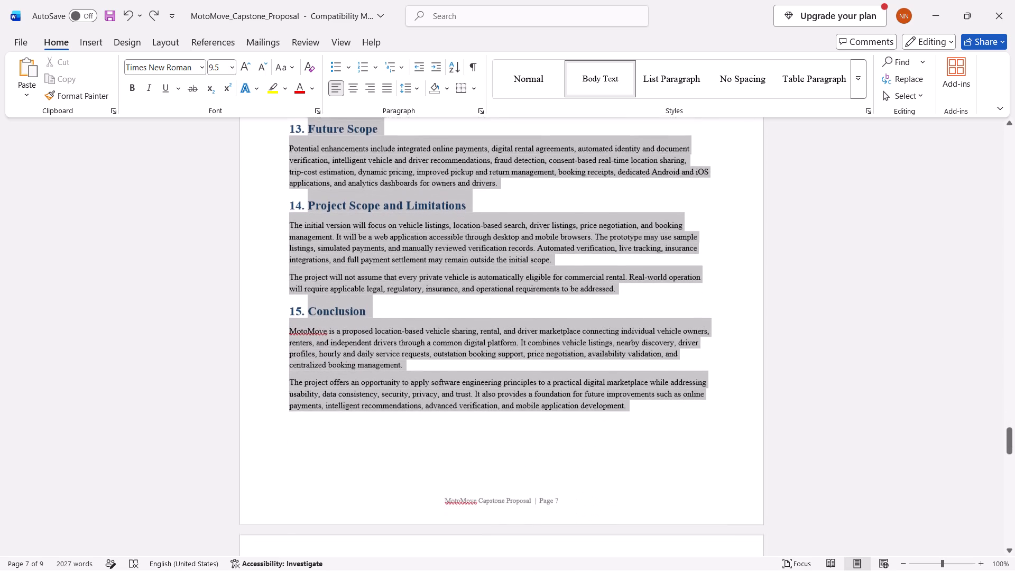
pyautogui.moveTo(490, 565); pyautogui.dragTo(440, 441)
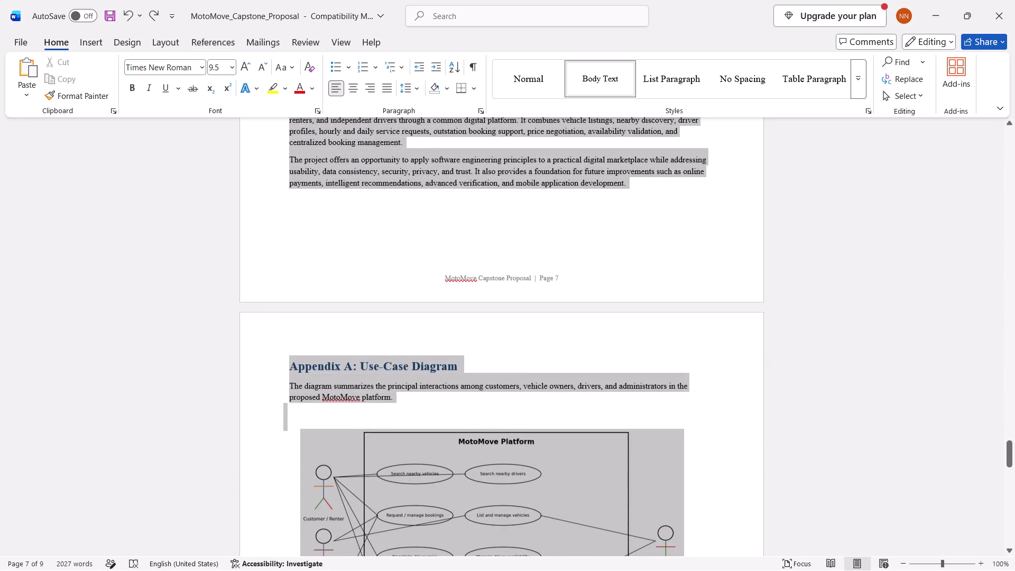
pyautogui.moveTo(440, 441); pyautogui.dragTo(418, 403)
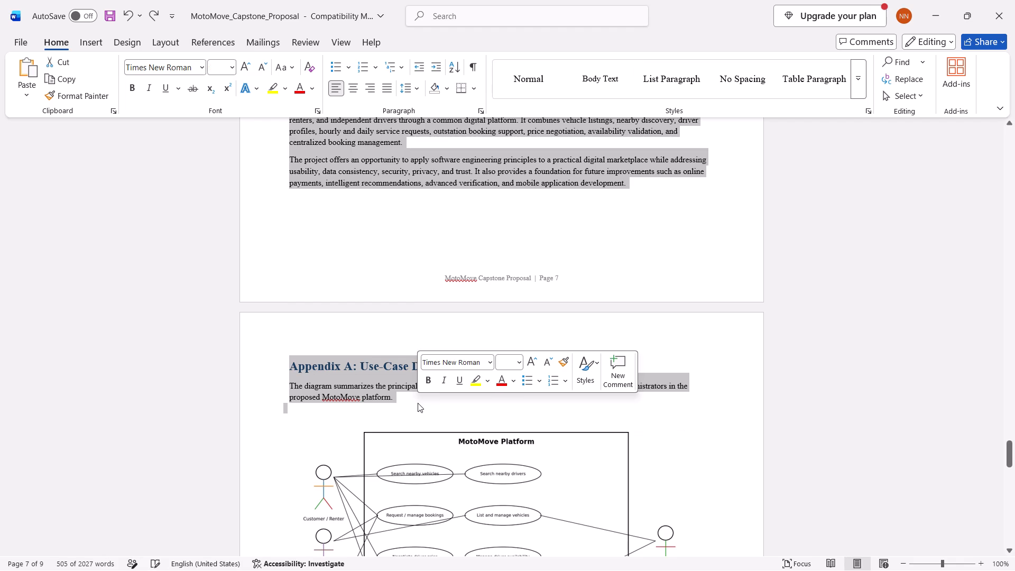
pyautogui.click(461, 364)
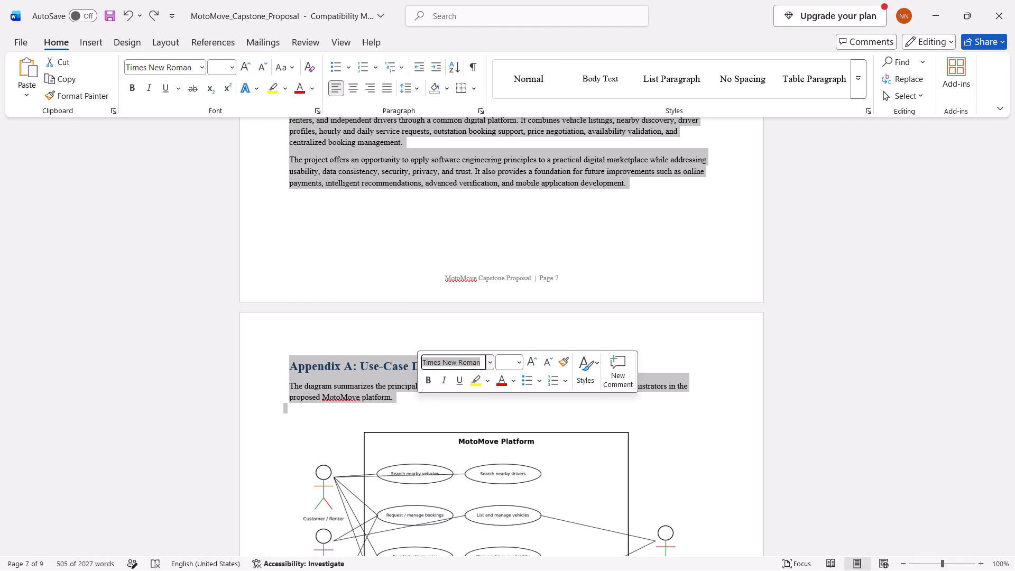
pyautogui.press('BackSpace')
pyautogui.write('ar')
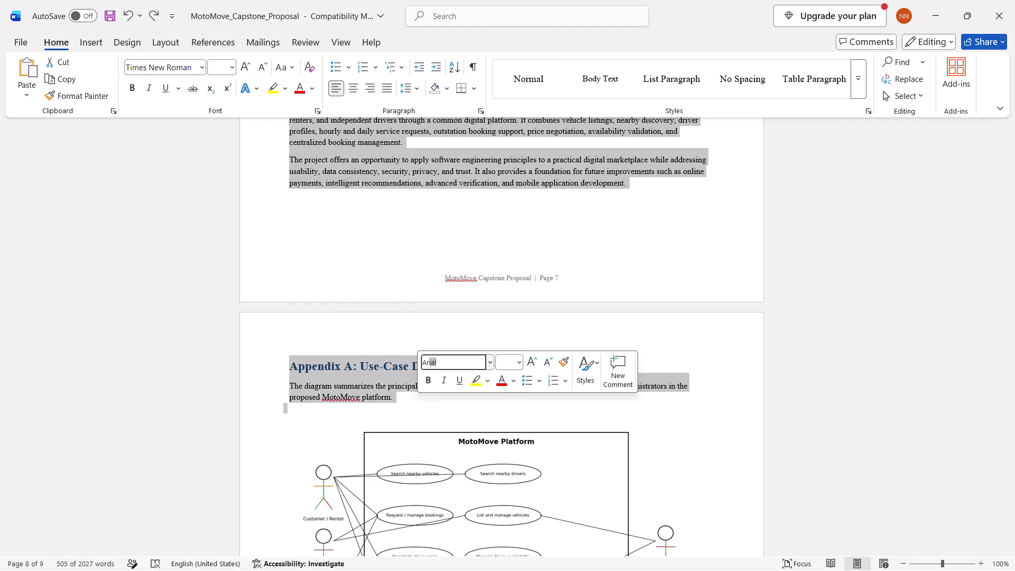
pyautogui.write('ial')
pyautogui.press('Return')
pyautogui.click(348, 322)
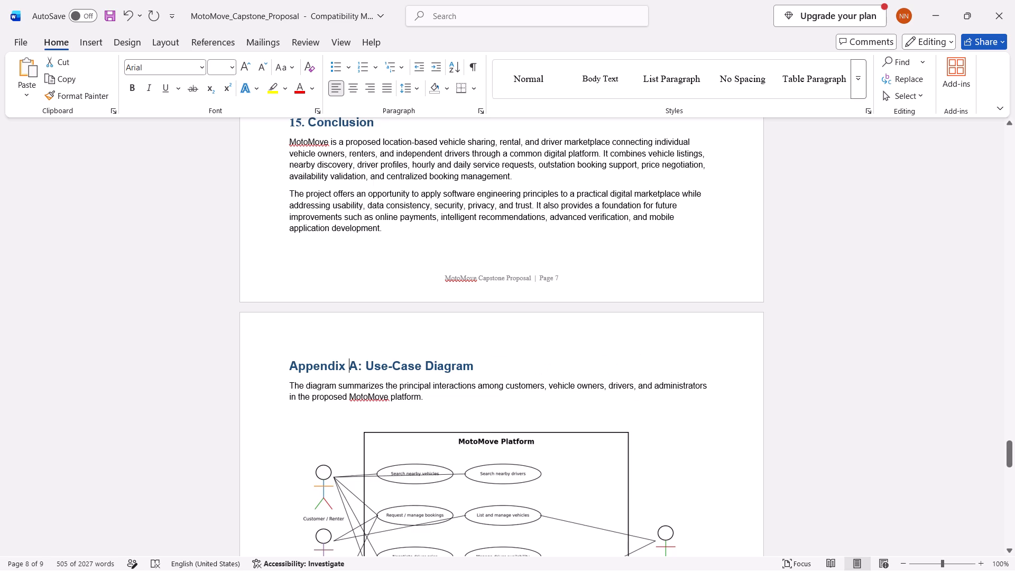
# Set the font to Arial for the Appendix B heading and its introductory paragraph.
pyautogui.scroll(5, 348, 322)
pyautogui.scroll(-1, 348, 322)
pyautogui.scroll(1, 348, 322)
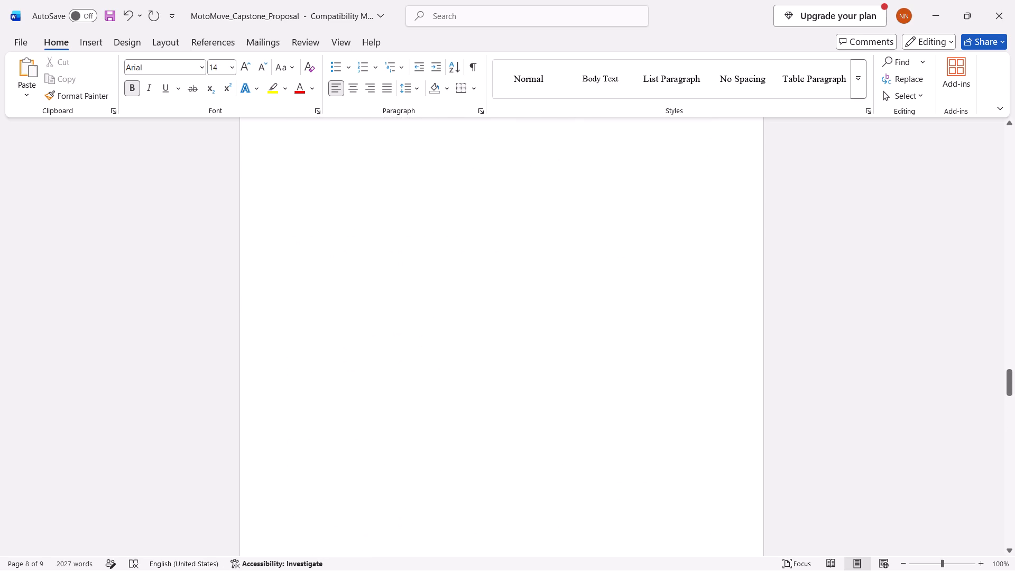
pyautogui.scroll(3, 348, 322)
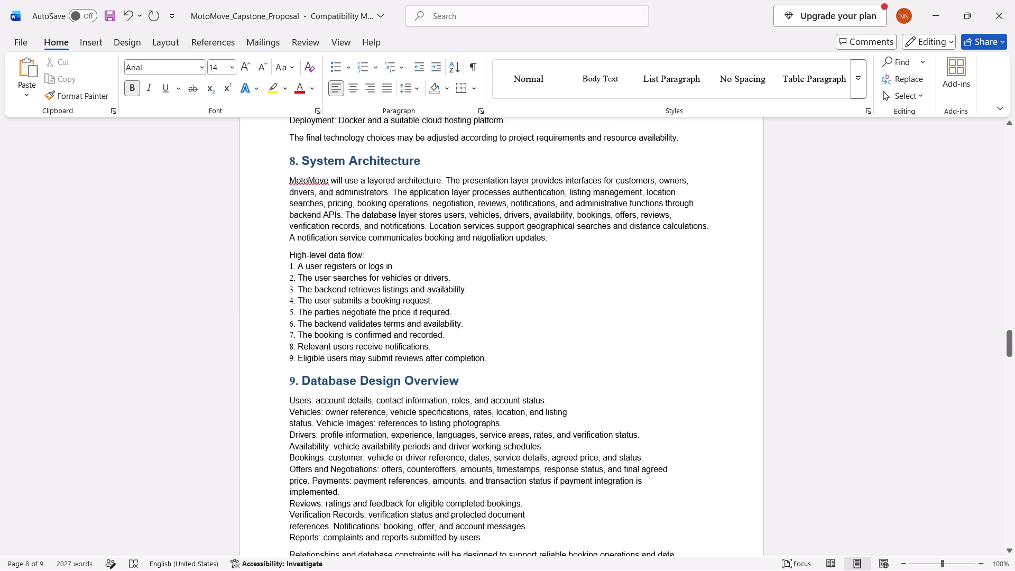
pyautogui.scroll(-3, 348, 322)
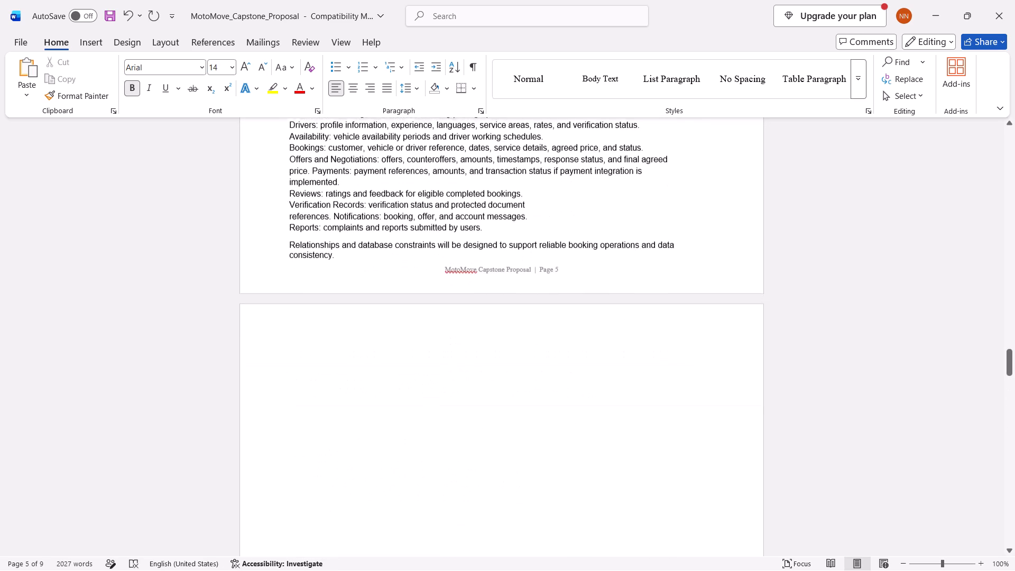
pyautogui.scroll(-5, 348, 322)
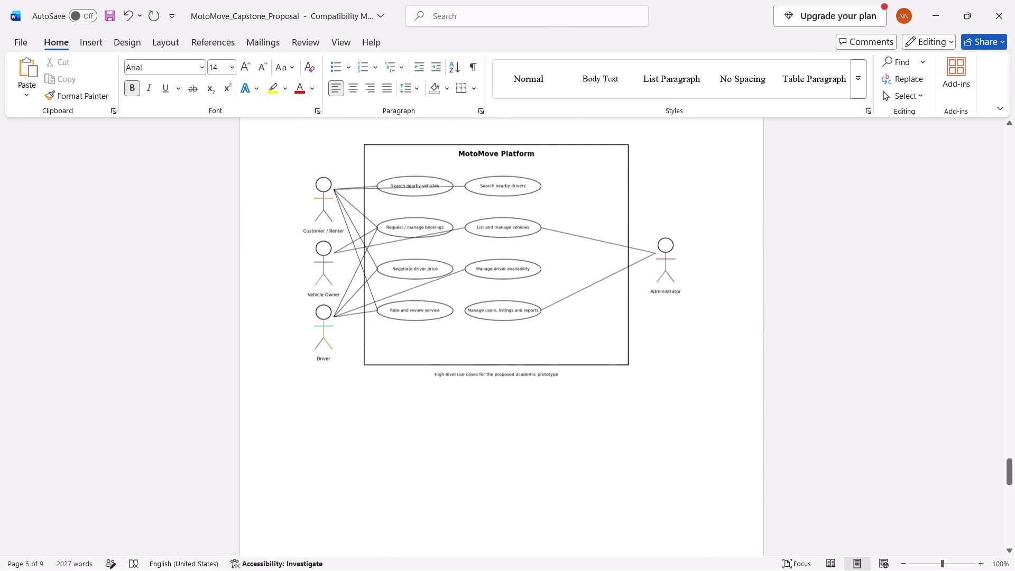
pyautogui.scroll(-3, 348, 322)
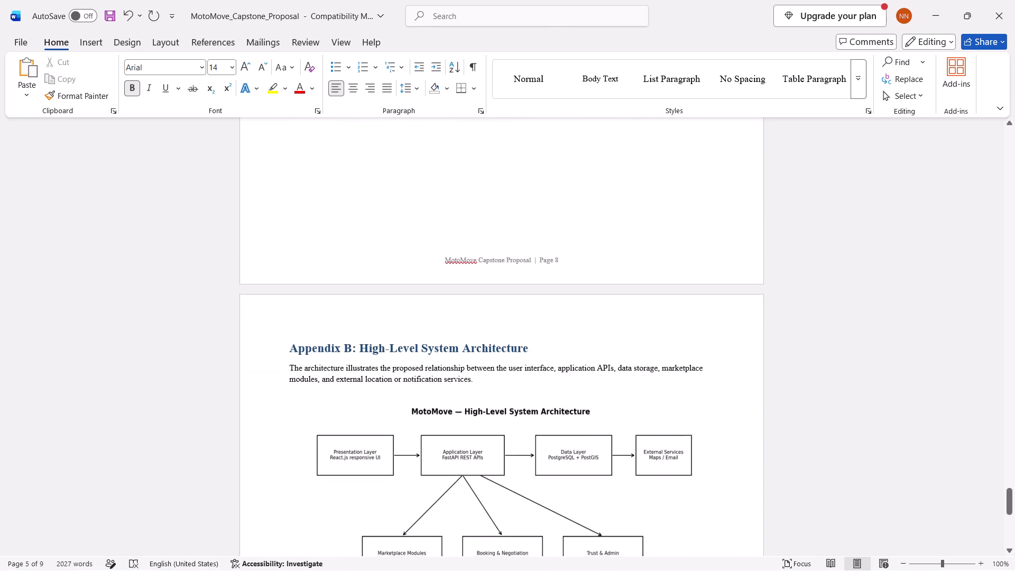
pyautogui.scroll(-1, 348, 322)
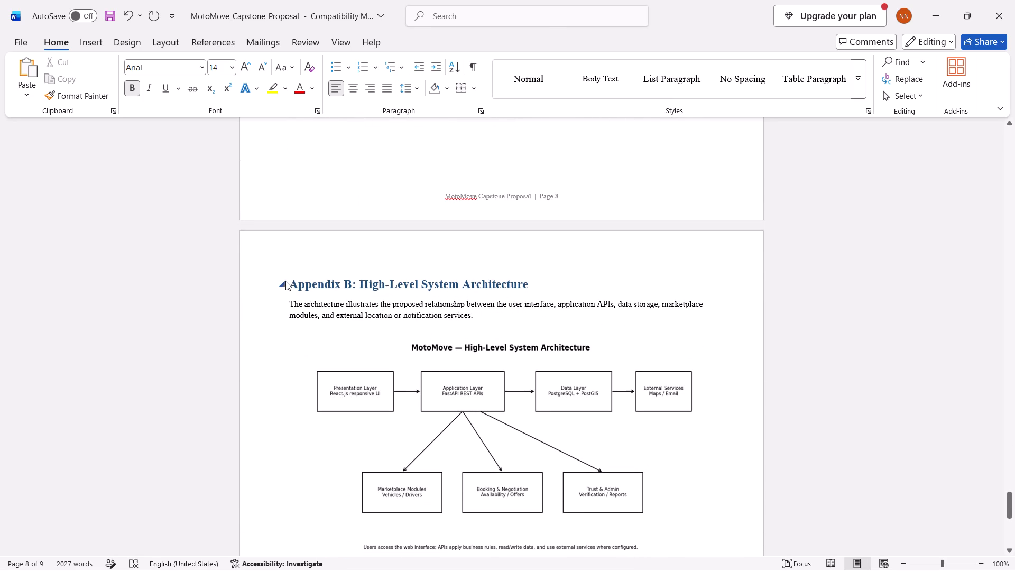
pyautogui.moveTo(288, 282); pyautogui.dragTo(449, 318)
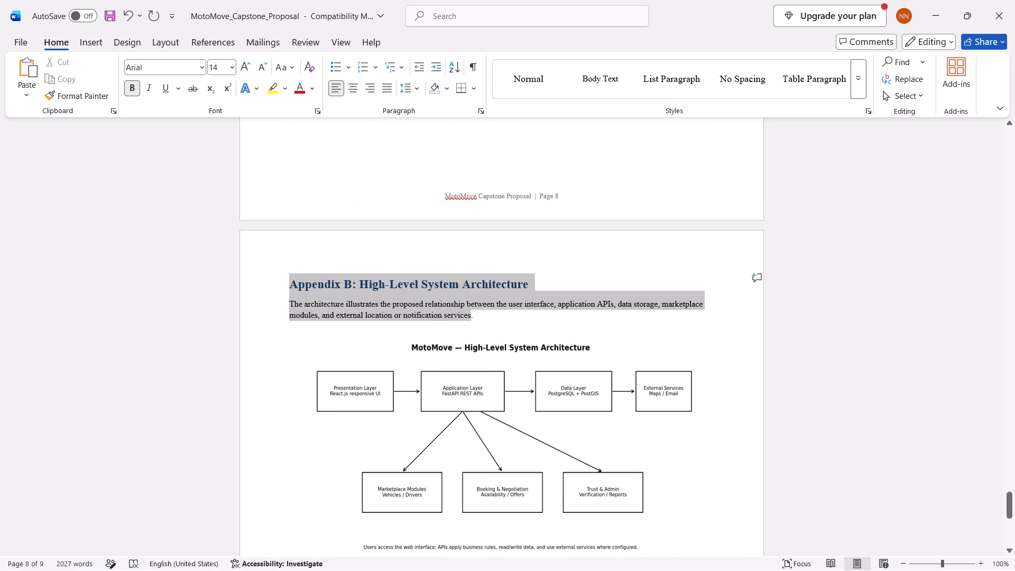
pyautogui.moveTo(449, 318); pyautogui.dragTo(589, 319)
pyautogui.hscroll(1, 474, 322)
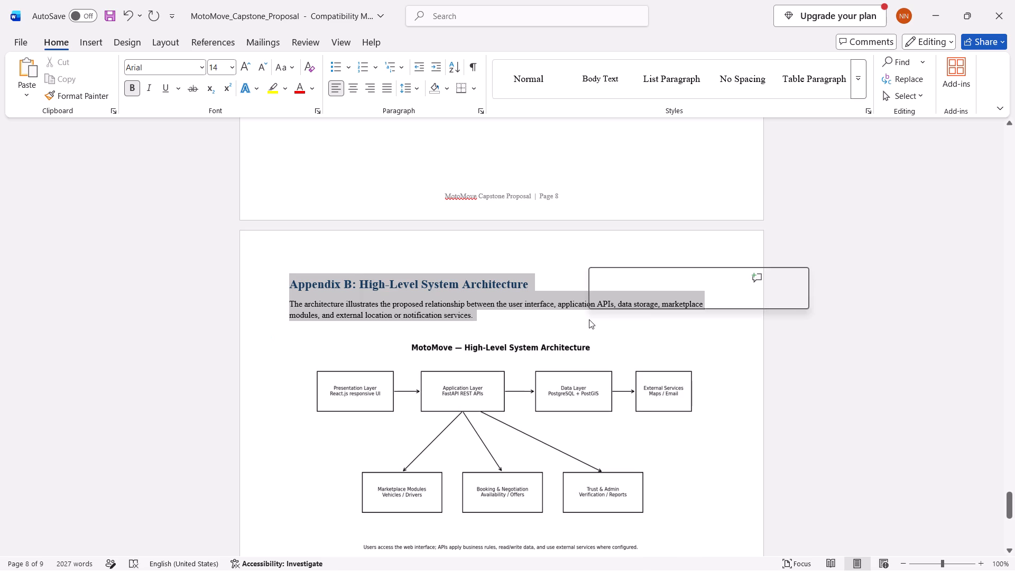
pyautogui.click(621, 280)
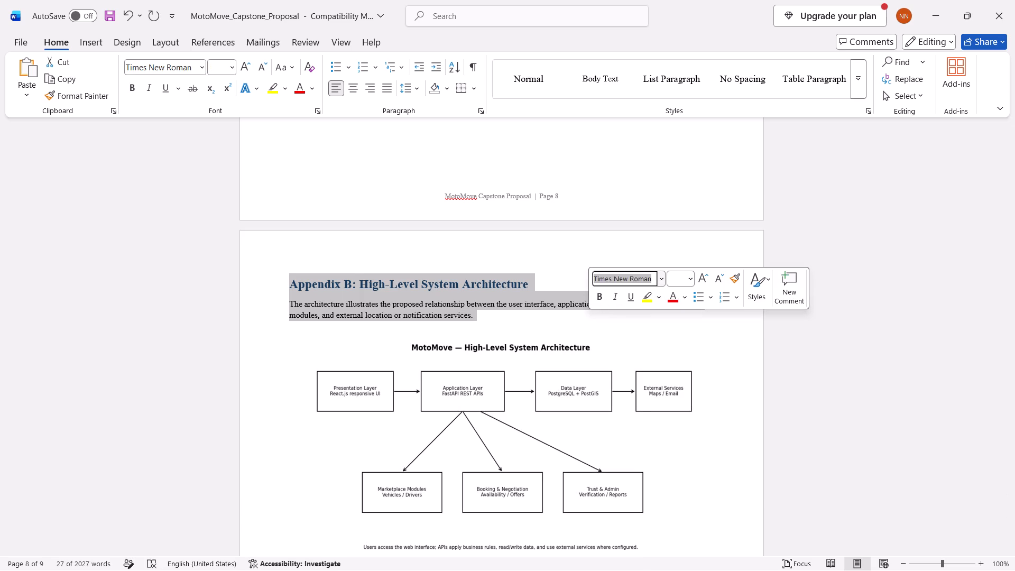
pyautogui.press('BackSpace')
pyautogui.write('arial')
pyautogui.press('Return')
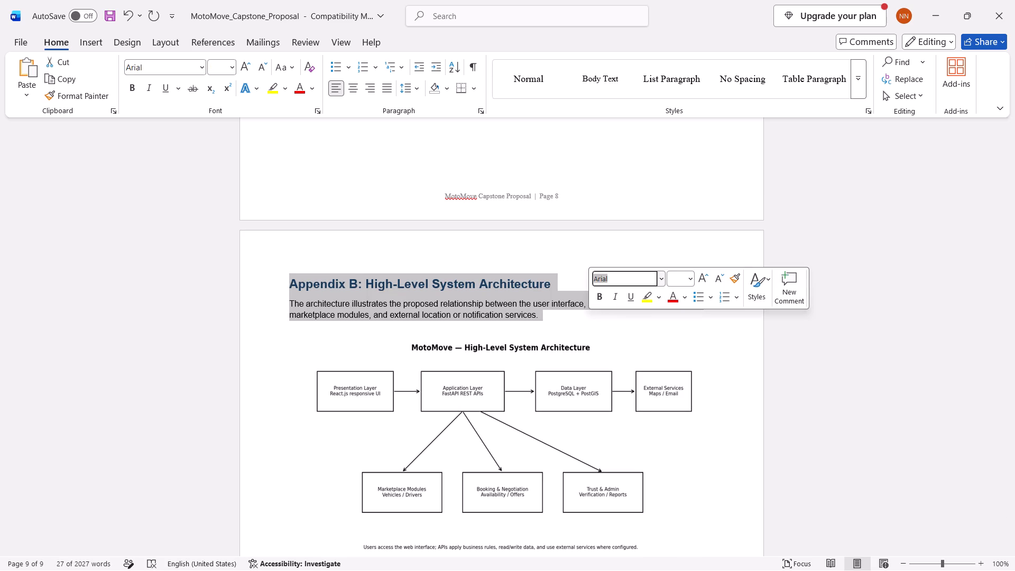
pyautogui.click(522, 254)
# Examine the page layout from the end of Appendix B back to section 9 and the blank page after it.
pyautogui.scroll(-2, 522, 254)
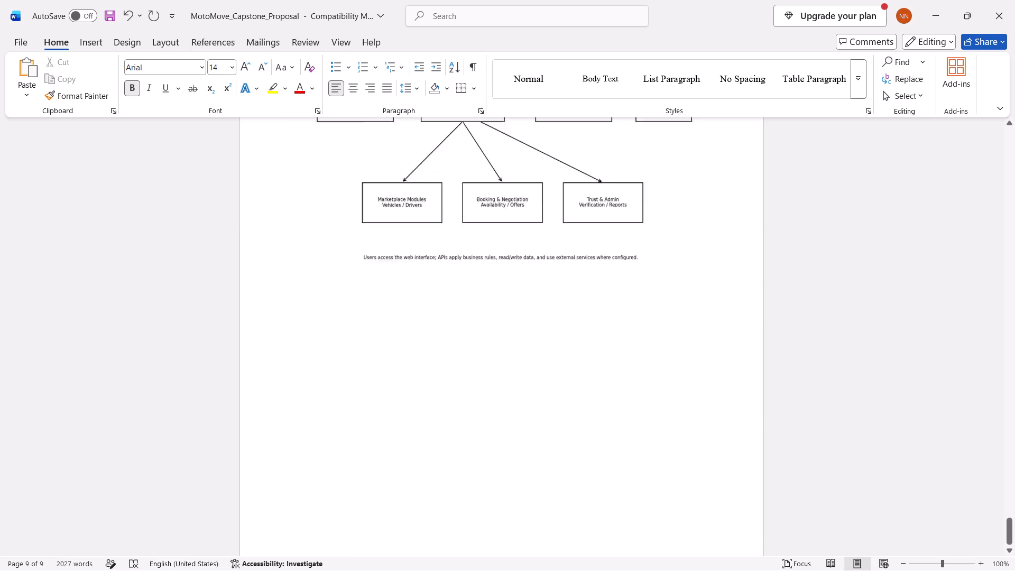
pyautogui.scroll(-3, 522, 254)
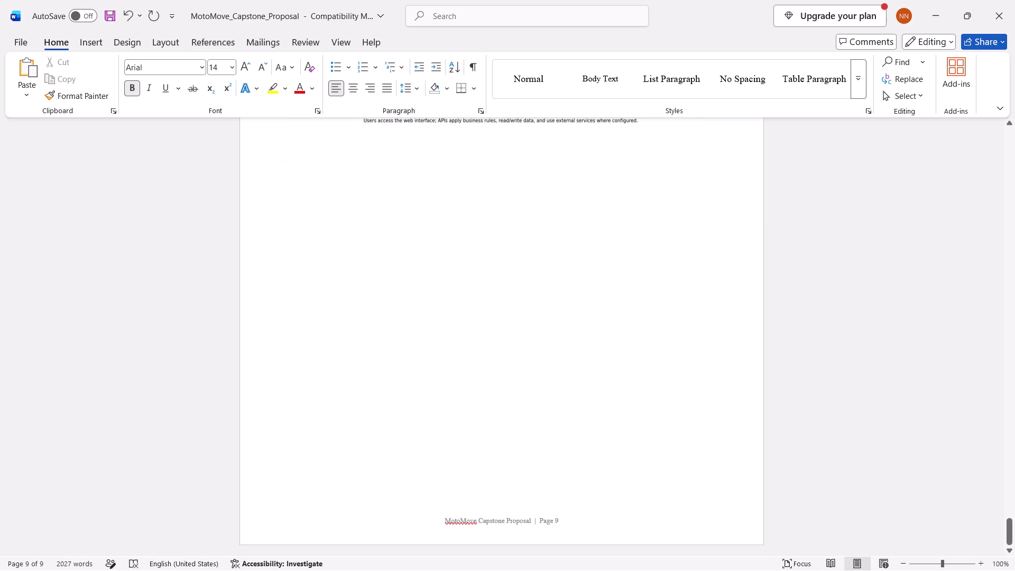
pyautogui.scroll(3, 522, 254)
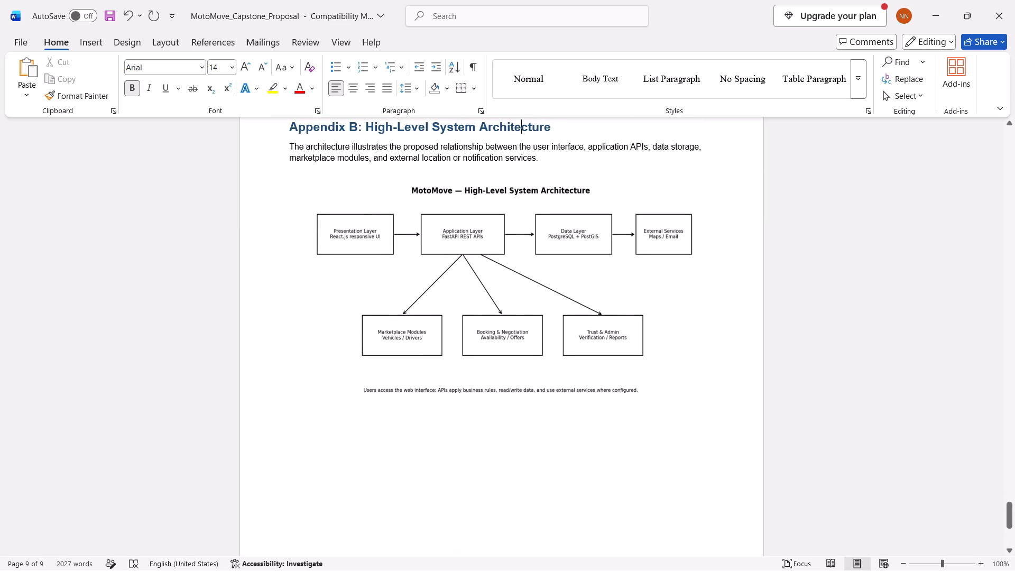
pyautogui.scroll(2, 336, 410)
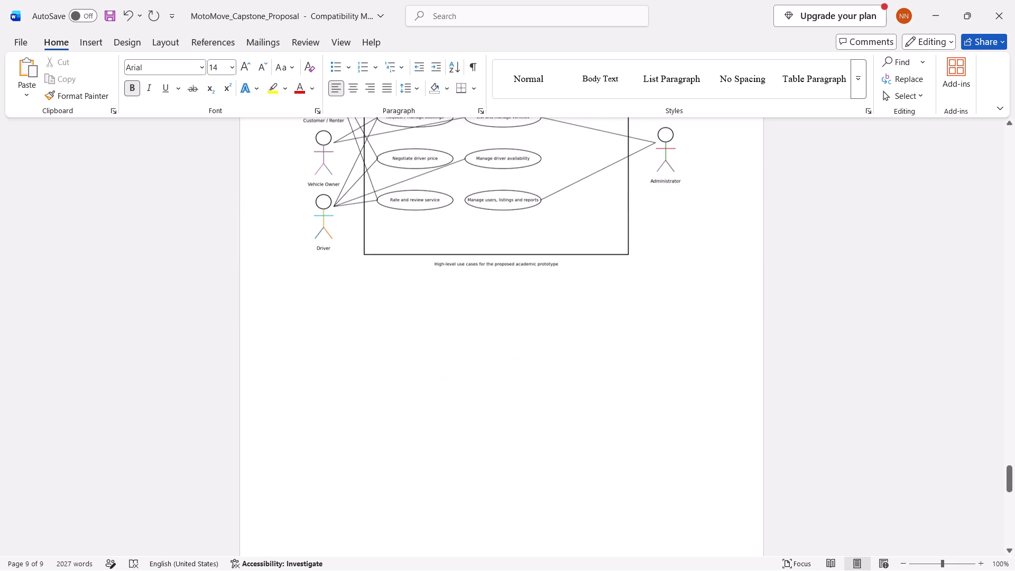
pyautogui.scroll(9, 336, 410)
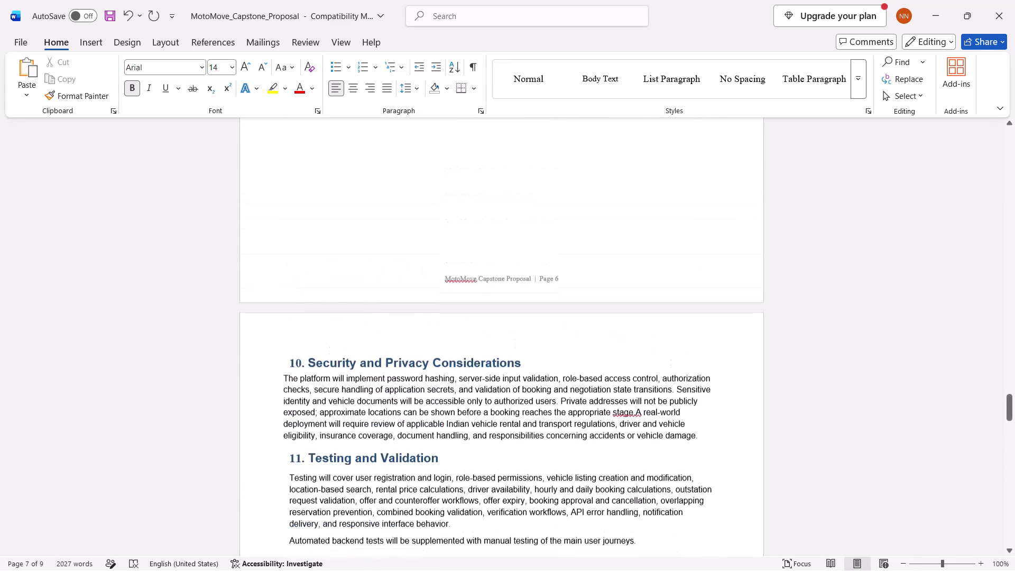
pyautogui.scroll(3, 336, 410)
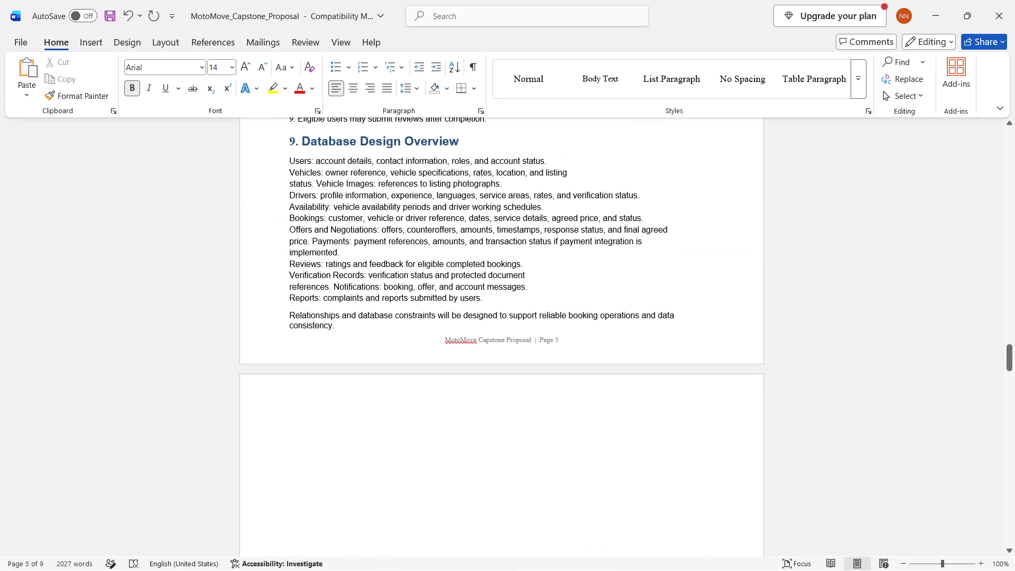
pyautogui.scroll(-3, 366, 380)
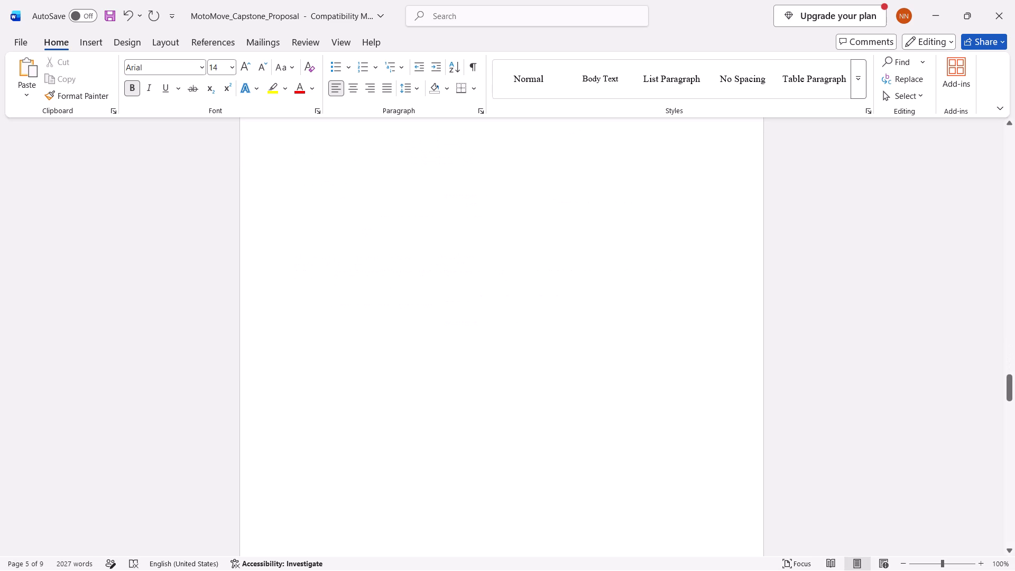
pyautogui.scroll(-2, 366, 380)
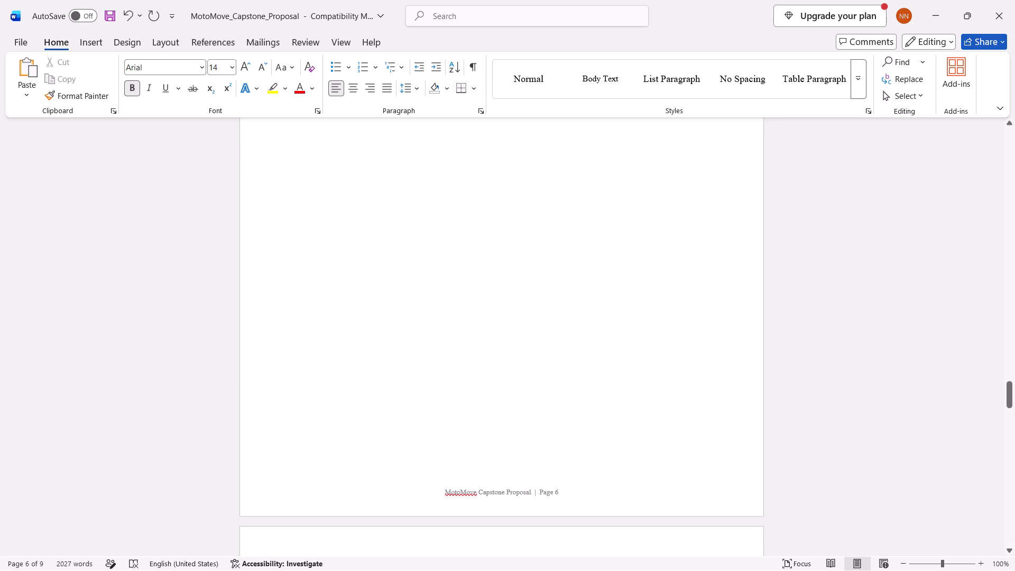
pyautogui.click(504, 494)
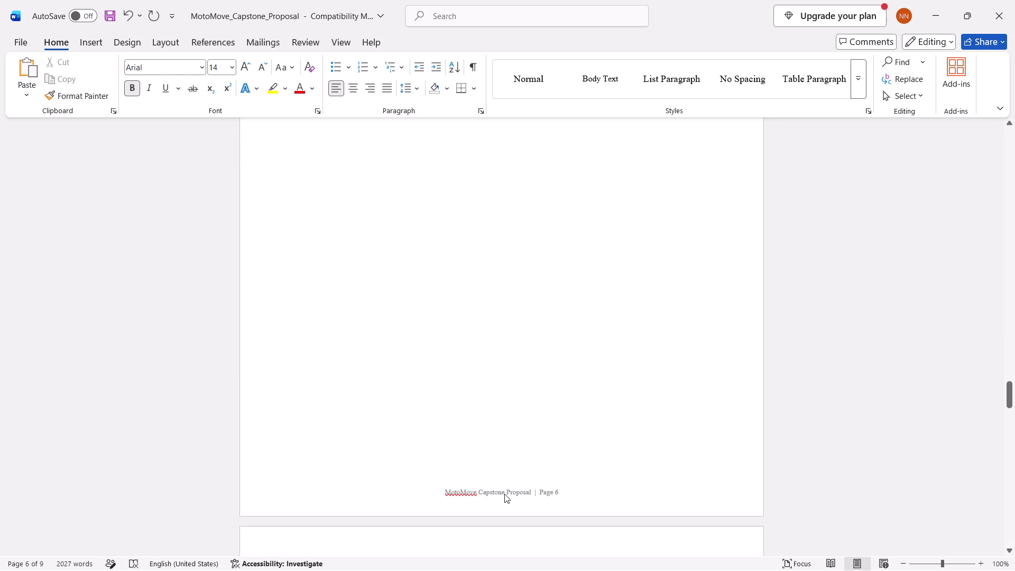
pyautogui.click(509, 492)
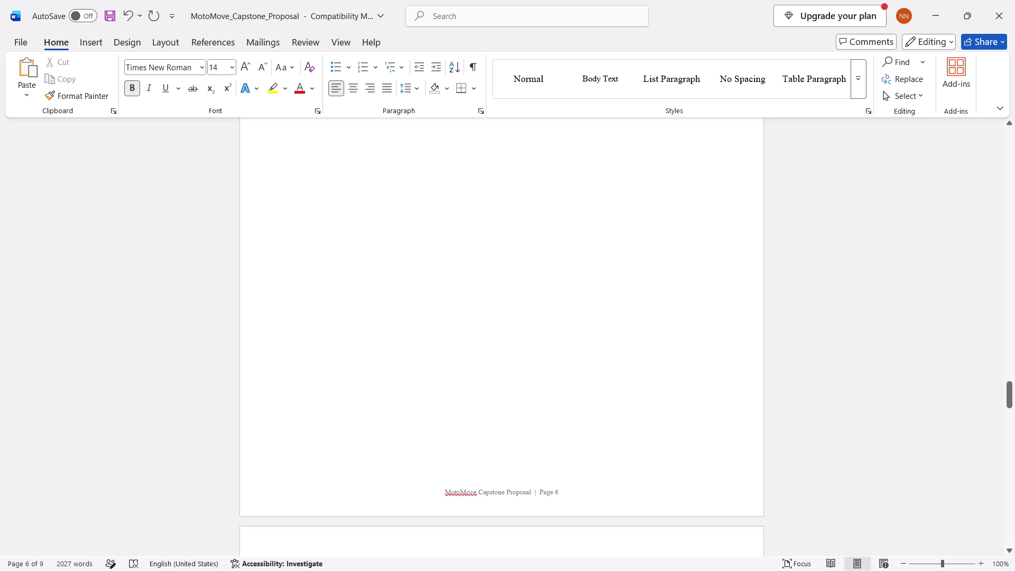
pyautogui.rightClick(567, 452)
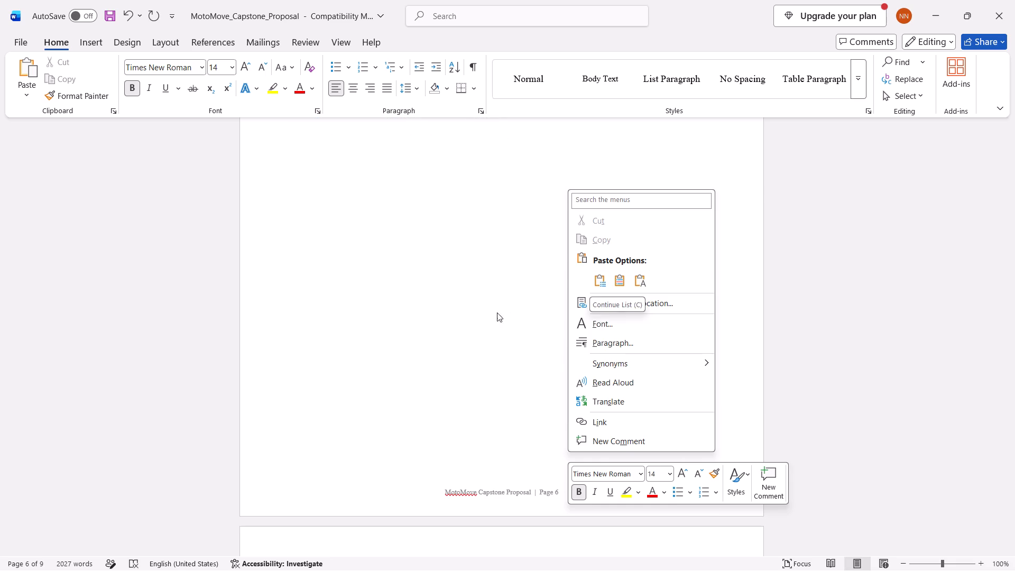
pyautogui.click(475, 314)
# Review the fonts and page layout from section 6 through the Appendix B diagram.
pyautogui.scroll(1, 475, 314)
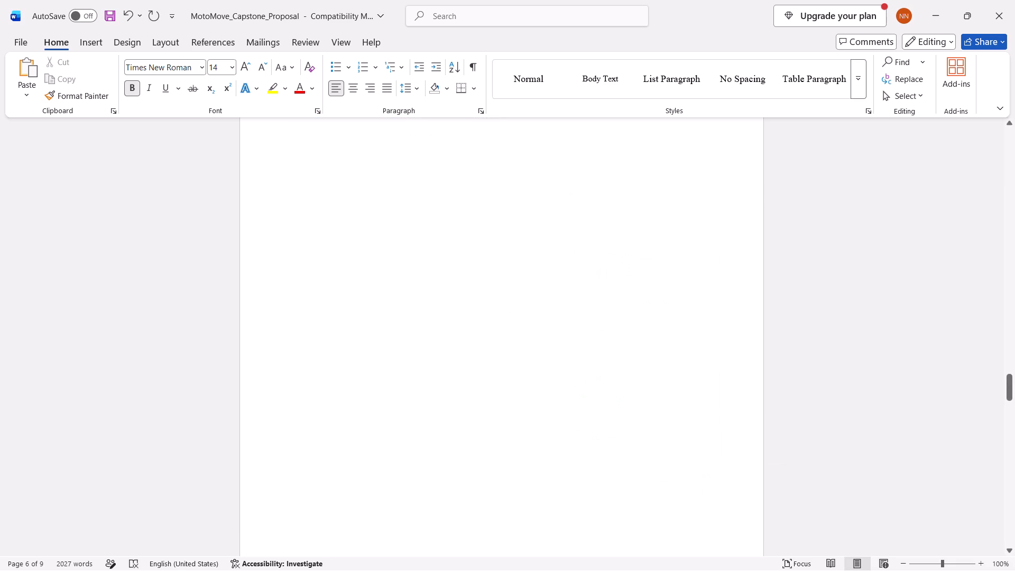
pyautogui.scroll(2, 475, 314)
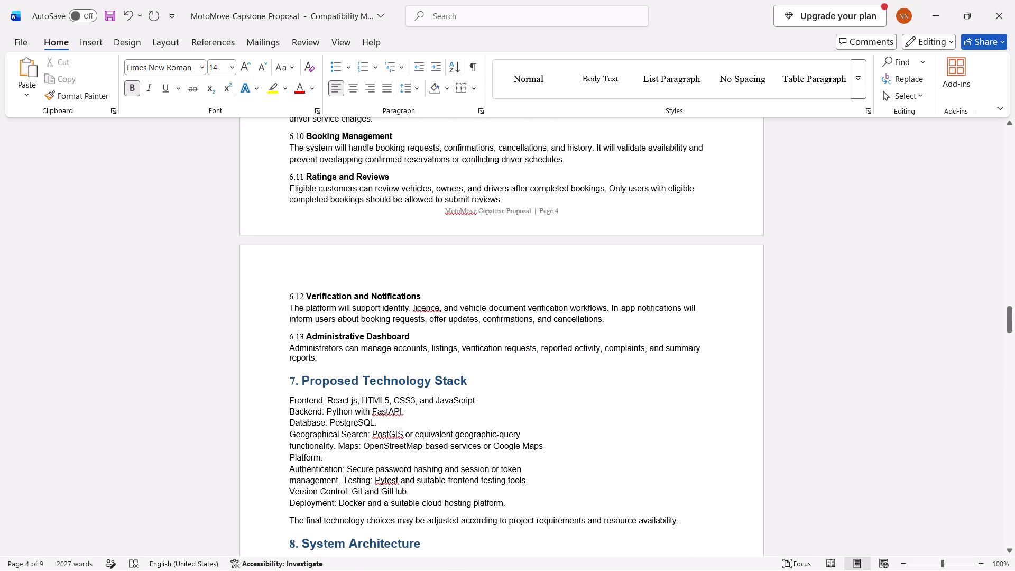
pyautogui.scroll(-4, 475, 314)
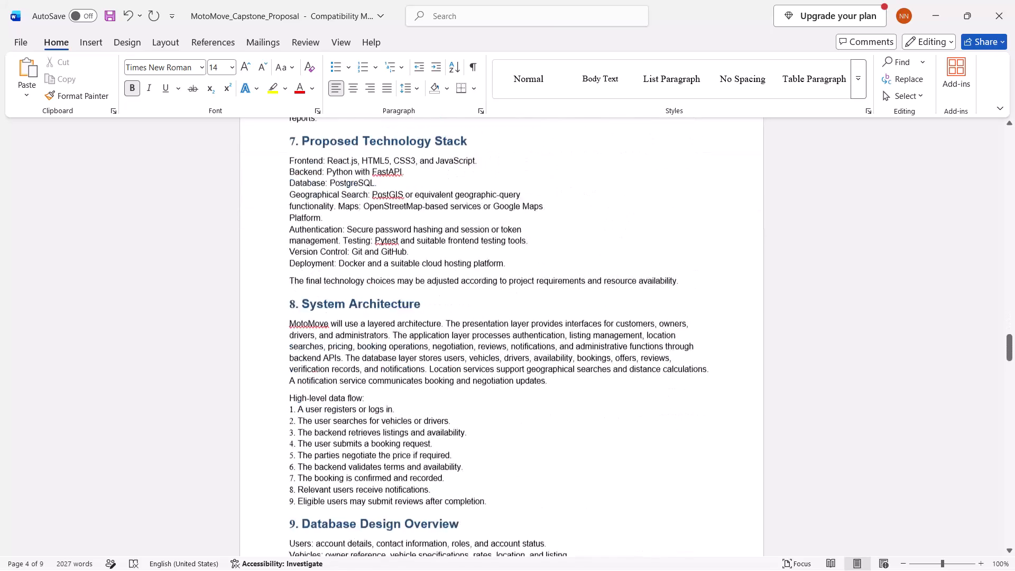
pyautogui.scroll(-4, 475, 314)
pyautogui.scroll(1, 475, 314)
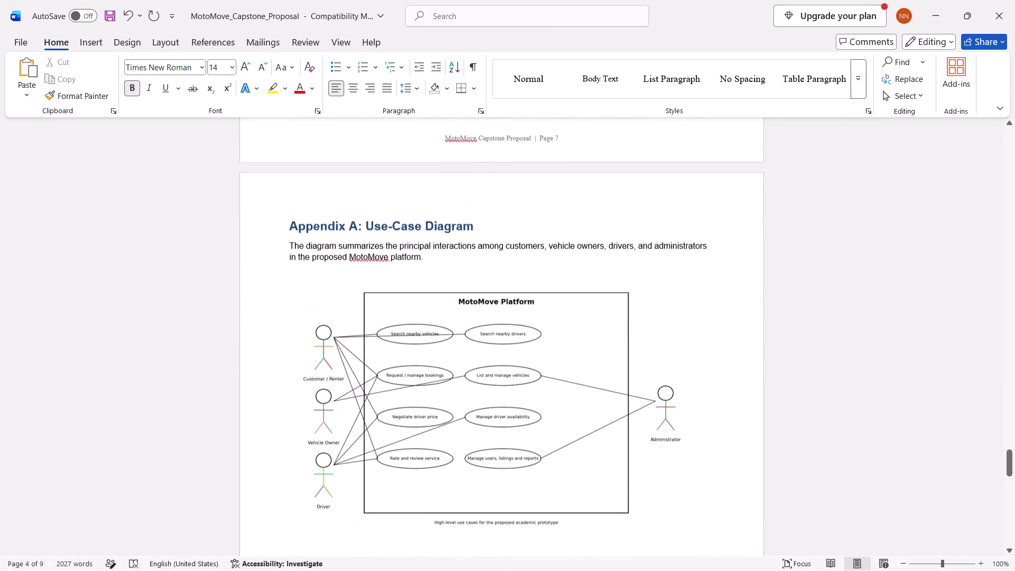
pyautogui.scroll(2, 475, 314)
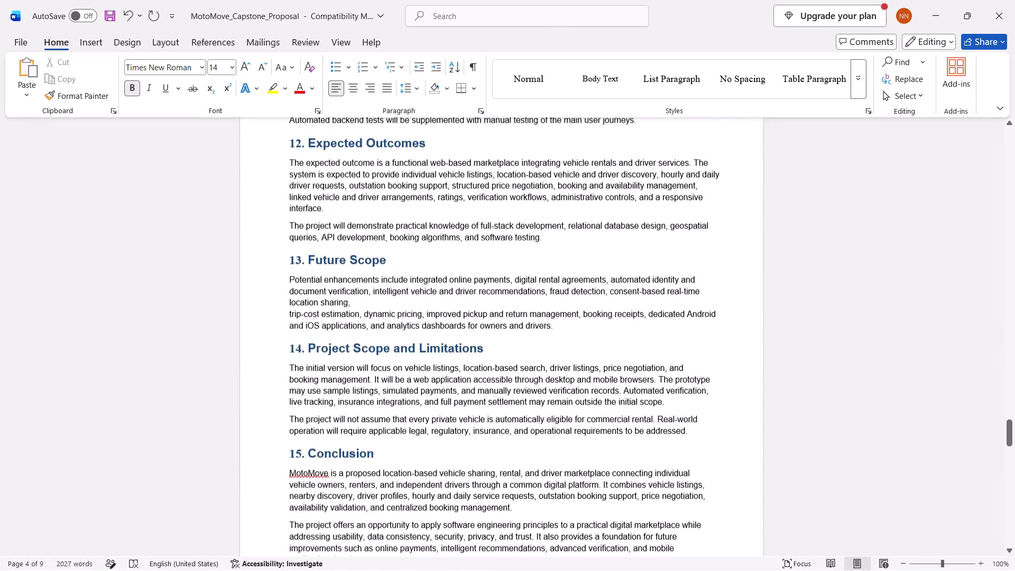
pyautogui.scroll(3, 475, 314)
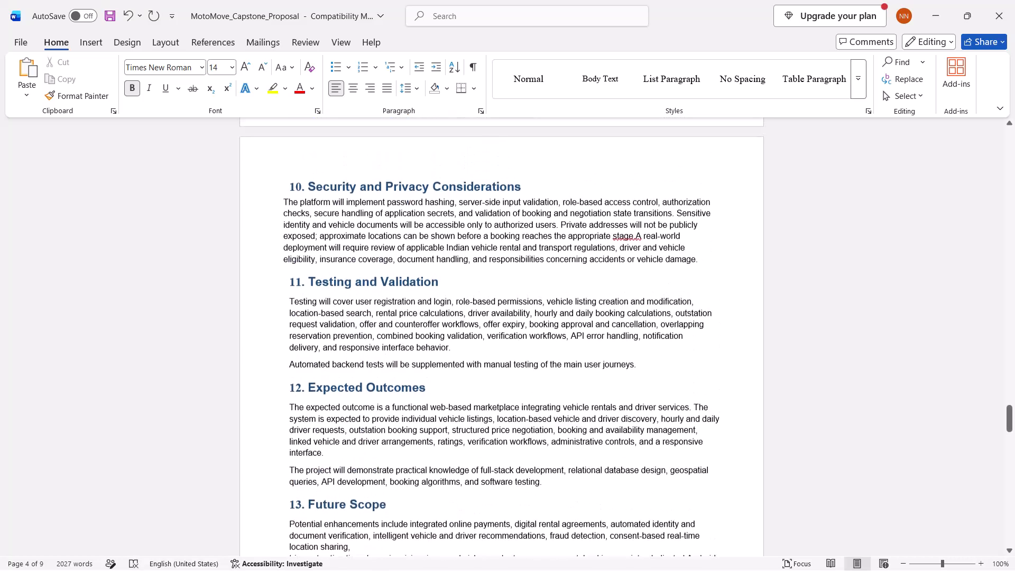
pyautogui.scroll(1, 475, 314)
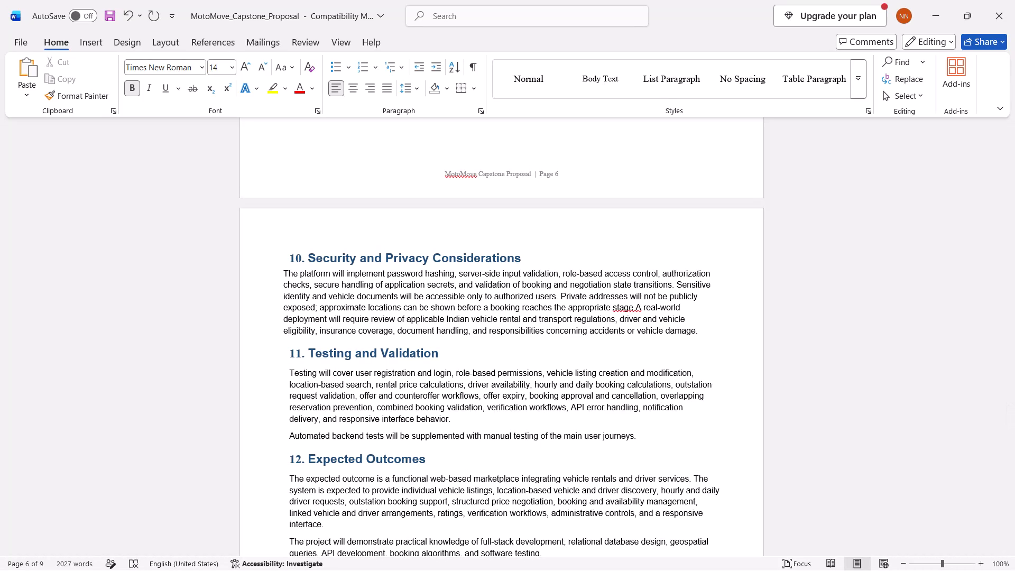
pyautogui.scroll(-7, 460, 336)
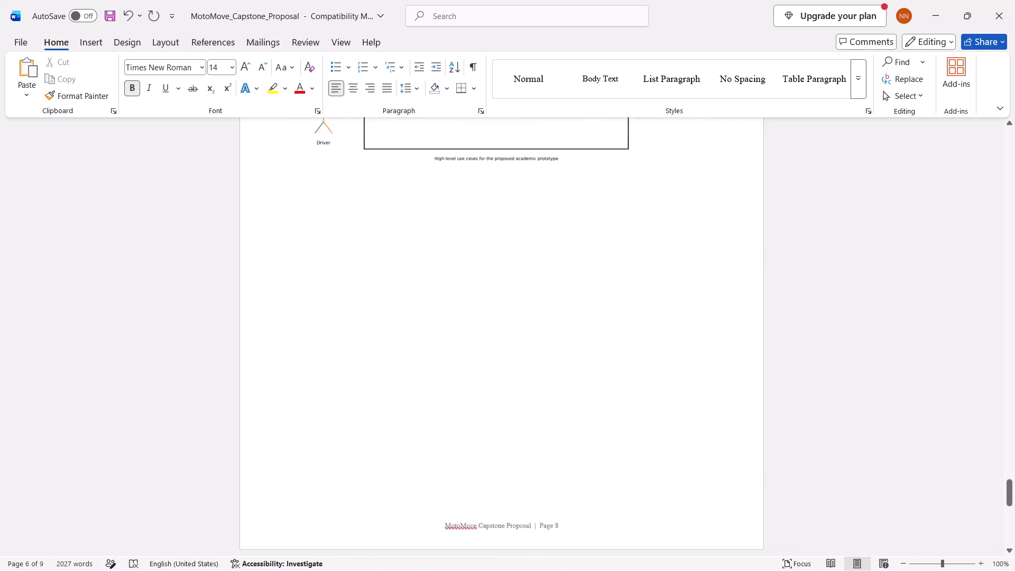
pyautogui.scroll(-3, 460, 336)
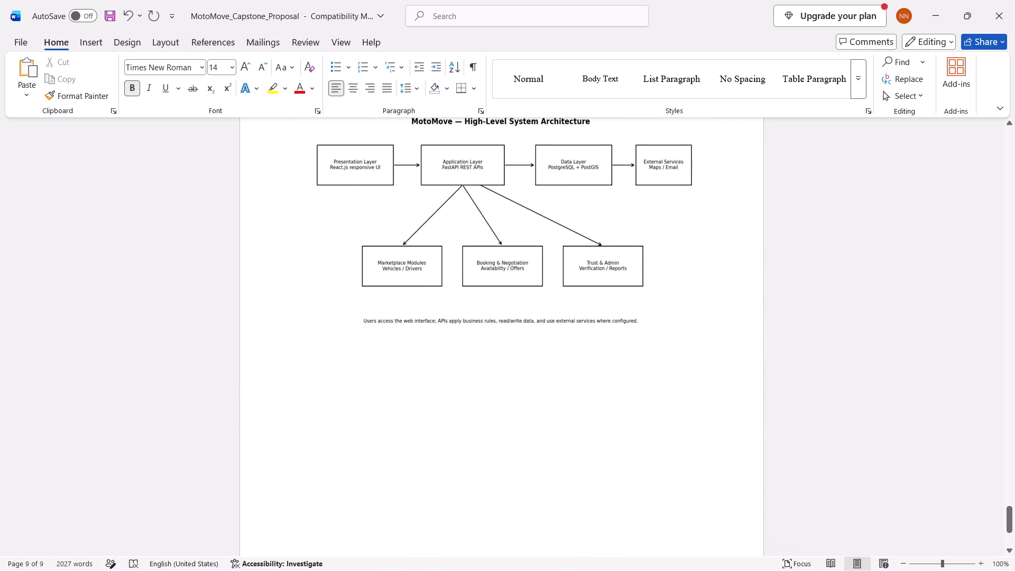
# Set the font of the title page subtitle "A Location-Based Vehicle Sharing, Rental and Driver Marketplace" to Arial.
pyautogui.scroll(8, 460, 336)
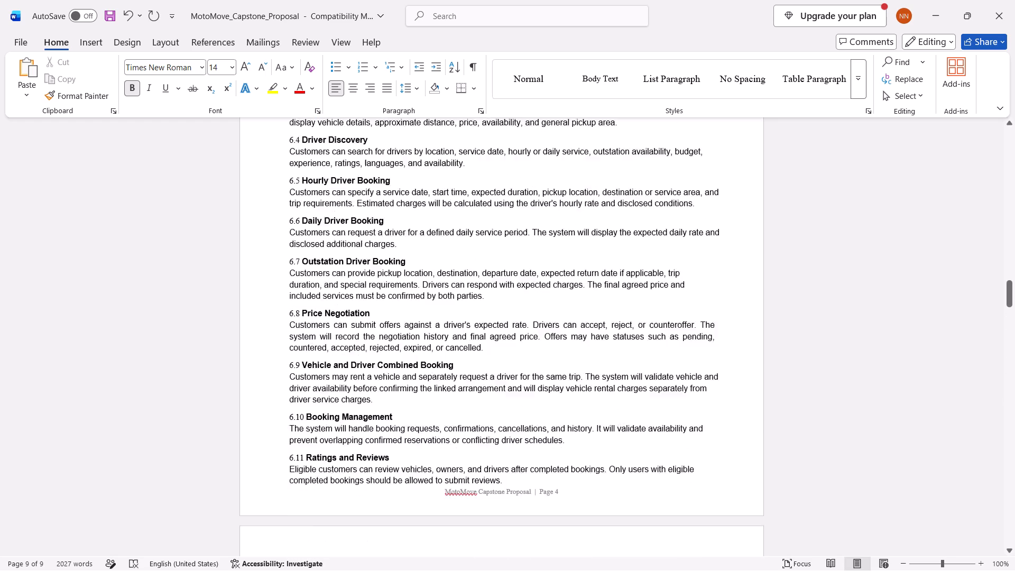
pyautogui.scroll(5, 460, 336)
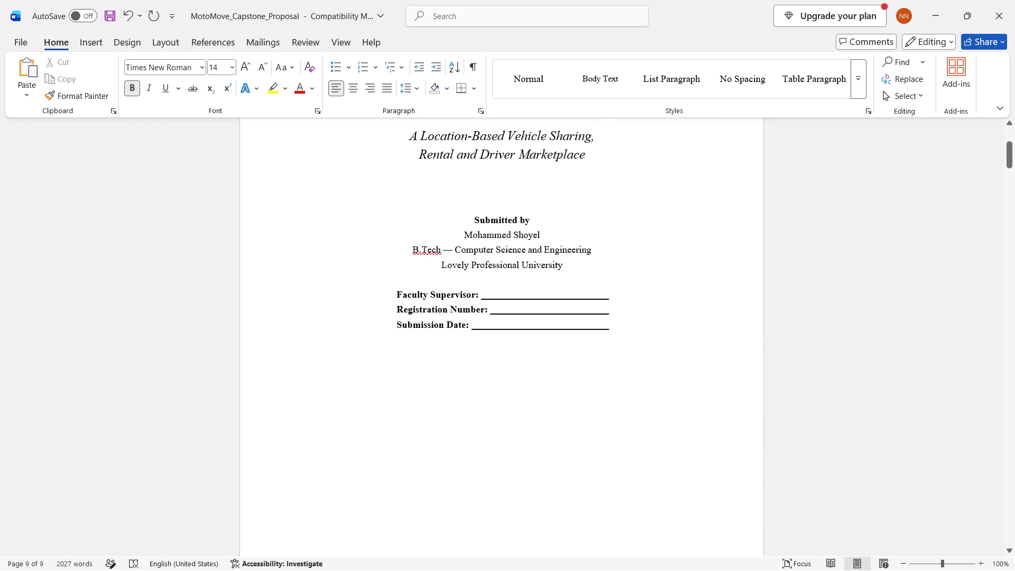
pyautogui.scroll(2, 460, 336)
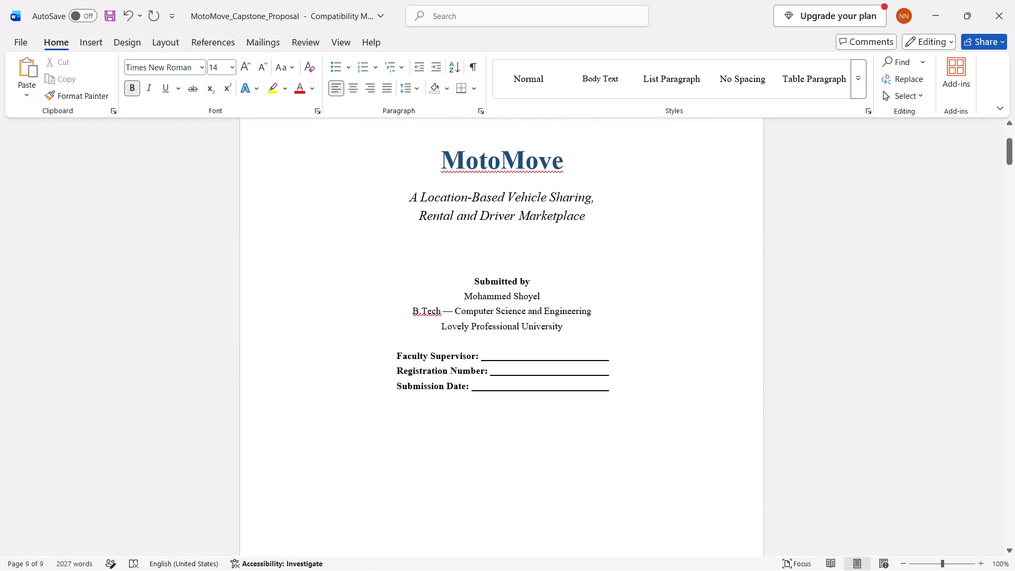
pyautogui.scroll(2, 460, 336)
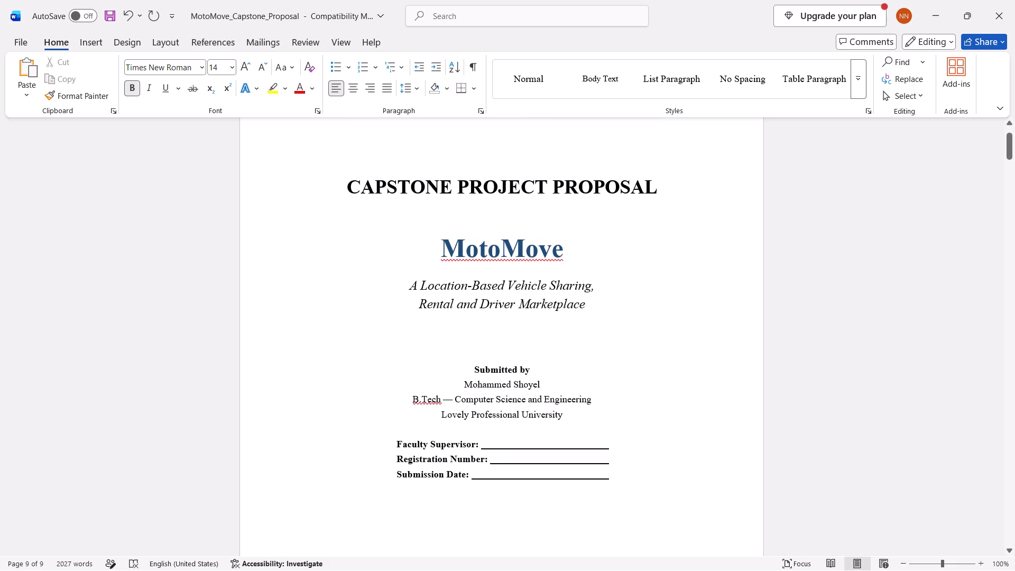
pyautogui.moveTo(409, 284); pyautogui.dragTo(573, 311)
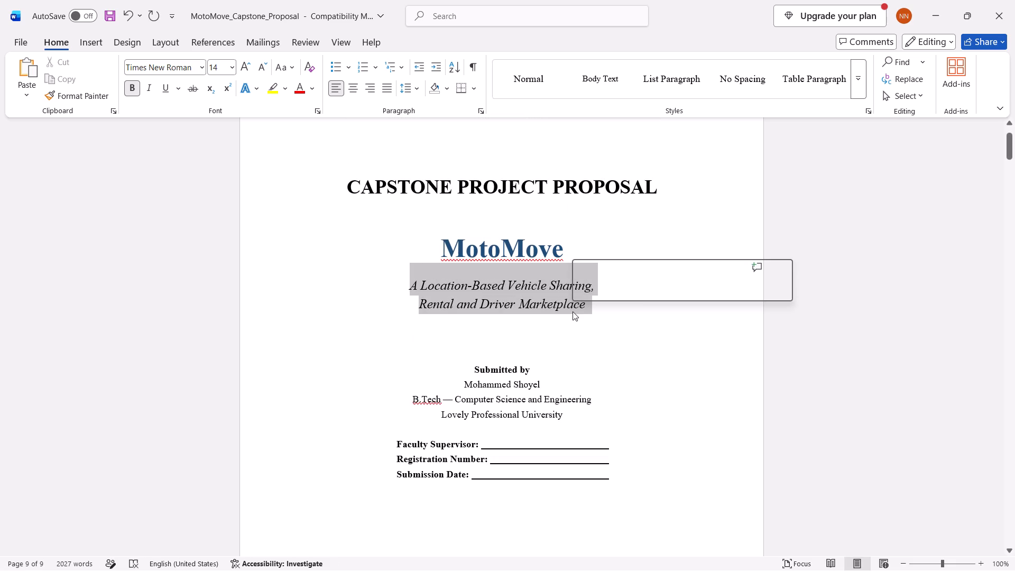
pyautogui.click(597, 268)
pyautogui.press('BackSpace')
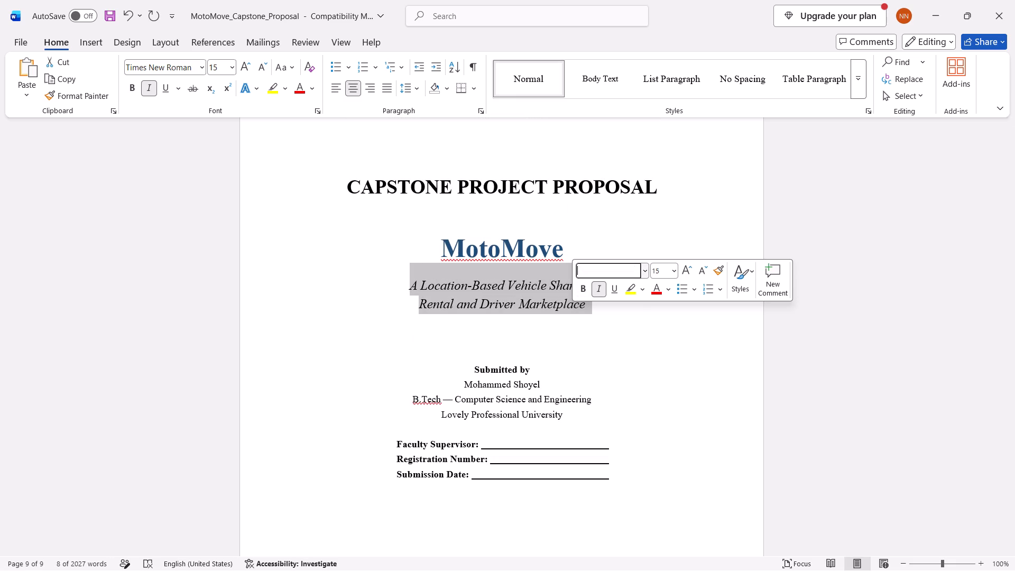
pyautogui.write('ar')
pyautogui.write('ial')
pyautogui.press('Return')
pyautogui.click(546, 328)
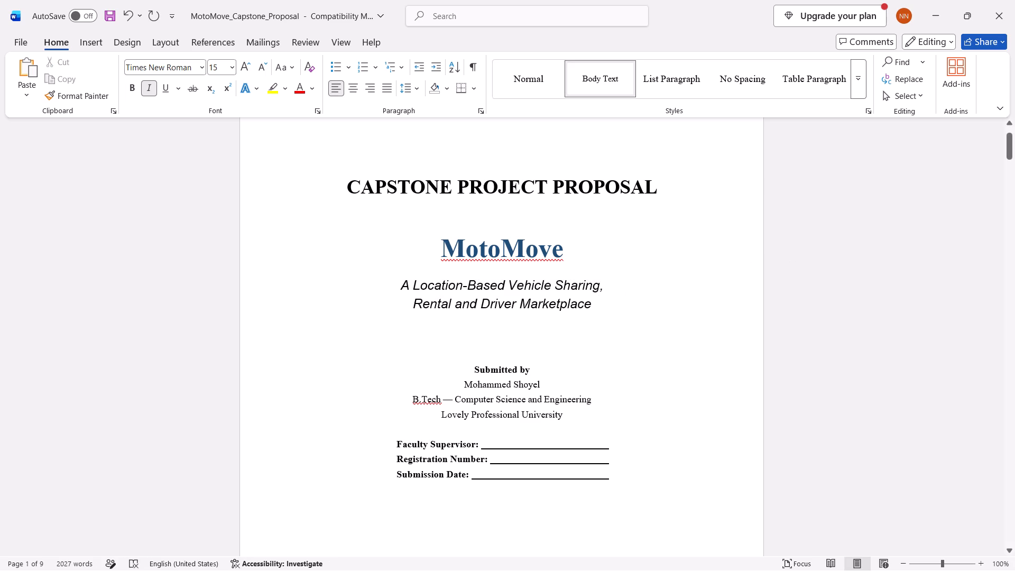
# Make the title page subtitle below MotoMove bold.
pyautogui.moveTo(399, 284); pyautogui.dragTo(566, 309)
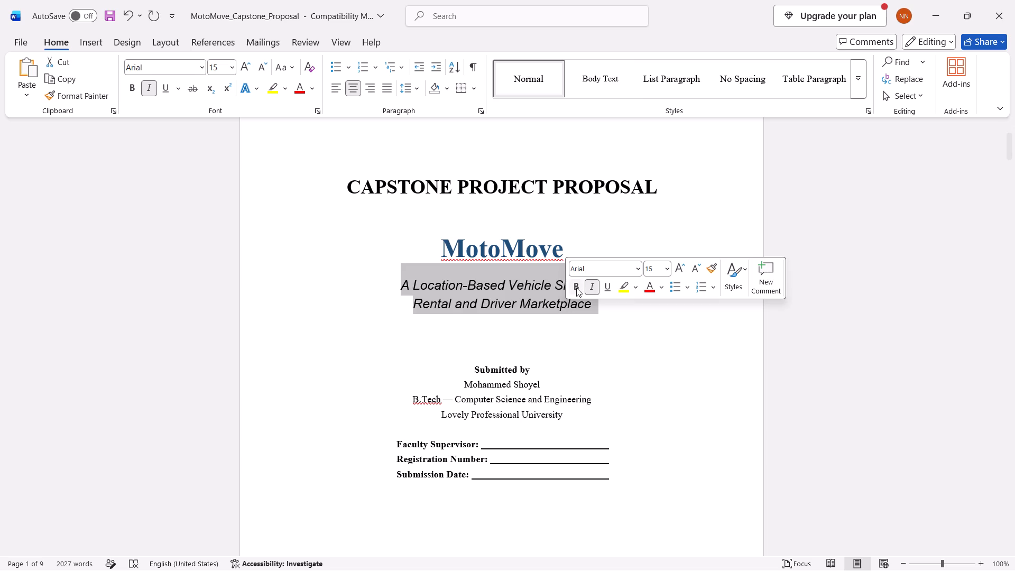
pyautogui.click(576, 288)
pyautogui.click(621, 337)
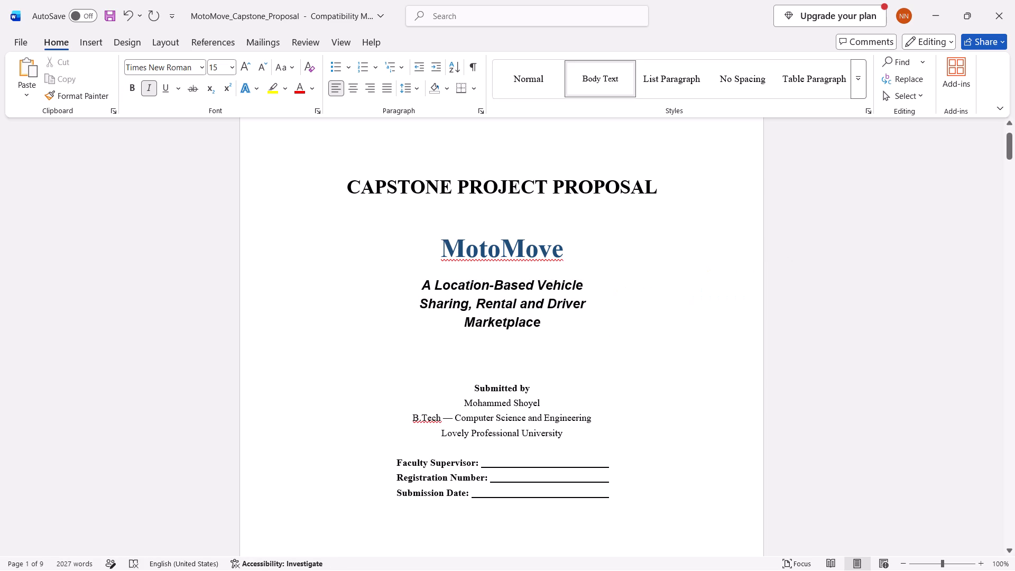
# Copy the title page block from "Submitted by" through the "Submission Date" line and delete it from the page.
pyautogui.scroll(-1, 621, 337)
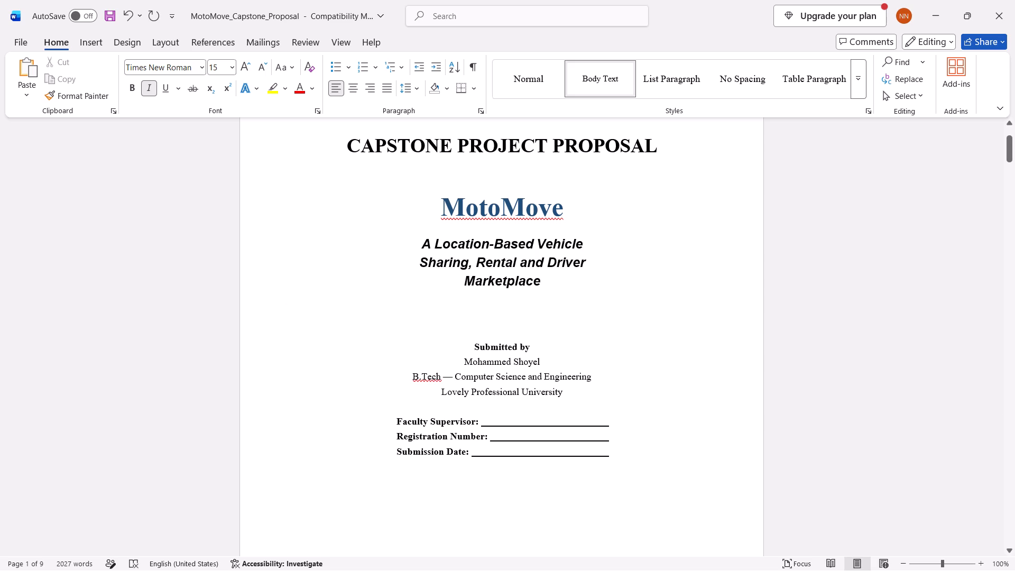
pyautogui.scroll(-1, 621, 337)
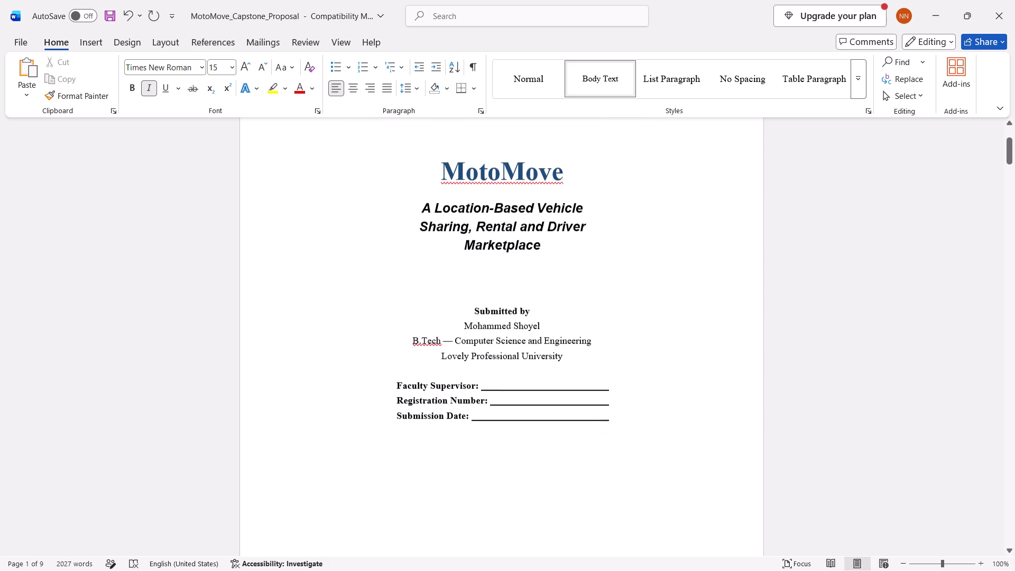
pyautogui.scroll(-2, 621, 337)
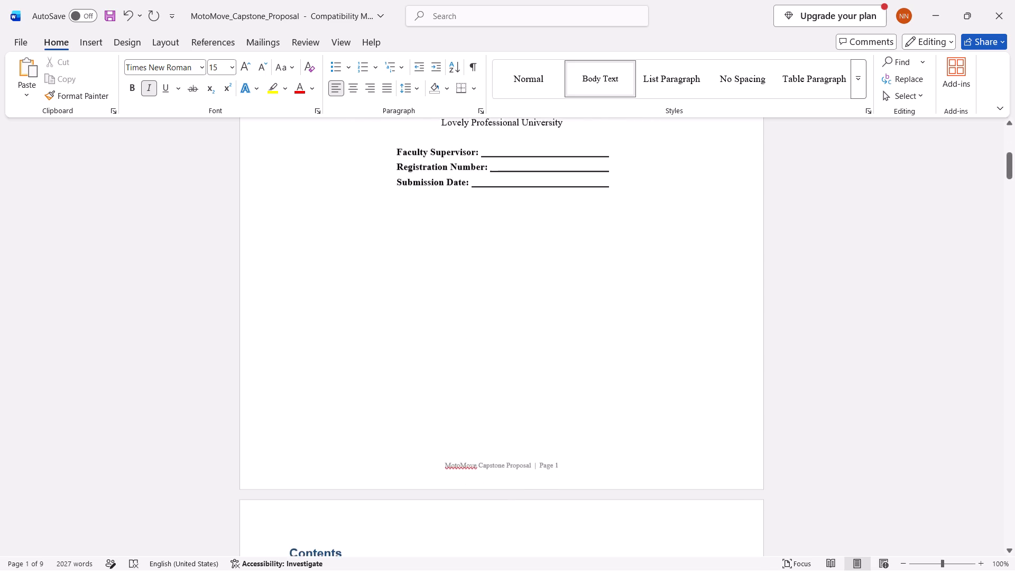
pyautogui.scroll(-1, 621, 337)
pyautogui.scroll(2, 621, 337)
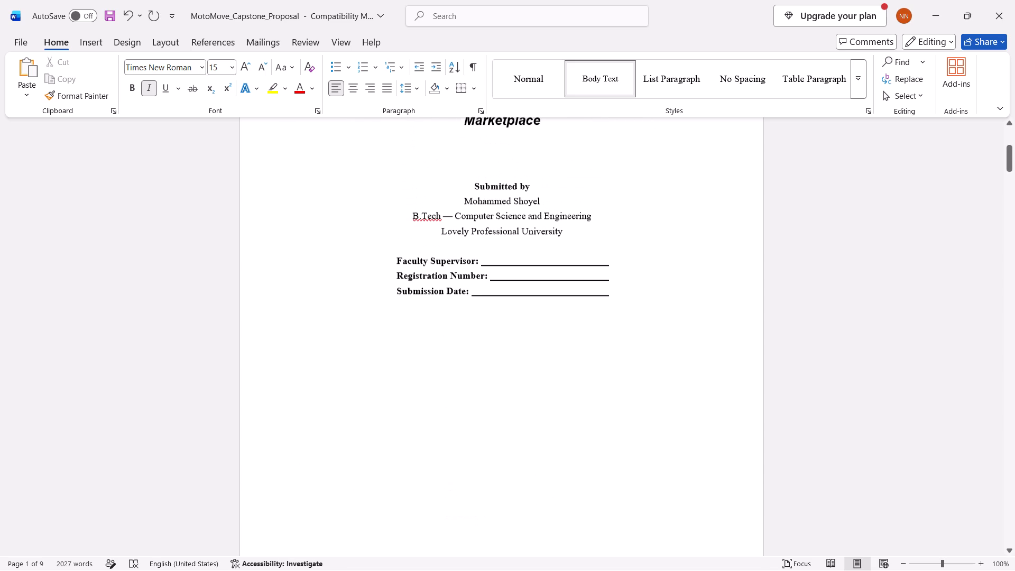
pyautogui.scroll(1, 621, 337)
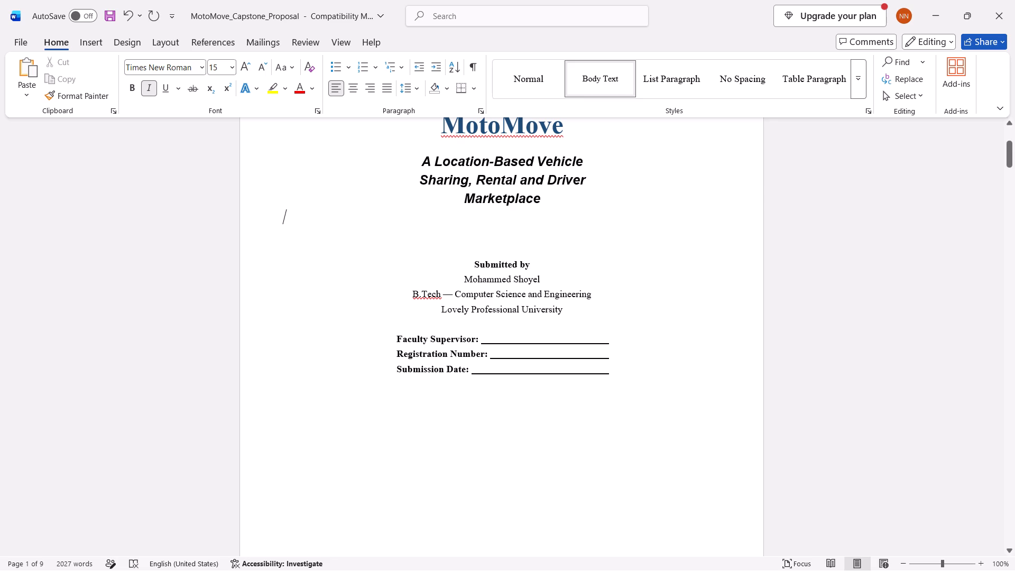
pyautogui.moveTo(470, 262); pyautogui.dragTo(610, 383)
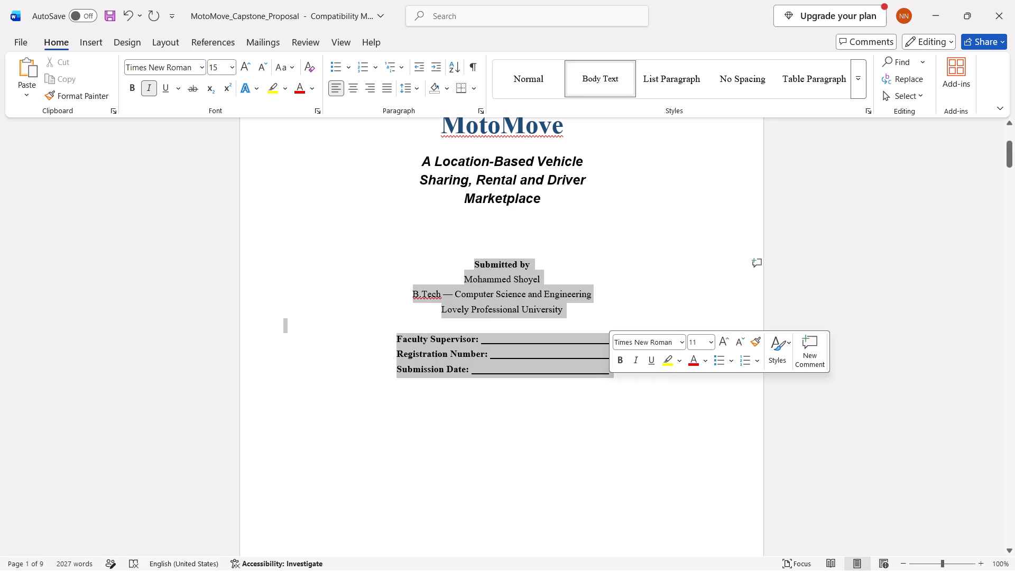
pyautogui.hotkey('ctrl', 'c')
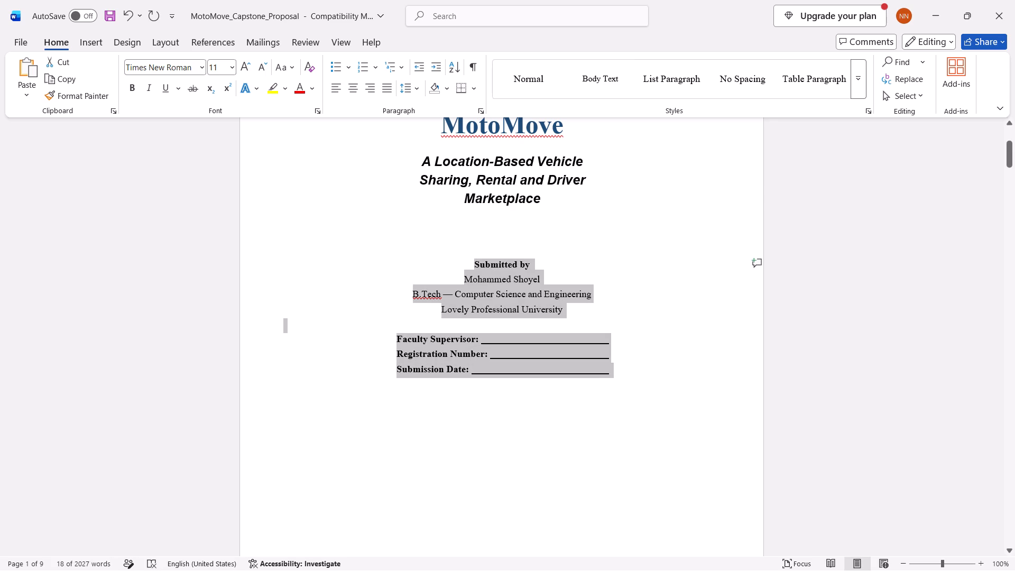
pyautogui.press('BackSpace')
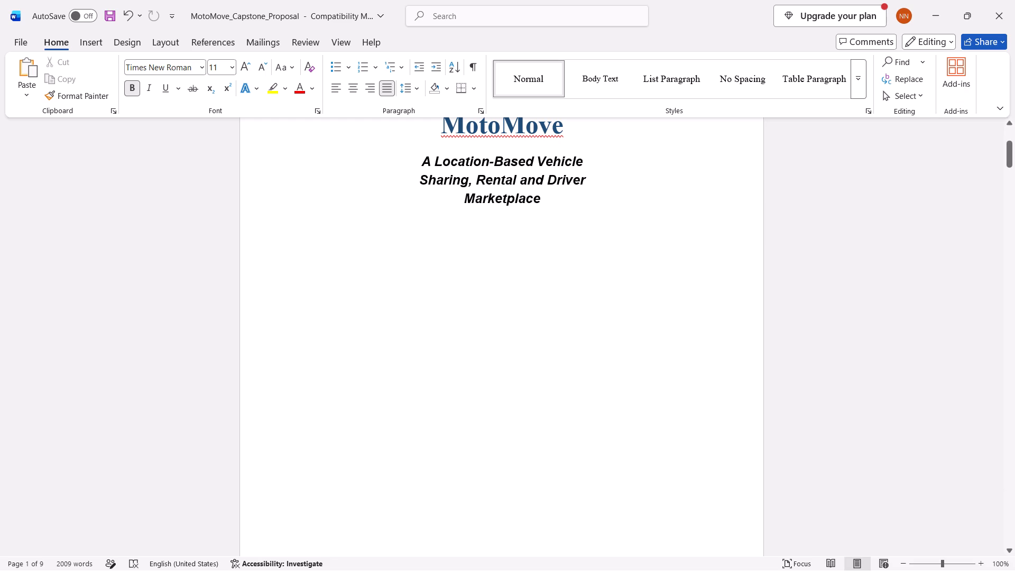
# Insert a table with two columns and six rows below the title page subtitle.
pyautogui.click(93, 49)
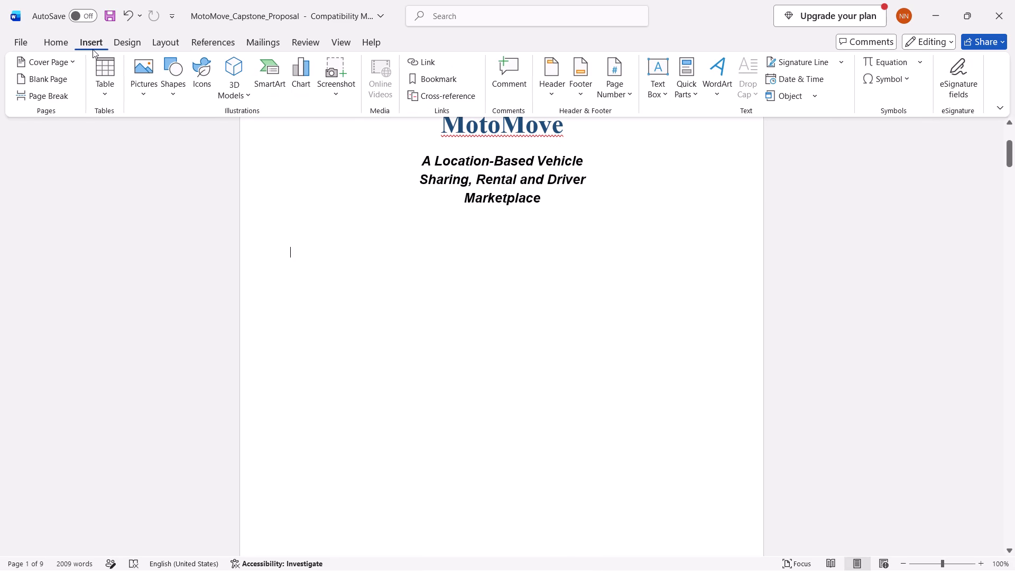
pyautogui.click(101, 59)
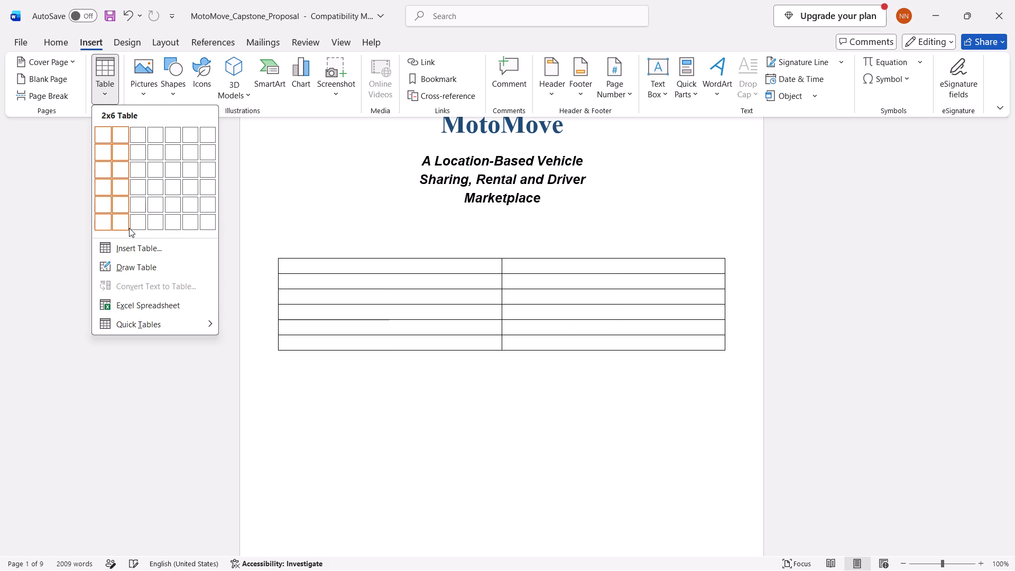
pyautogui.click(129, 228)
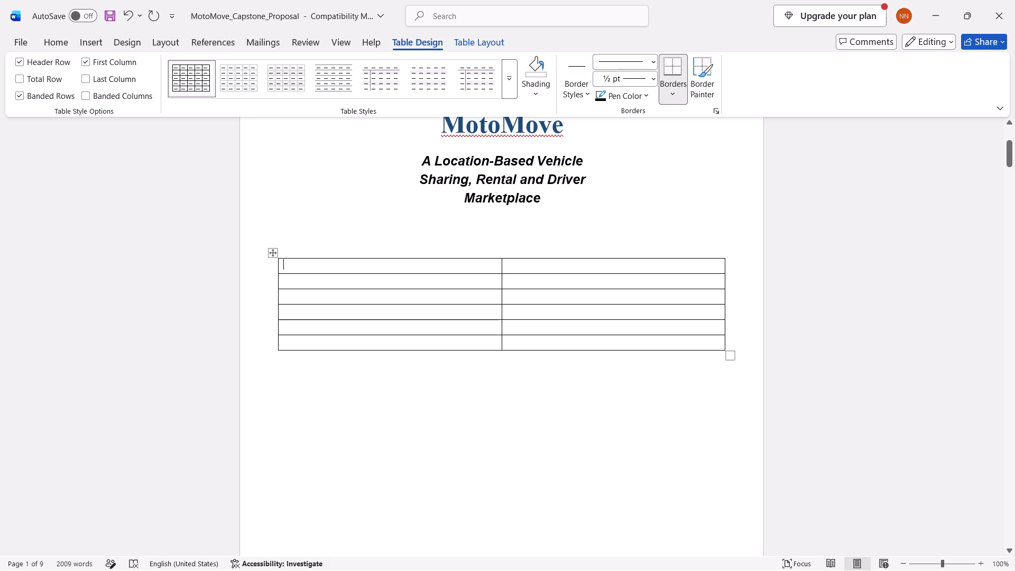
# Enter "Registration number" as the heading of the table's first column.
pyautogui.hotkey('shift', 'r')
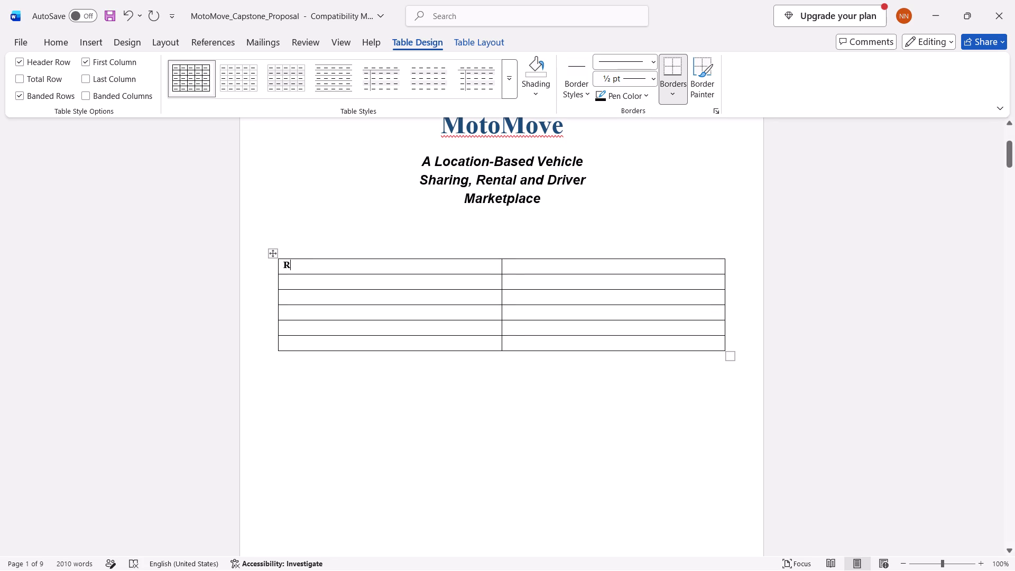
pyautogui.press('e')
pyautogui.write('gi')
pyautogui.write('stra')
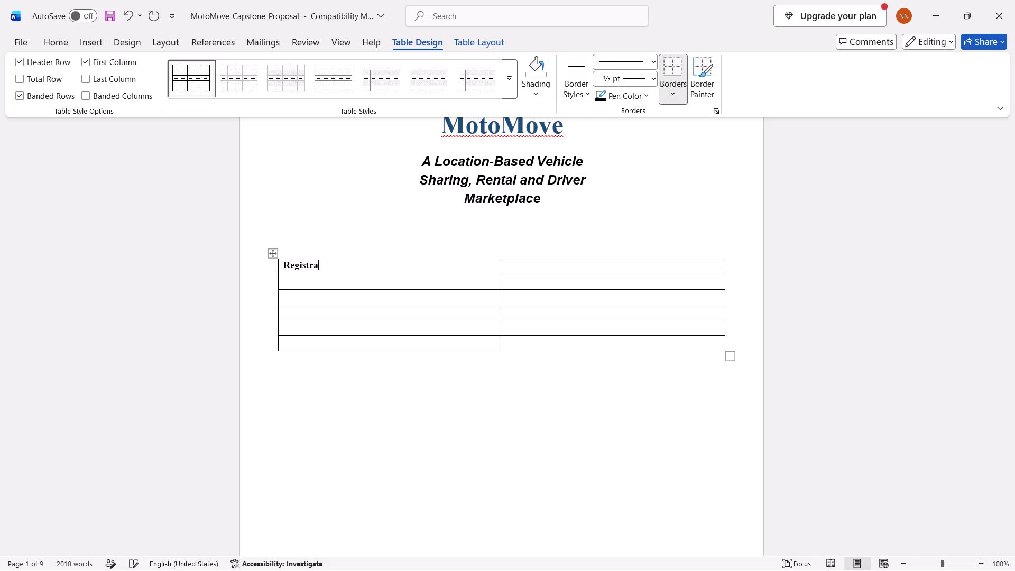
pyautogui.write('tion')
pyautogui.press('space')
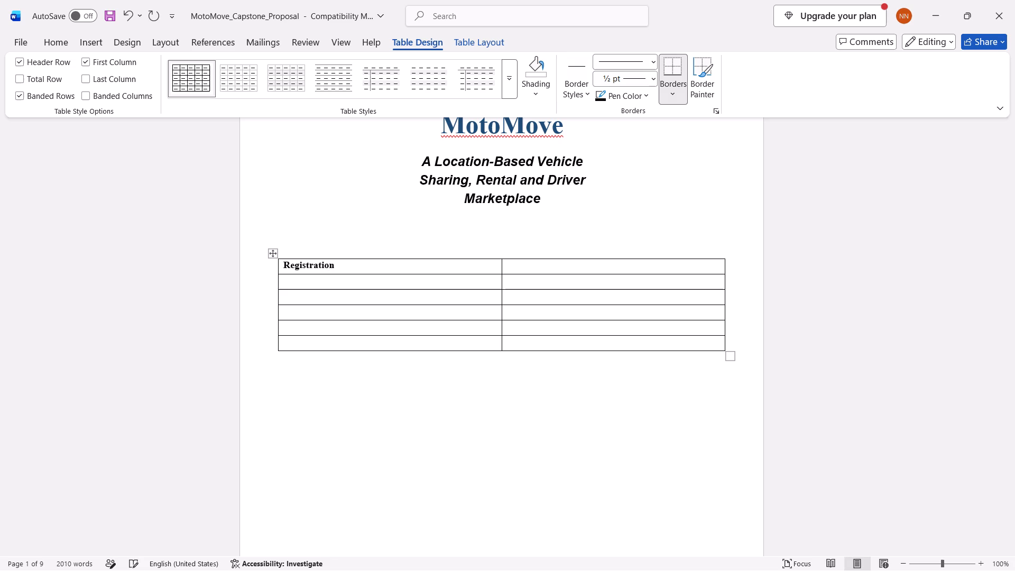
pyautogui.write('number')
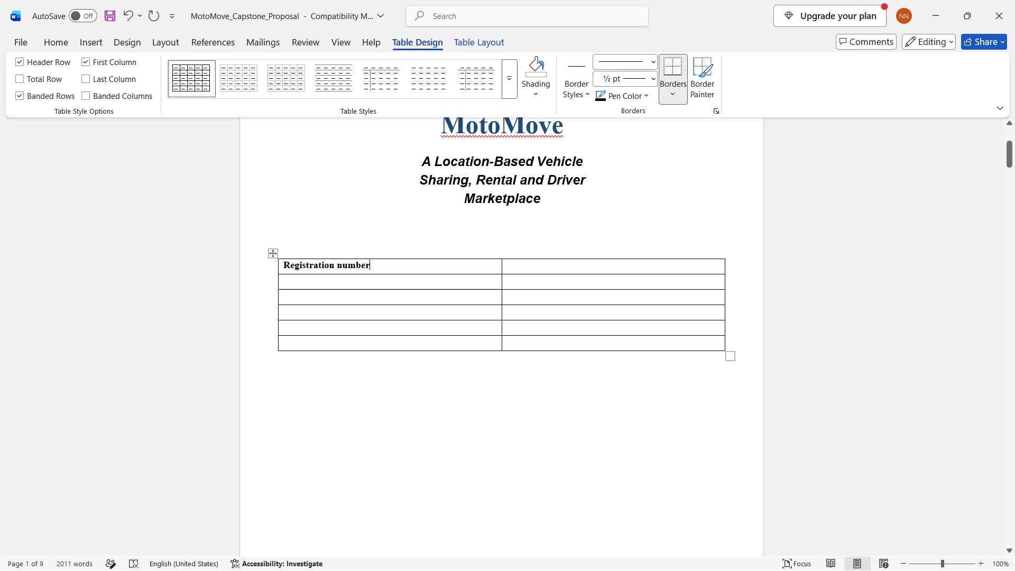
# Enter "Student name" as the heading of the table's second column.
pyautogui.click(523, 266)
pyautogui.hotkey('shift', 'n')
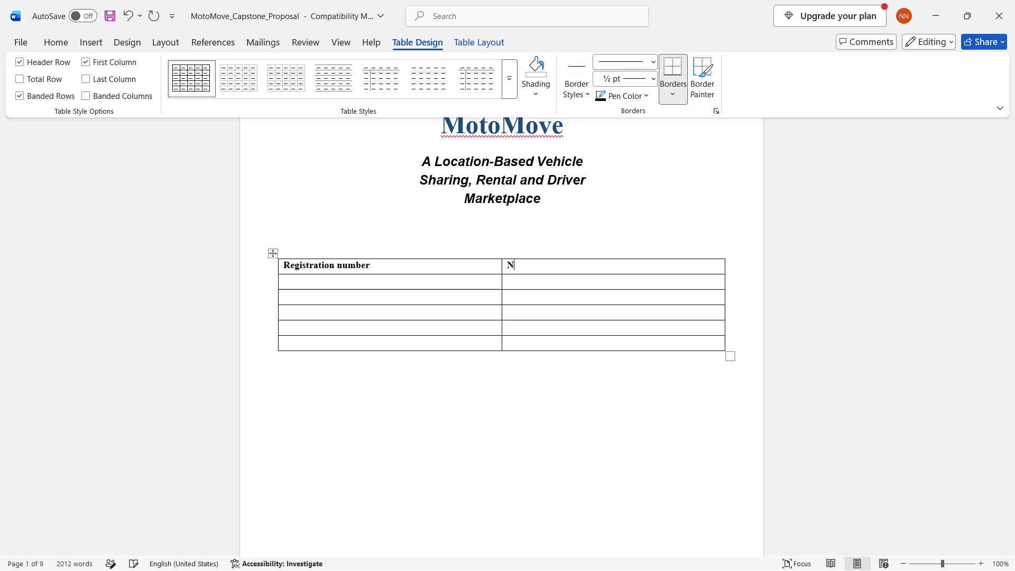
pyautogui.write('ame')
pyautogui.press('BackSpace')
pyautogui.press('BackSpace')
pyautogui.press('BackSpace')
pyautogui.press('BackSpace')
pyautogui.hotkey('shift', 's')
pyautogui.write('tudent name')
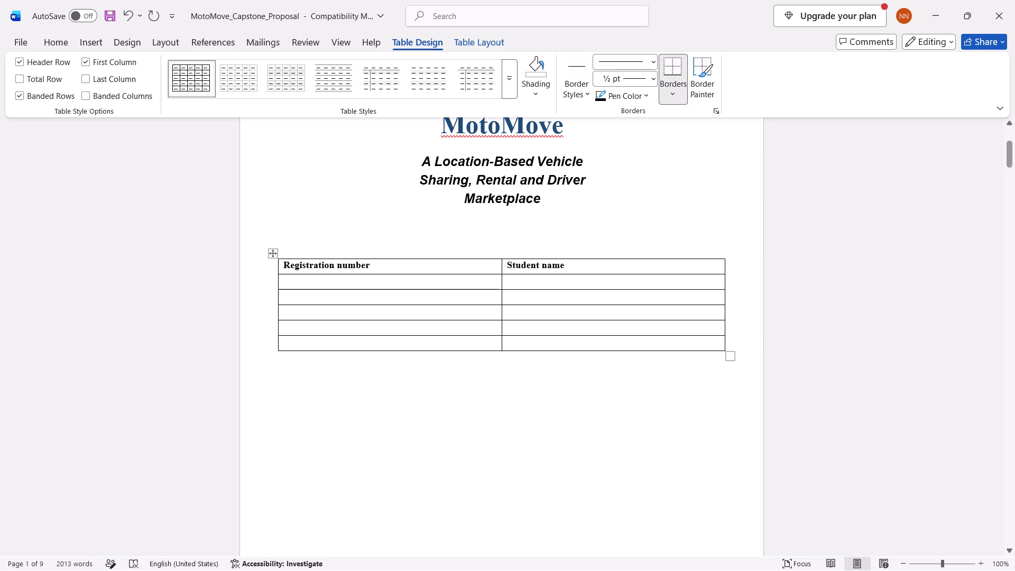
# Enter the first student's registration number and name in the row directly below the table's headings.
pyautogui.click(373, 285)
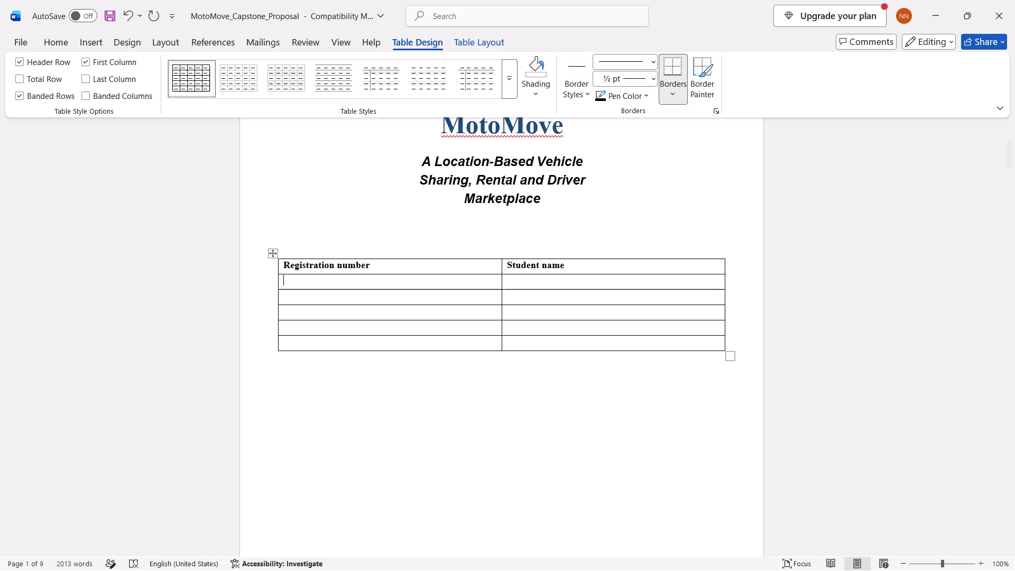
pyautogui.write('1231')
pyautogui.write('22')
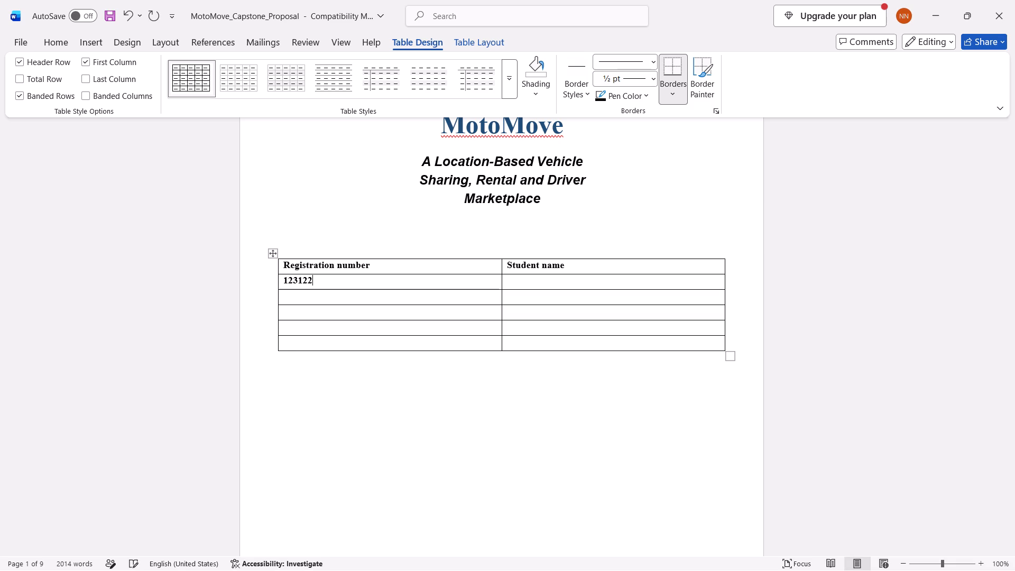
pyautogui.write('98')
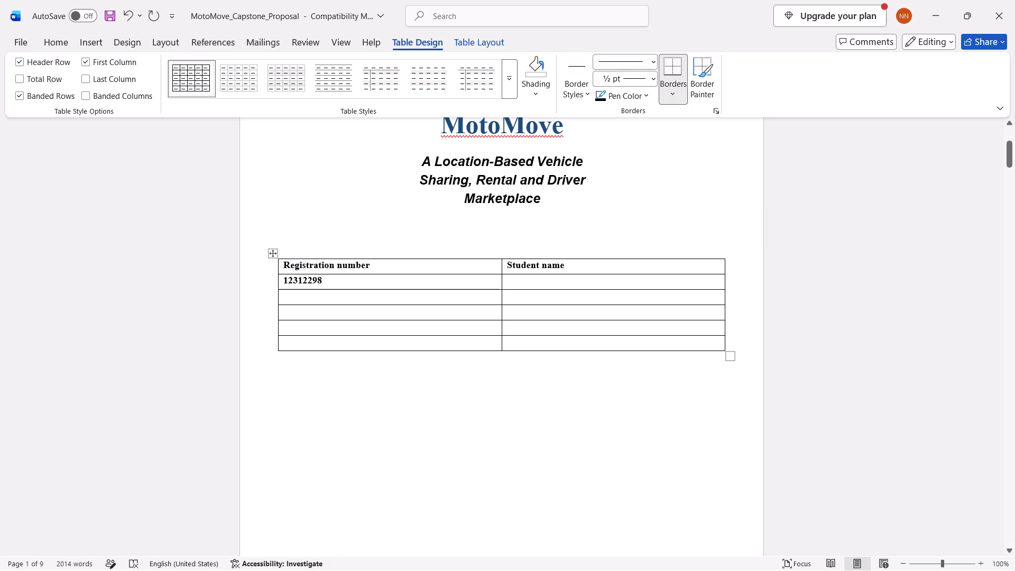
pyautogui.click(521, 280)
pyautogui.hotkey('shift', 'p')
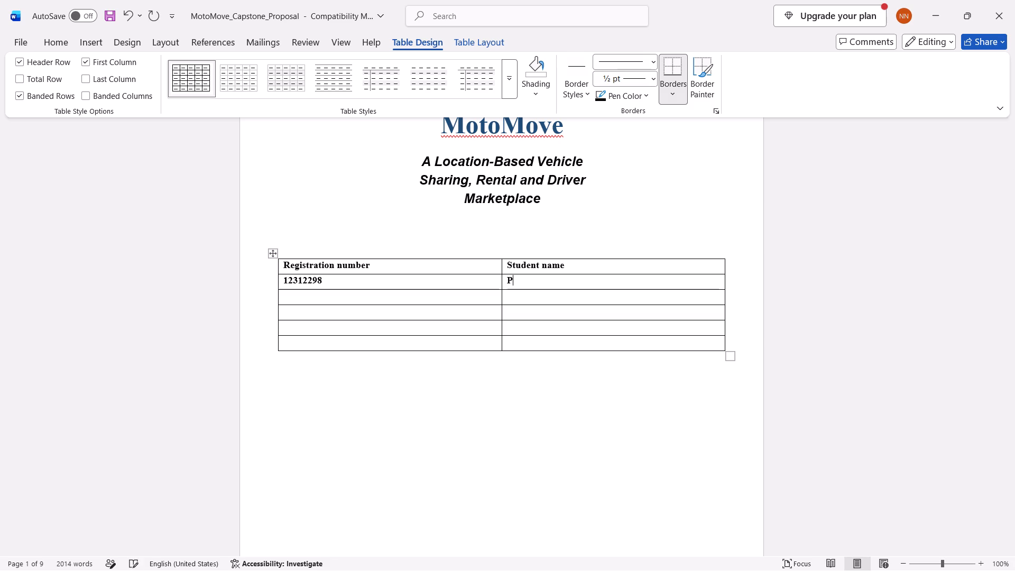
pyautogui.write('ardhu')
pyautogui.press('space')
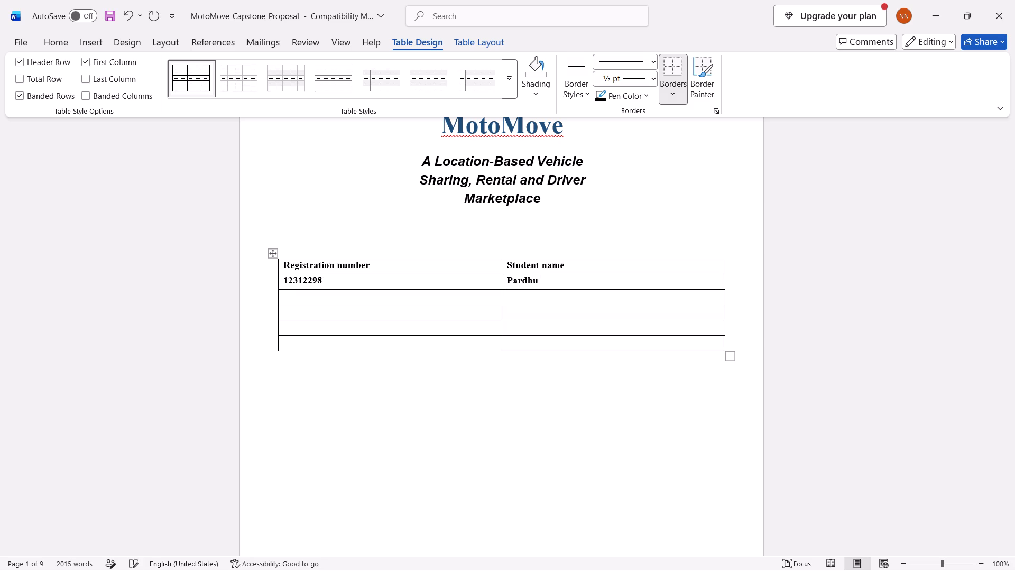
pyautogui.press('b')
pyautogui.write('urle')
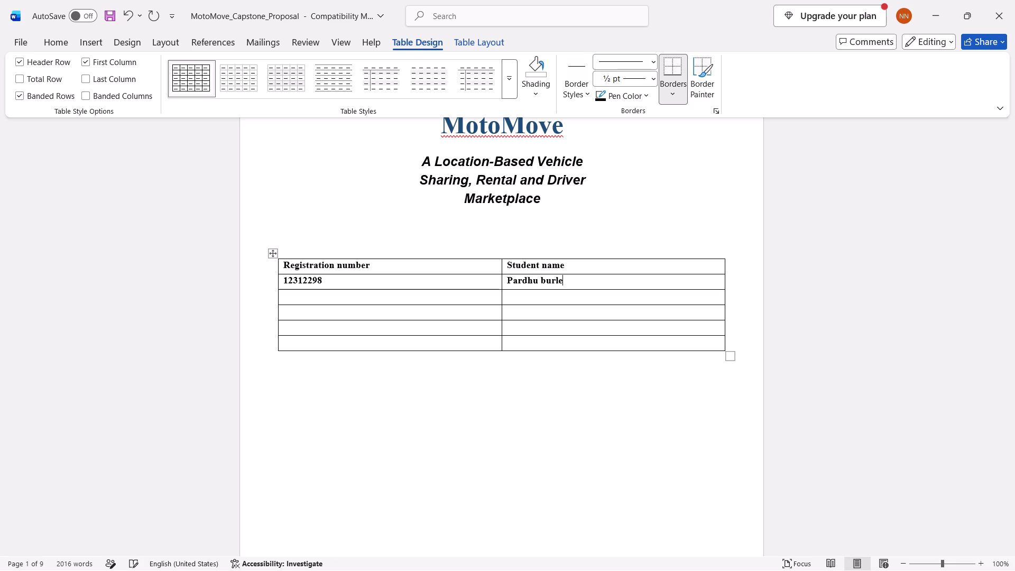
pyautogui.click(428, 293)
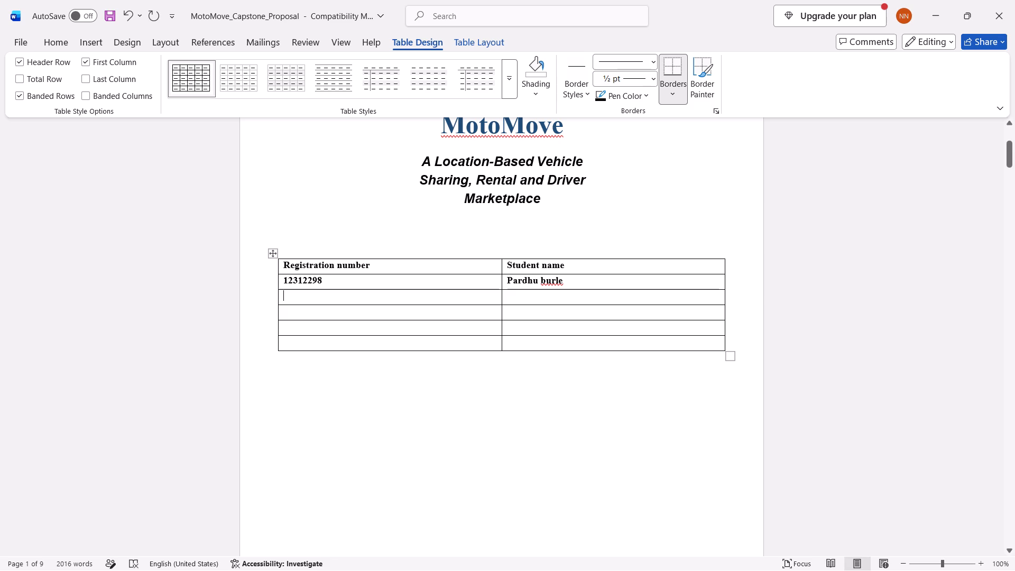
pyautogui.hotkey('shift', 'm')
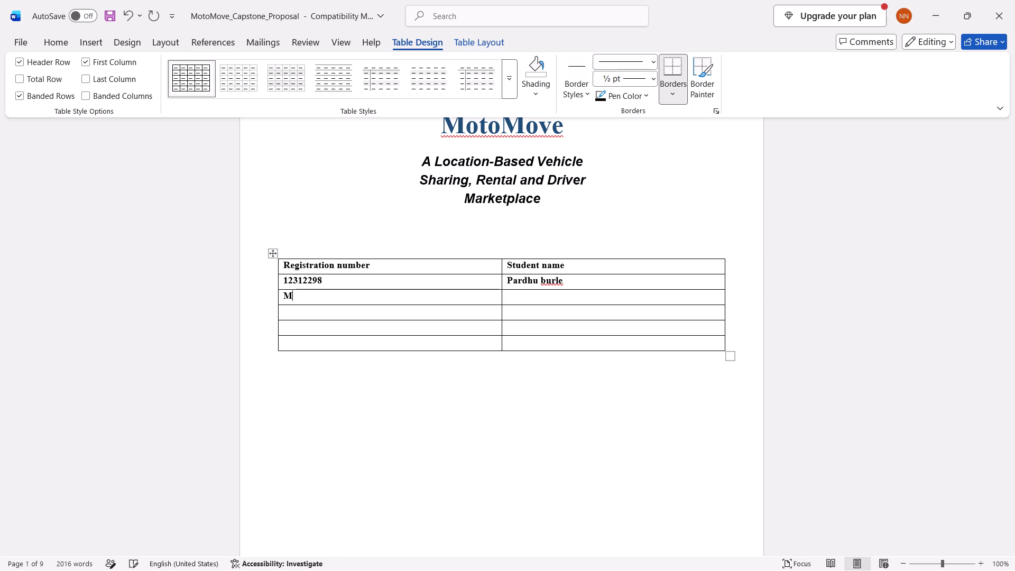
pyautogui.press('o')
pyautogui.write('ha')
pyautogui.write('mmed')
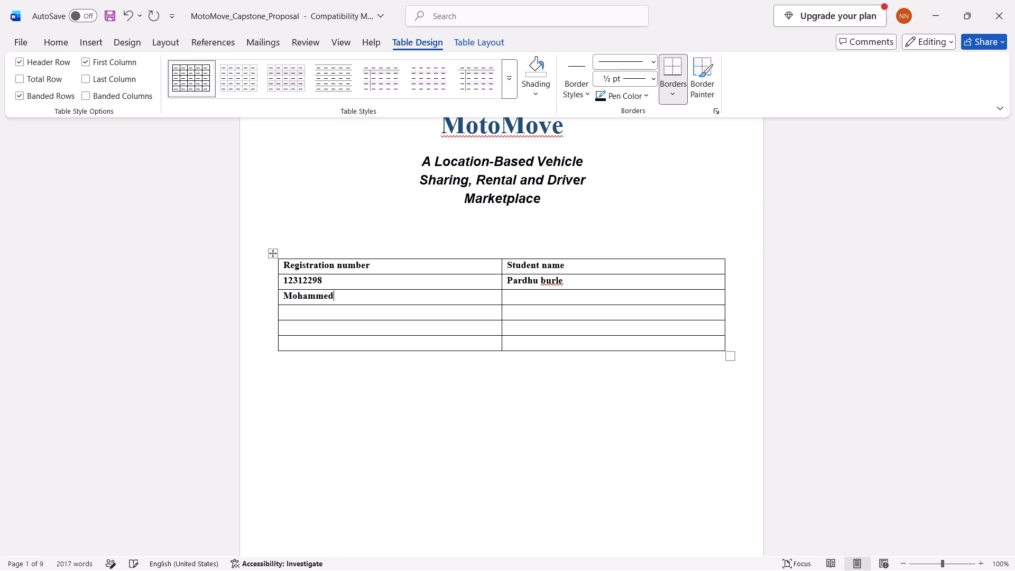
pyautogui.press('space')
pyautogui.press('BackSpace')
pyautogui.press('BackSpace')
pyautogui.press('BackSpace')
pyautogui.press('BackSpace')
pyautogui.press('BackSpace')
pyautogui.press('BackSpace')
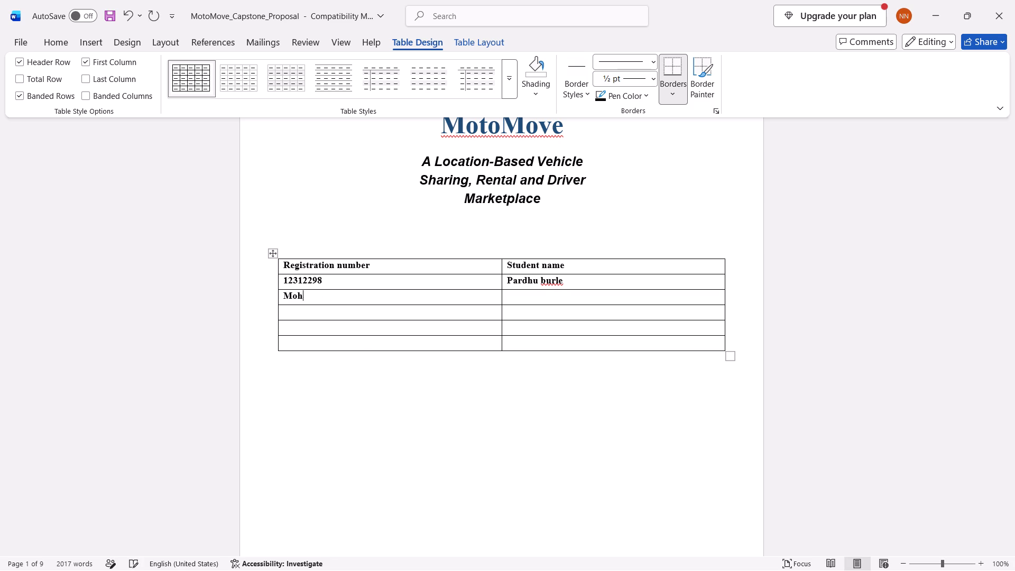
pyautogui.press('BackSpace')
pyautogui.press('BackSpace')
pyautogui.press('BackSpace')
# Enter the second student's registration number and name in the third row of the title page table.
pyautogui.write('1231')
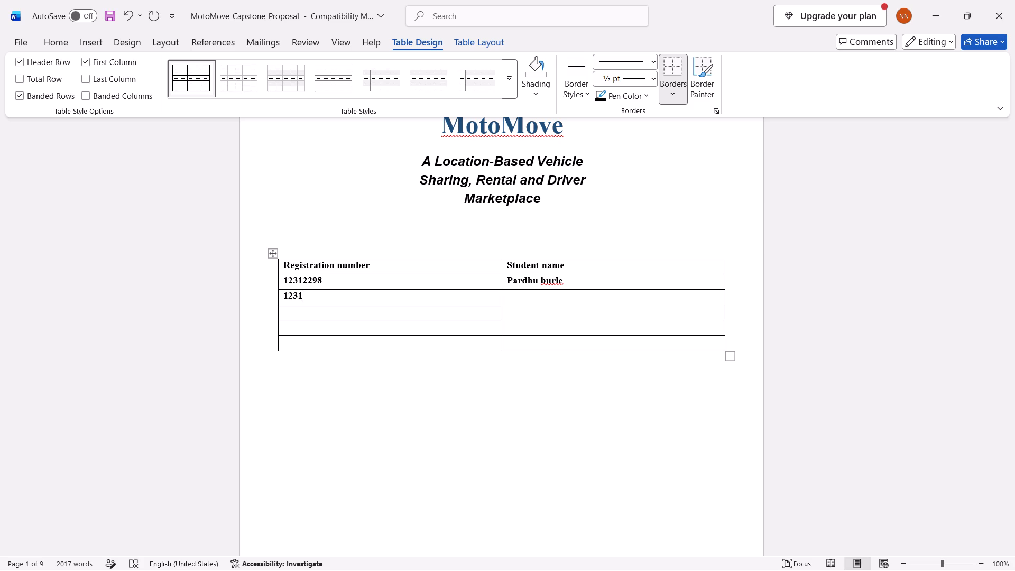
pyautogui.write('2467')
pyautogui.click(516, 293)
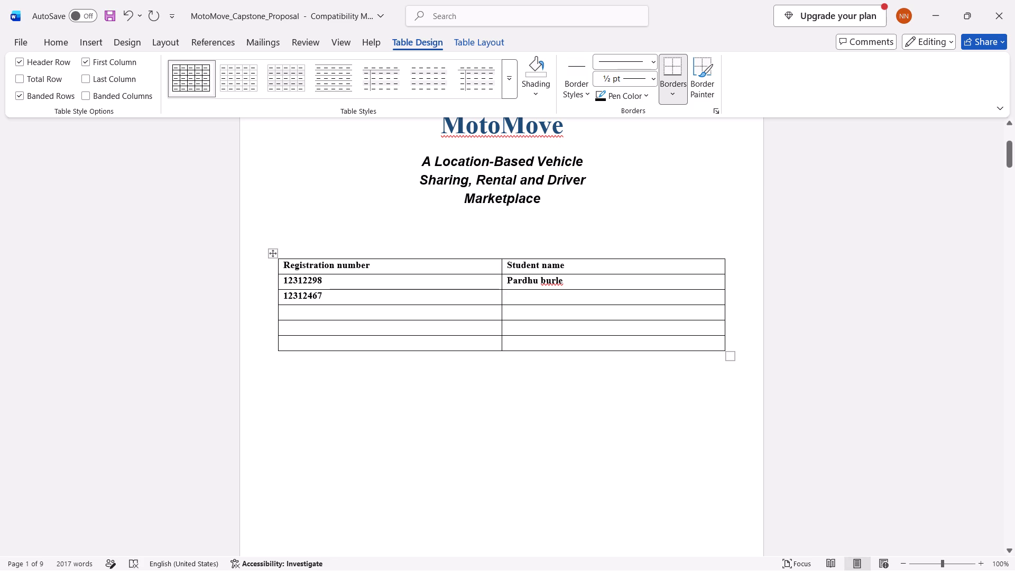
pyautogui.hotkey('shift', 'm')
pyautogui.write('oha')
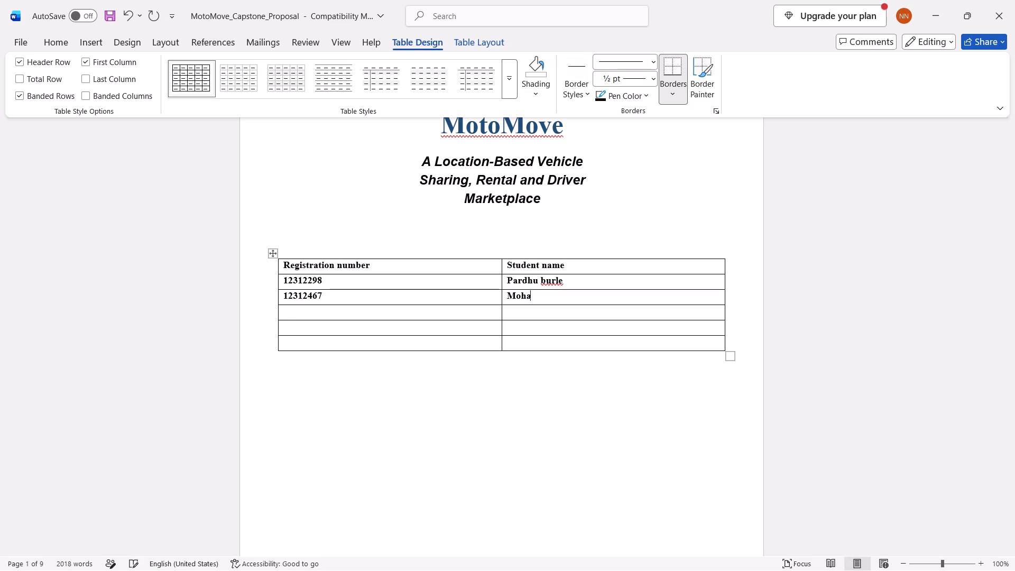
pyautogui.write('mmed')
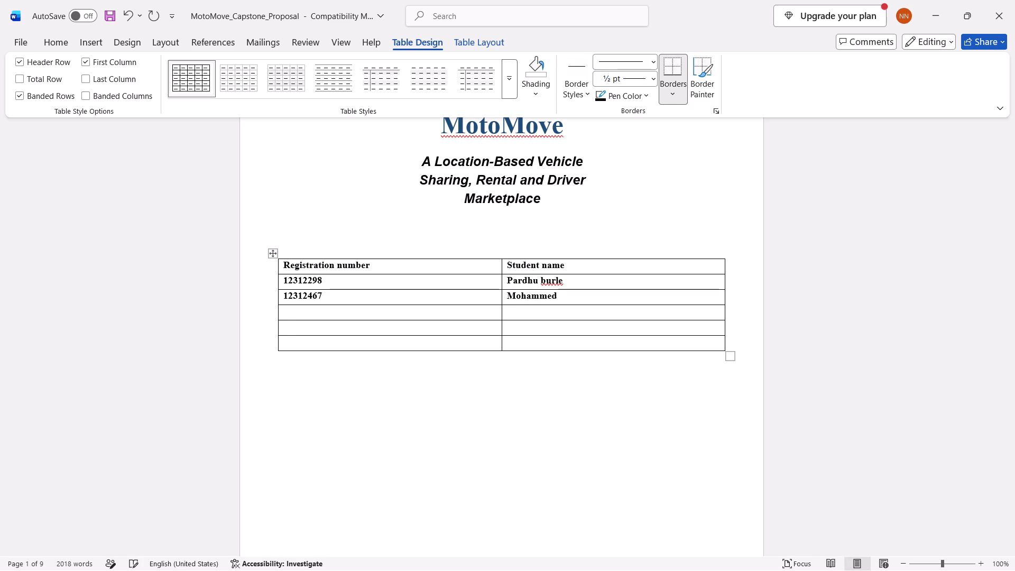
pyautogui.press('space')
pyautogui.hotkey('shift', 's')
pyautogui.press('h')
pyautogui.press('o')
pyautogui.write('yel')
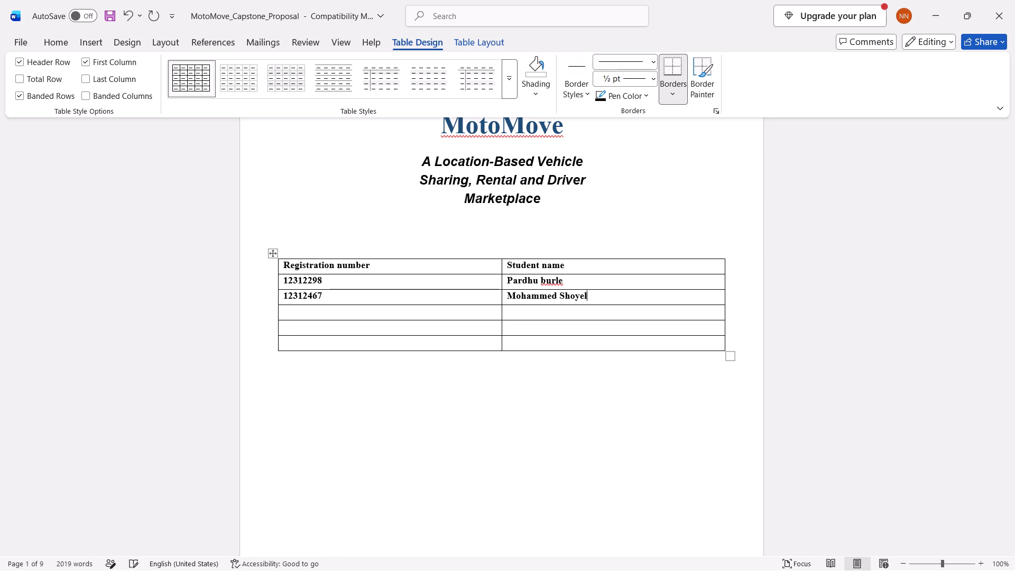
# Enter the third student's registration number and full name in the fourth row of the title page table.
pyautogui.click(458, 312)
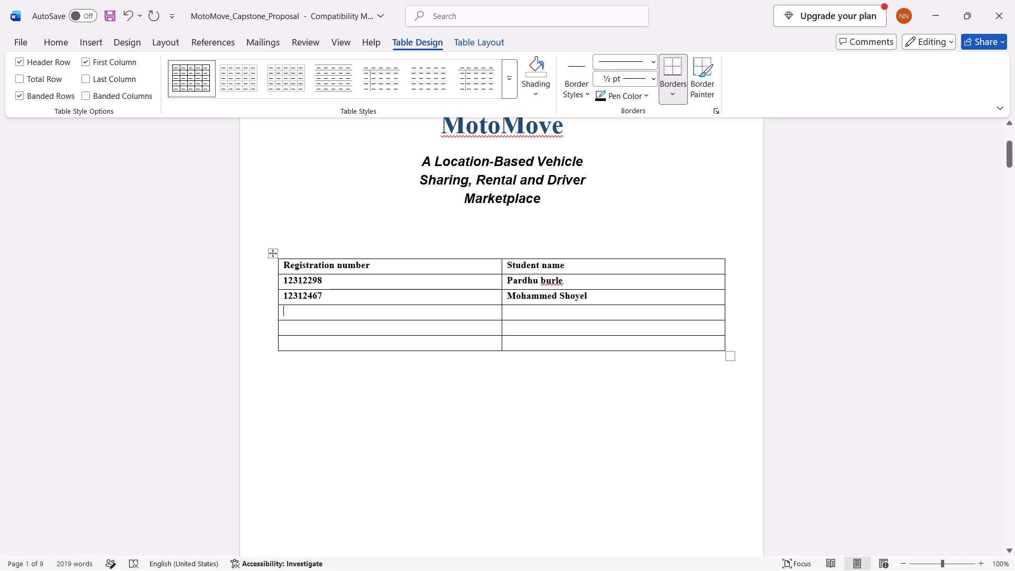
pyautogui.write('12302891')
pyautogui.click(543, 315)
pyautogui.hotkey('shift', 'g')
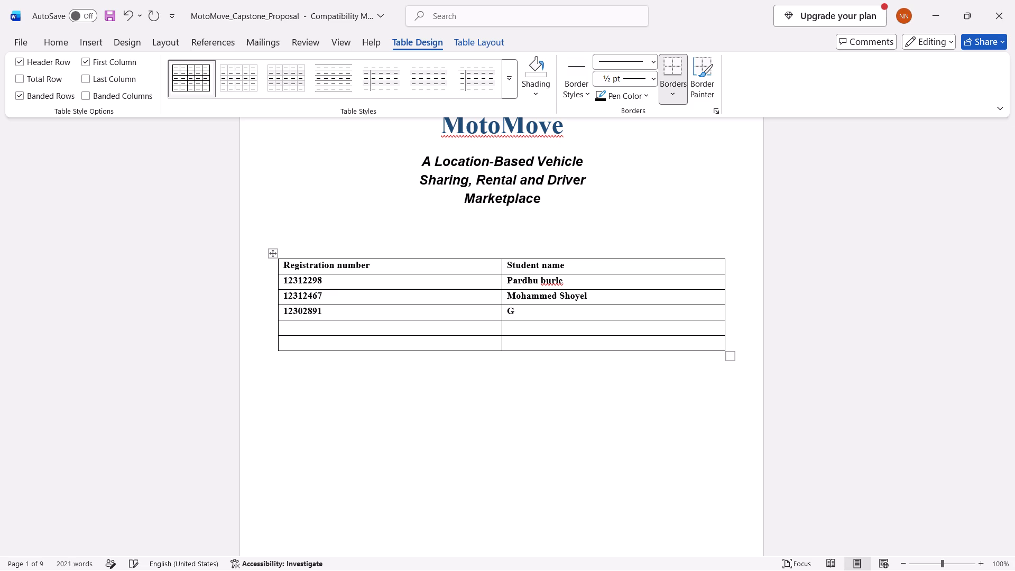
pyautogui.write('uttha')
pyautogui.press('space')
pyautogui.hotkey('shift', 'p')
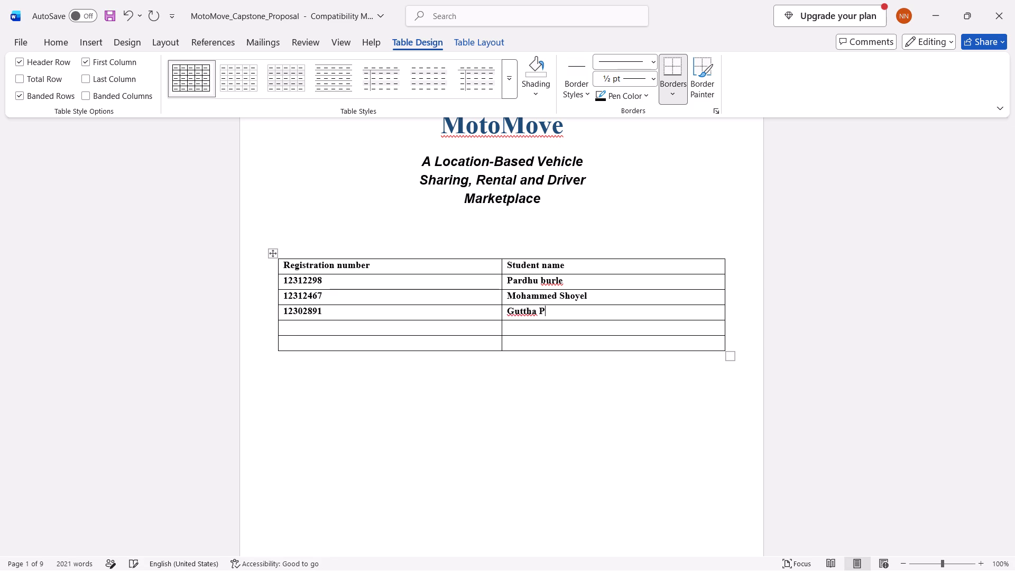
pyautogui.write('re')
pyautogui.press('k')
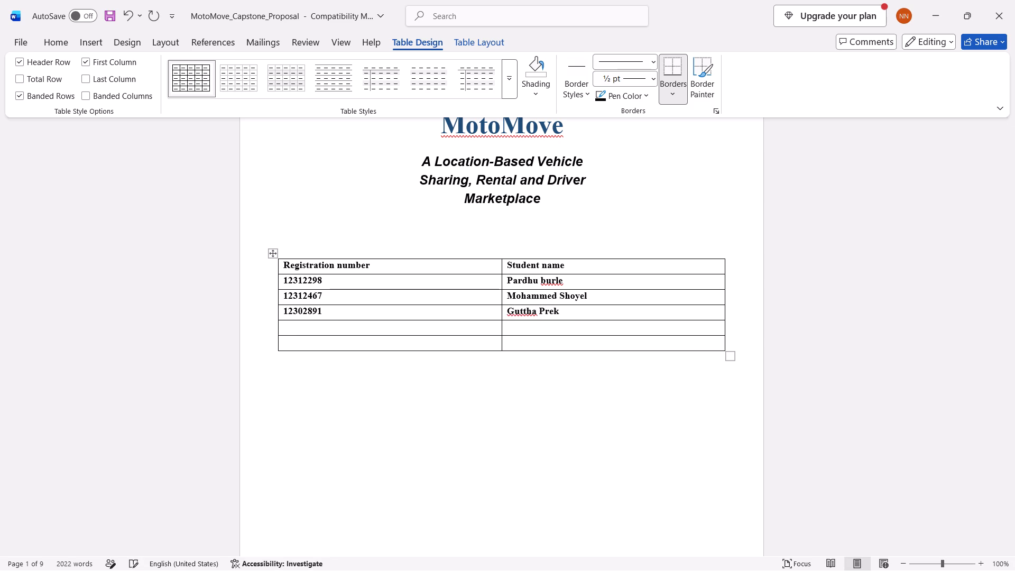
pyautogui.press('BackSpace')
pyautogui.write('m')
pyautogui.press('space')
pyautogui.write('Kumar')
# Enter the fourth student's registration number and full name in the fifth row of the title page table.
pyautogui.click(471, 327)
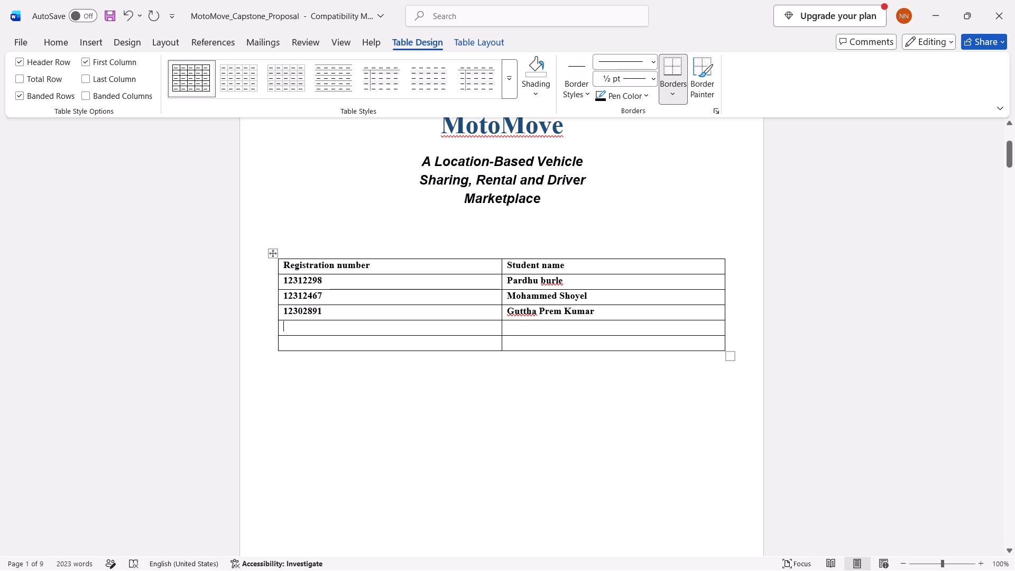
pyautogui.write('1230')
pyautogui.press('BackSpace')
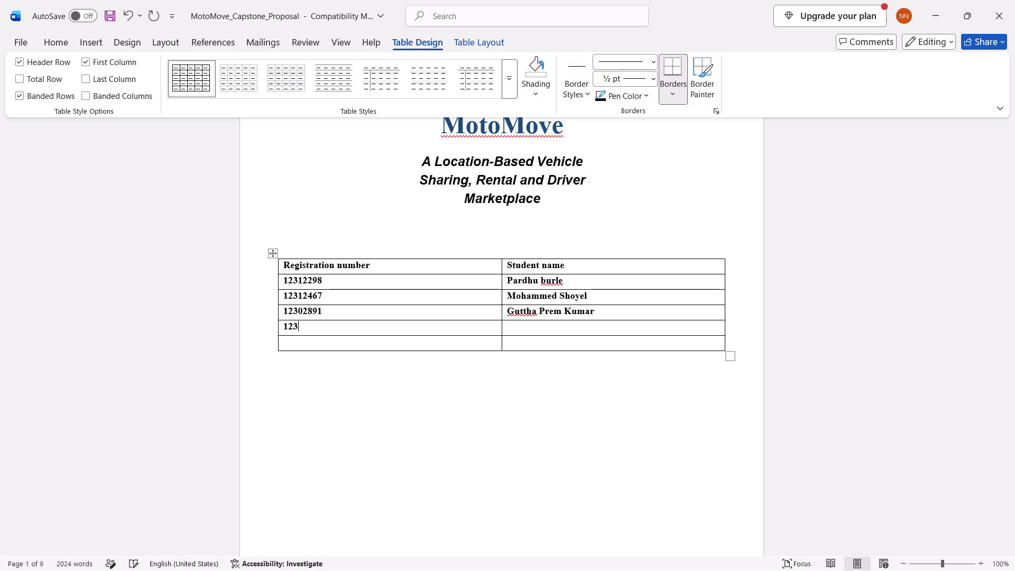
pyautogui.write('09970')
pyautogui.click(546, 324)
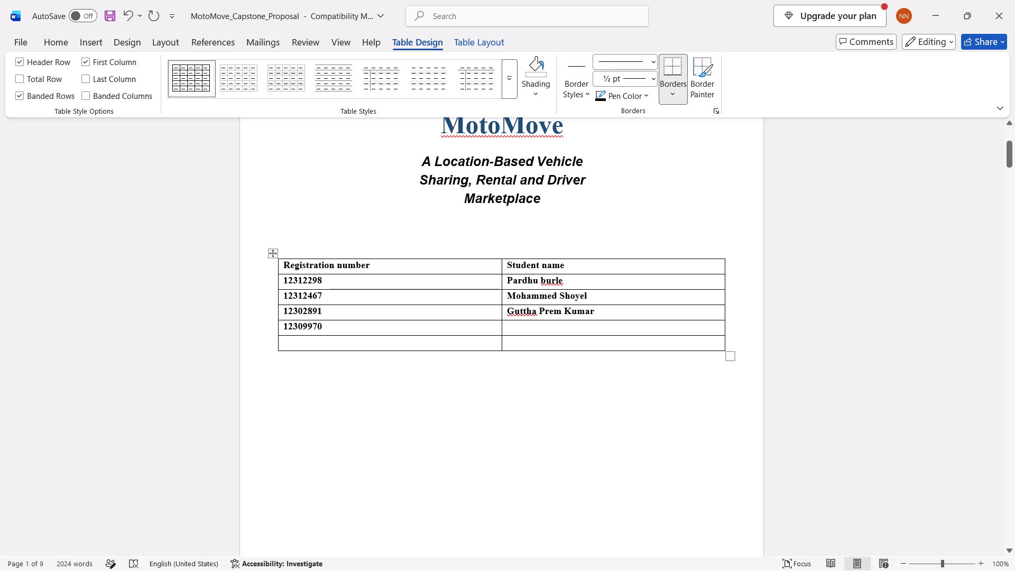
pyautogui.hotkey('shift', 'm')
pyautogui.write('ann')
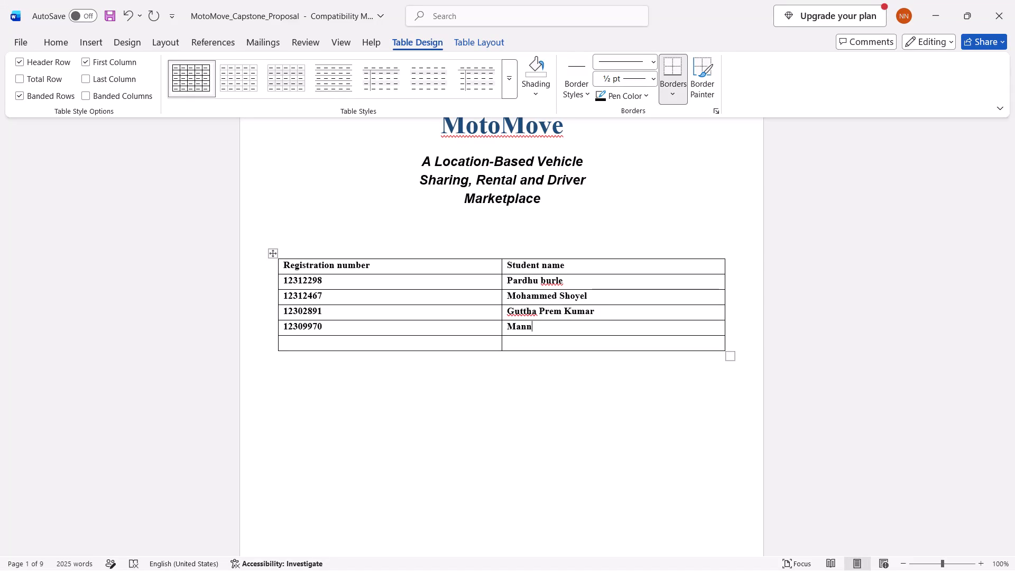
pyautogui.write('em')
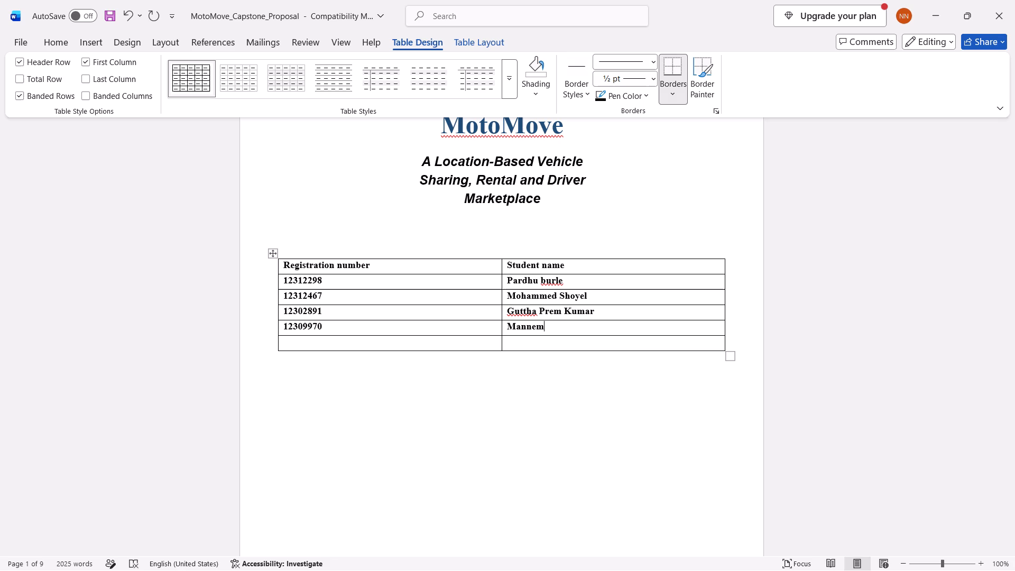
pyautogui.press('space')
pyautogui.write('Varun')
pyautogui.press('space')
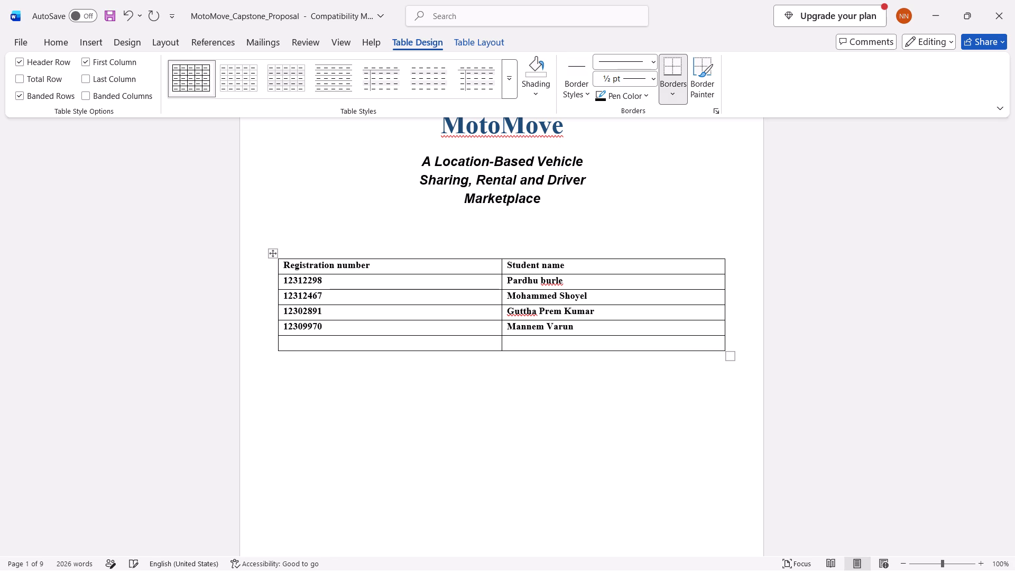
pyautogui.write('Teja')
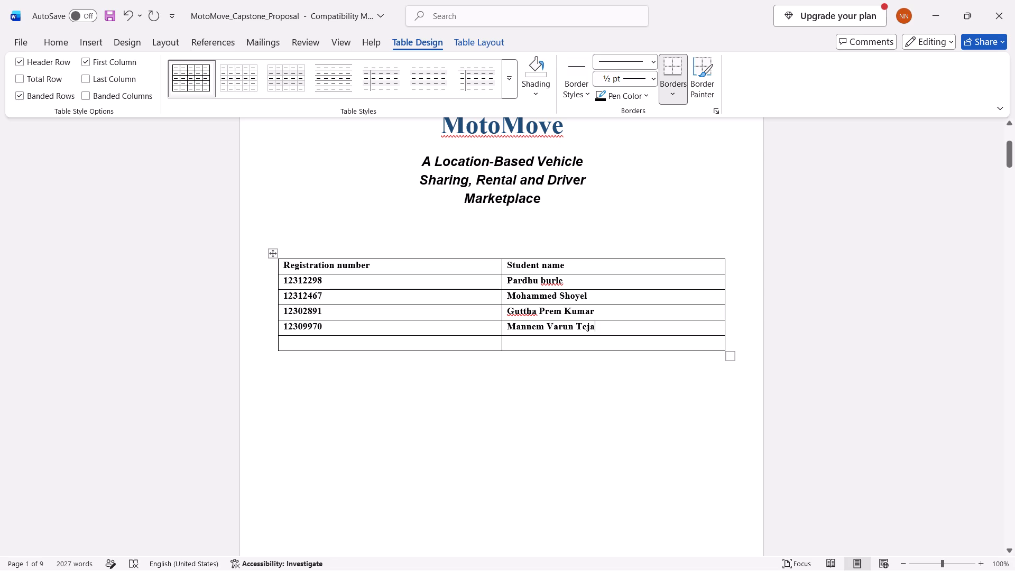
# Enter the fifth student's registration number and first name in the last row of the title page table.
pyautogui.click(339, 337)
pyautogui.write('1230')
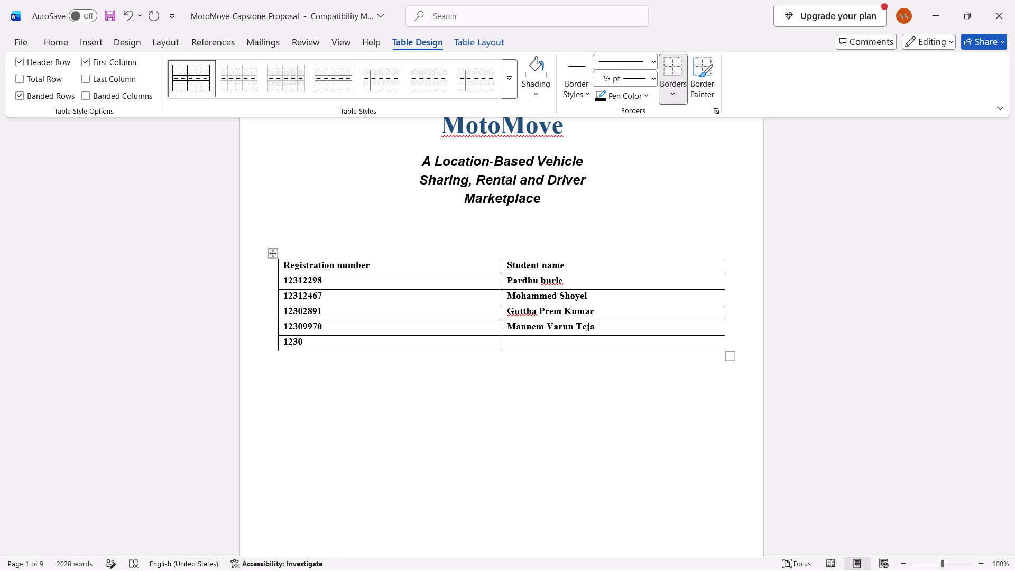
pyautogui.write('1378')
pyautogui.click(524, 343)
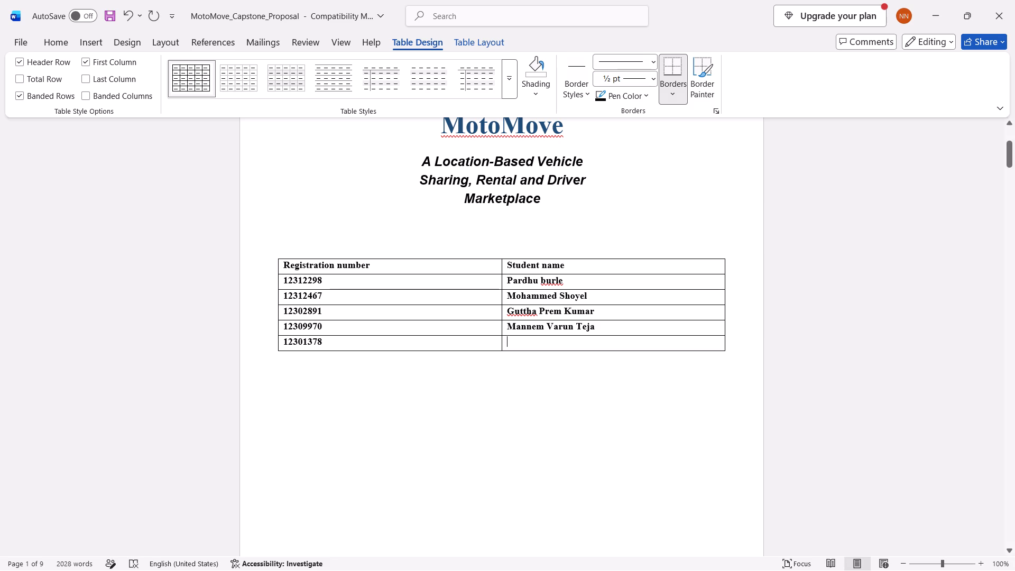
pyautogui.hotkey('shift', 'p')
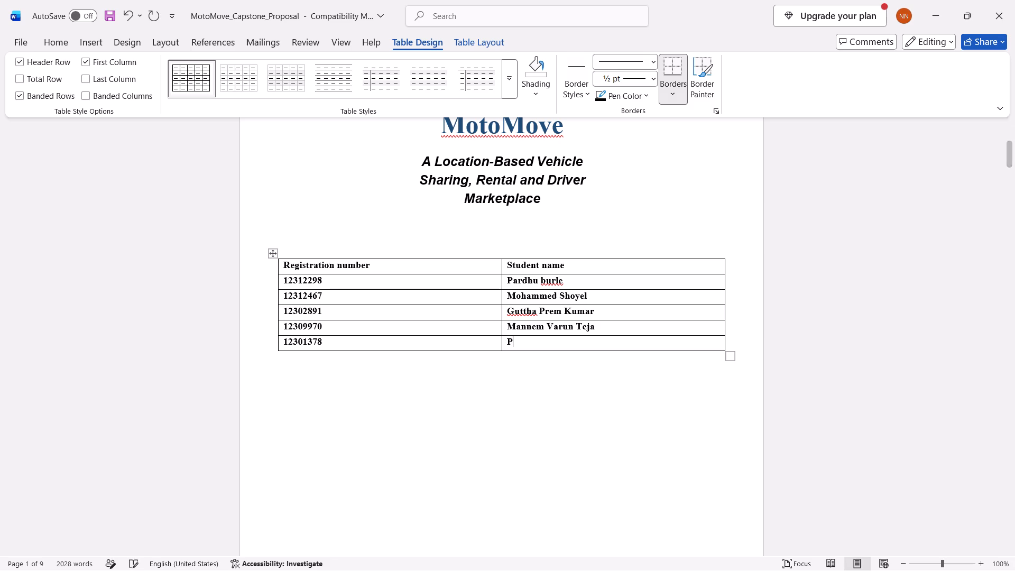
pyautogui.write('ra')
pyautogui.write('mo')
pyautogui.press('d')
# Remove the bold formatting from all registration numbers and student names below the table's heading row.
pyautogui.moveTo(284, 280); pyautogui.dragTo(448, 333)
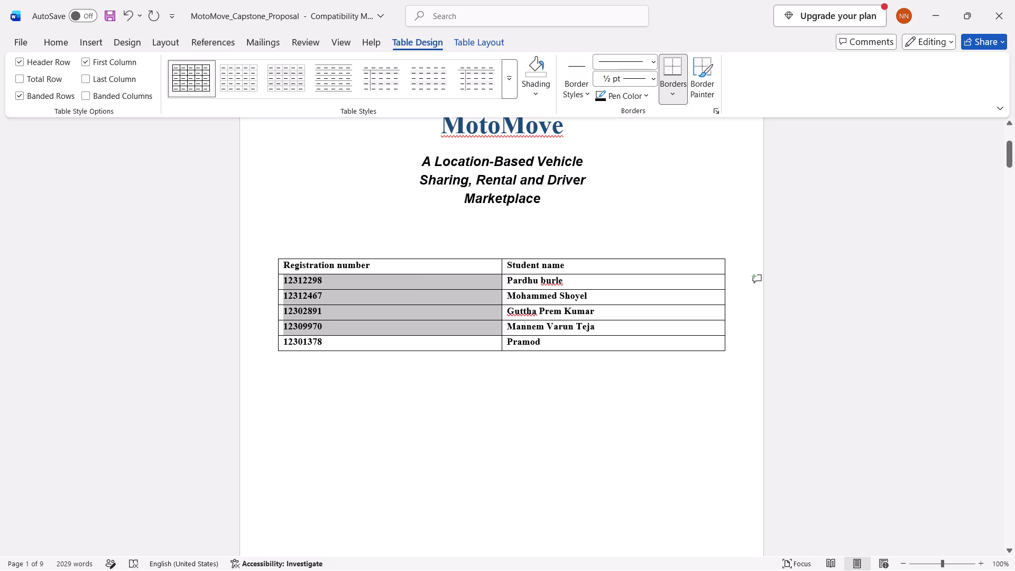
pyautogui.moveTo(448, 333); pyautogui.dragTo(487, 340)
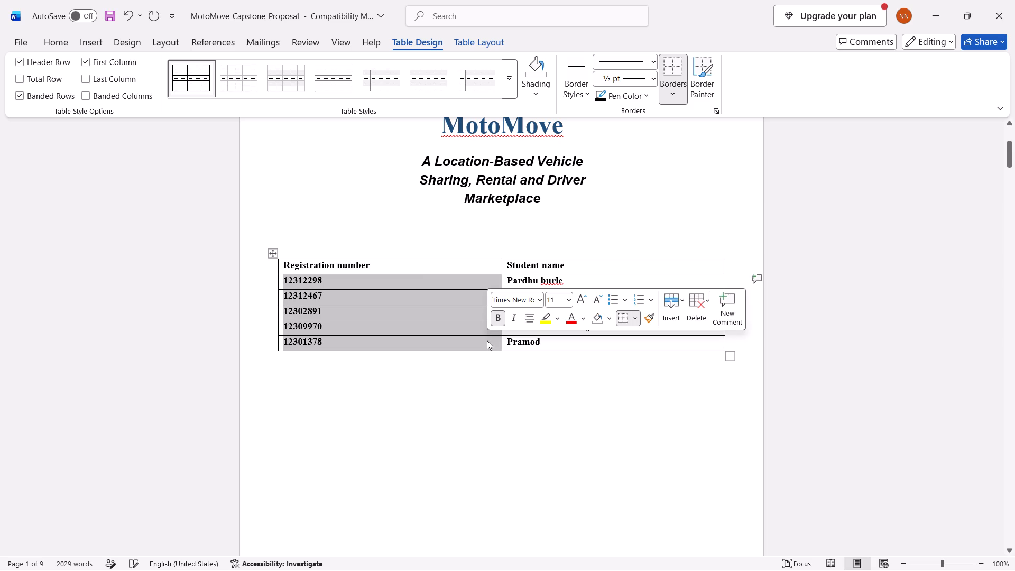
pyautogui.click(497, 319)
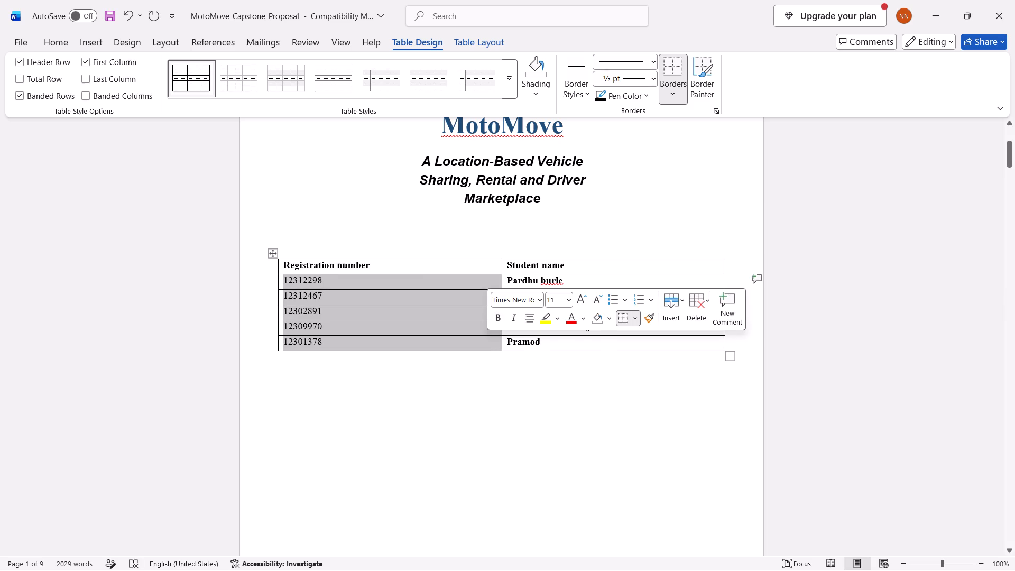
pyautogui.click(484, 384)
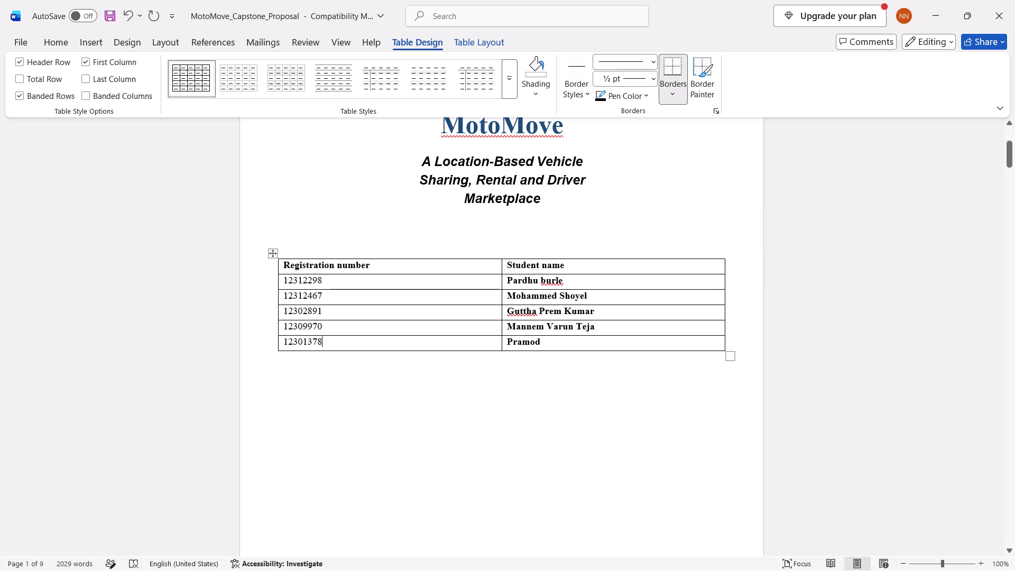
pyautogui.moveTo(507, 281); pyautogui.dragTo(547, 339)
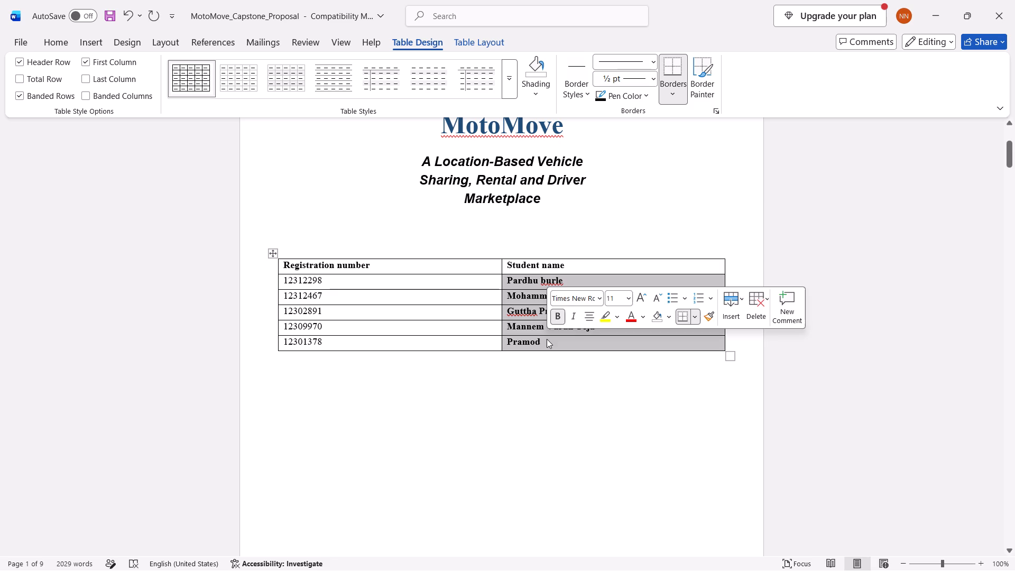
pyautogui.click(556, 317)
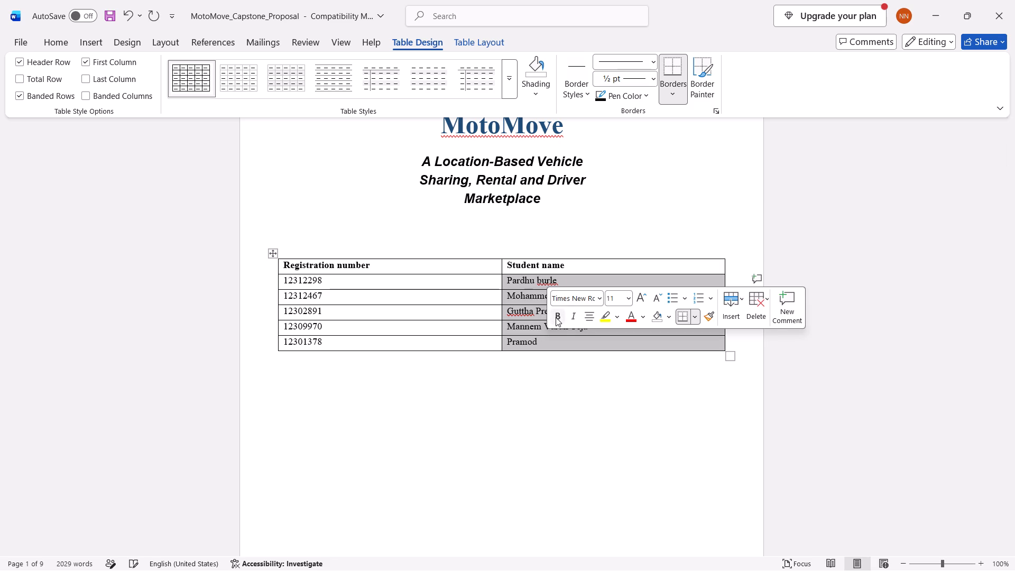
pyautogui.click(550, 380)
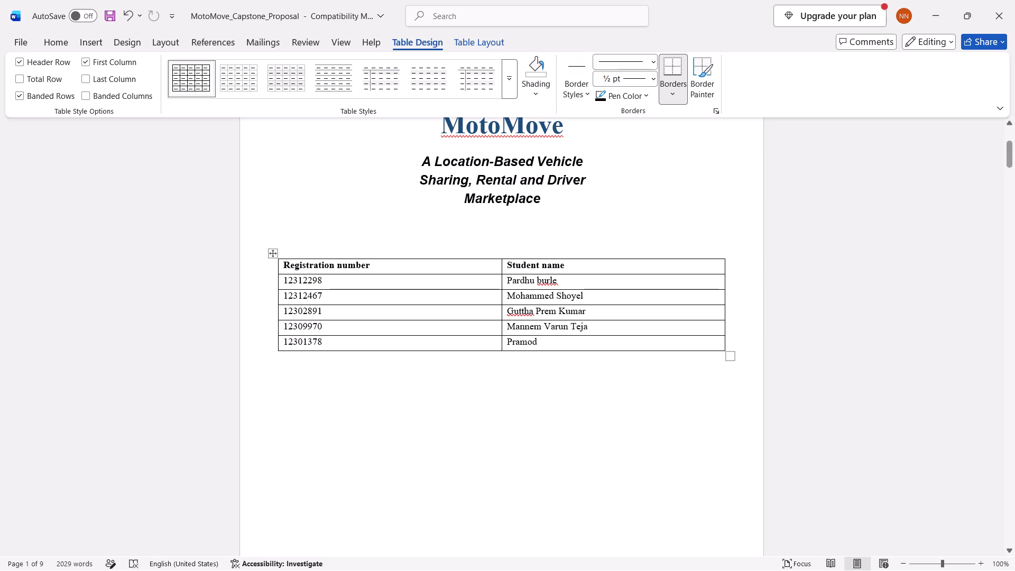
# Make the student details table slightly narrower while keeping its two columns equally wide.
pyautogui.click(558, 386)
pyautogui.click(719, 354)
pyautogui.moveTo(726, 352); pyautogui.dragTo(682, 348)
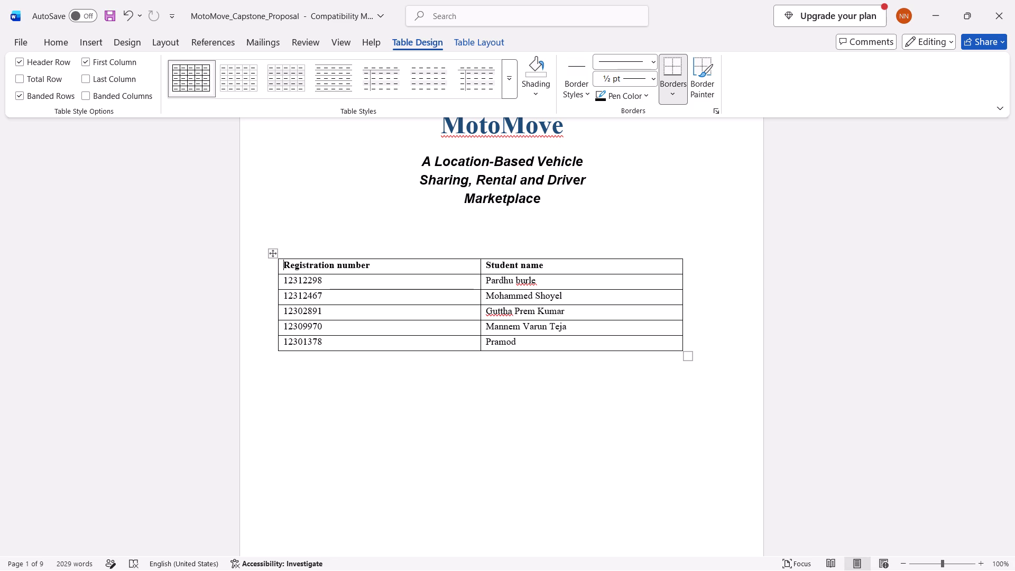
# Paste the copied "Submitted by" block with the supervisor, registration number and submission date lines after the Contents heading on page 2.
pyautogui.click(491, 389)
pyautogui.press('Down')
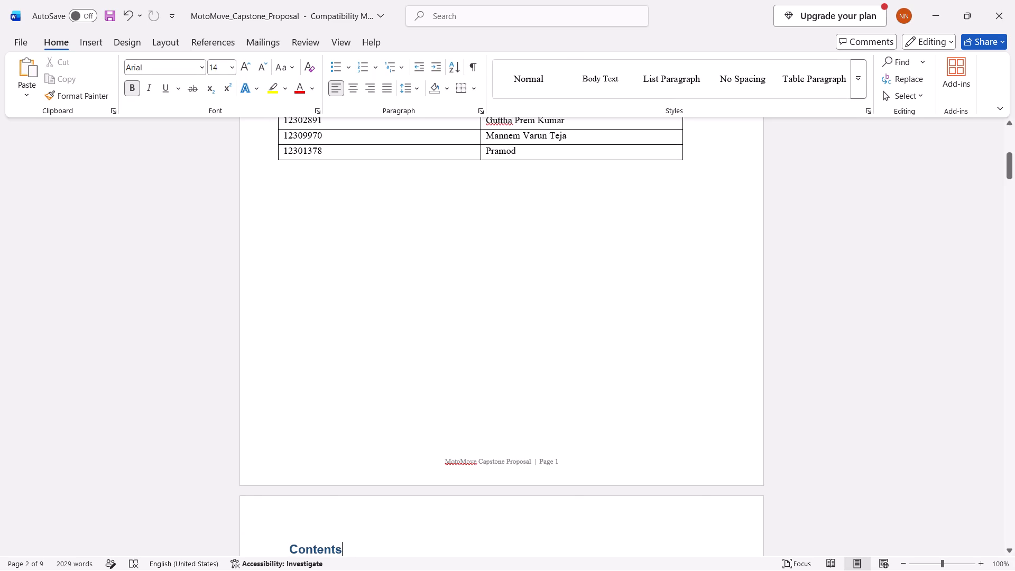
pyautogui.hotkey('ctrl', 'v')
# Delete the student name line beneath "Submitted by" in the pasted block on page 2.
pyautogui.scroll(-2, 491, 389)
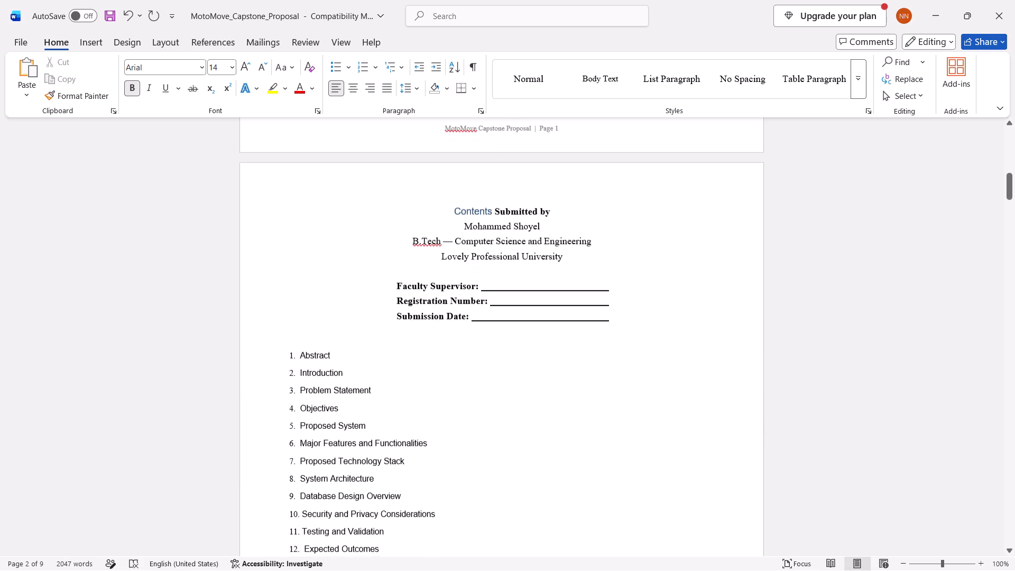
pyautogui.scroll(-1, 491, 389)
pyautogui.scroll(2, 491, 389)
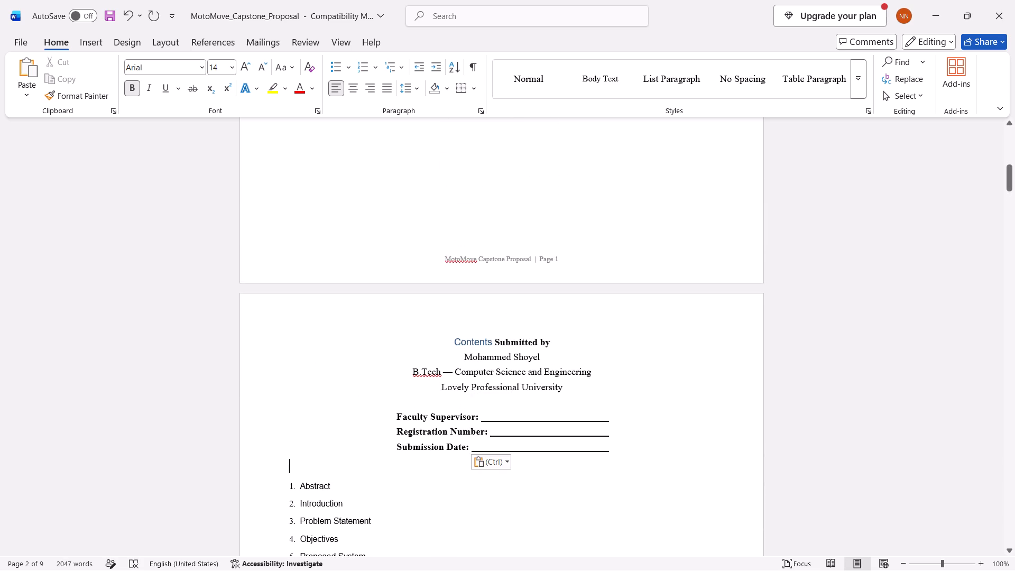
pyautogui.scroll(2, 491, 376)
pyautogui.scroll(-2, 491, 376)
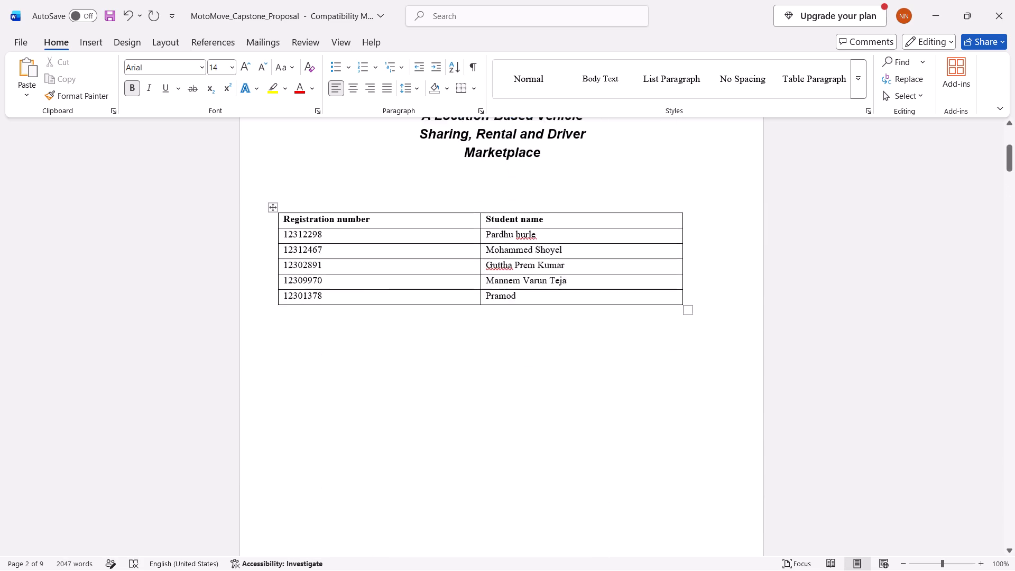
pyautogui.scroll(-2, 491, 376)
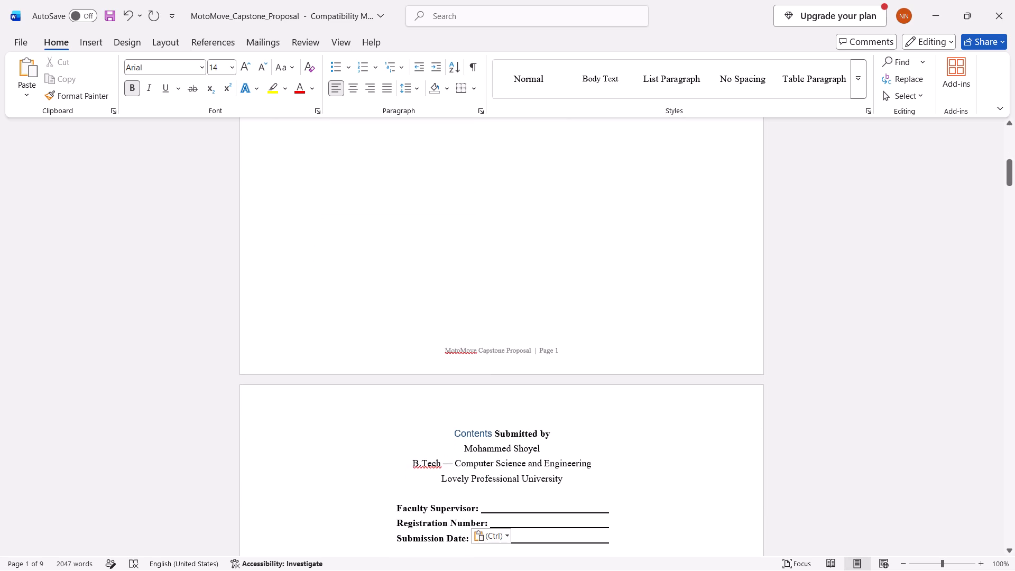
pyautogui.scroll(-2, 472, 403)
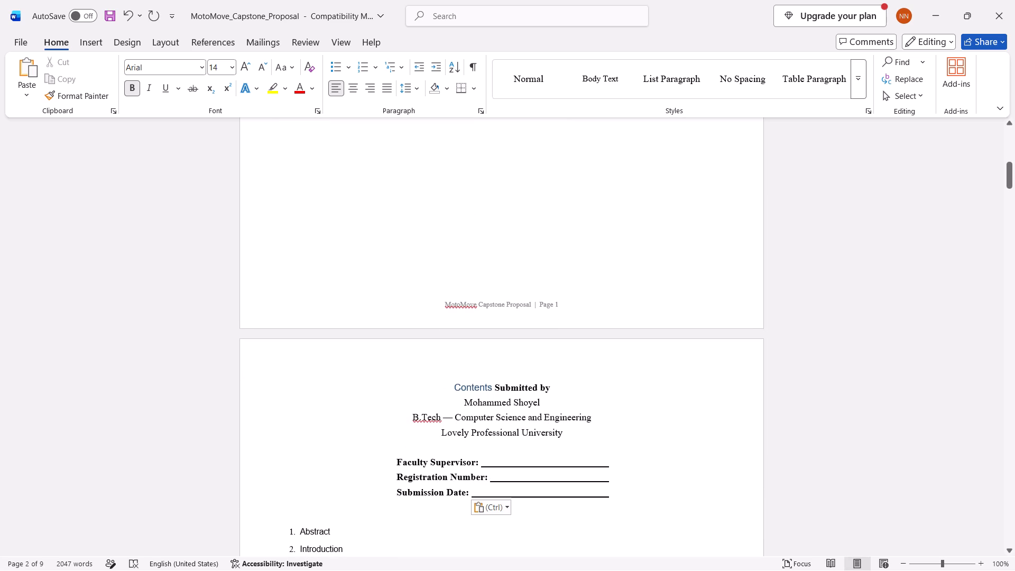
pyautogui.moveTo(464, 402); pyautogui.dragTo(551, 384)
pyautogui.moveTo(551, 384); pyautogui.dragTo(552, 401)
pyautogui.press('BackSpace')
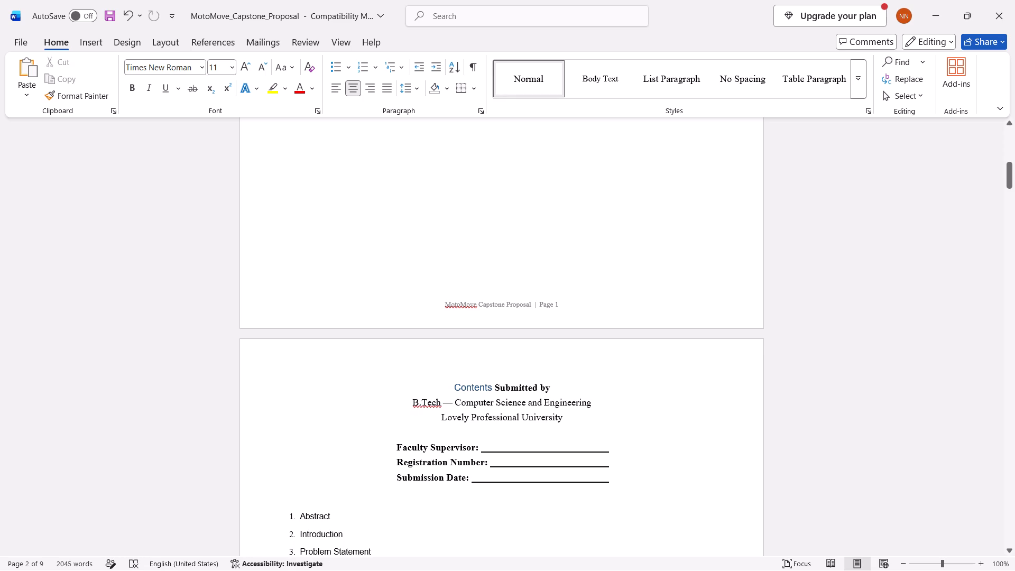
pyautogui.click(552, 388)
# Change "Submitted by" to "Submitted to" in the block beside the Contents heading on page 2.
pyautogui.press('BackSpace')
pyautogui.press('BackSpace')
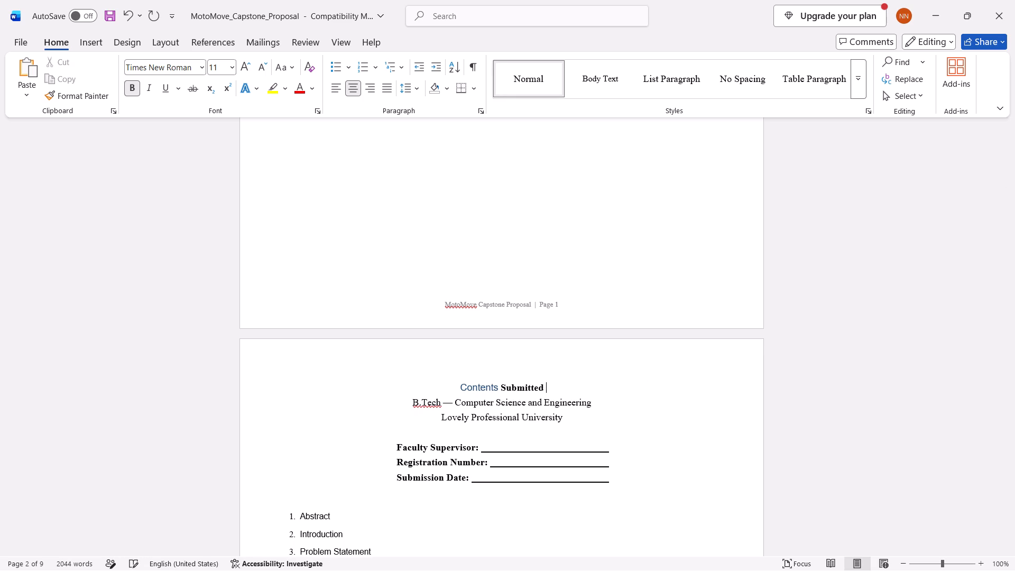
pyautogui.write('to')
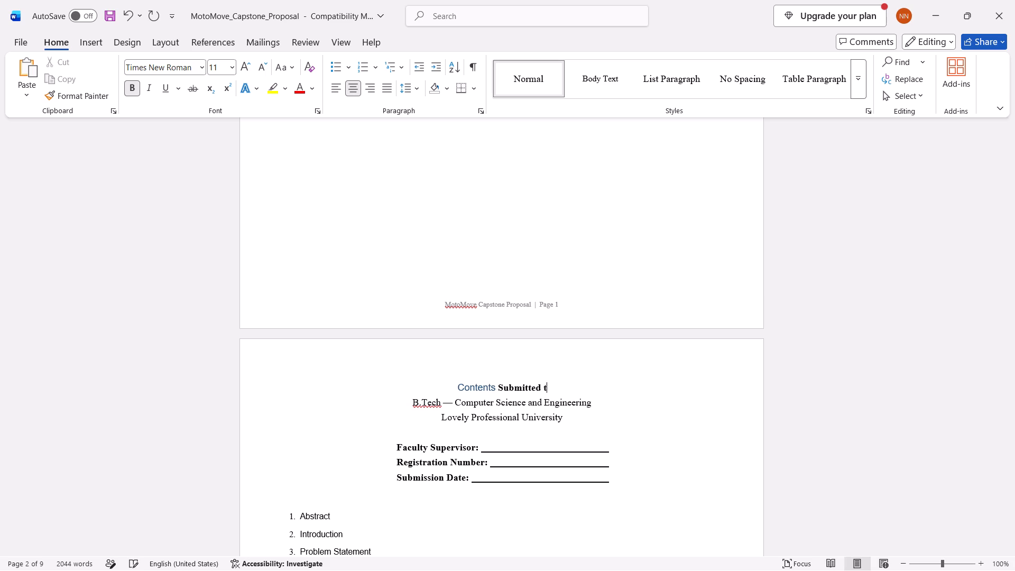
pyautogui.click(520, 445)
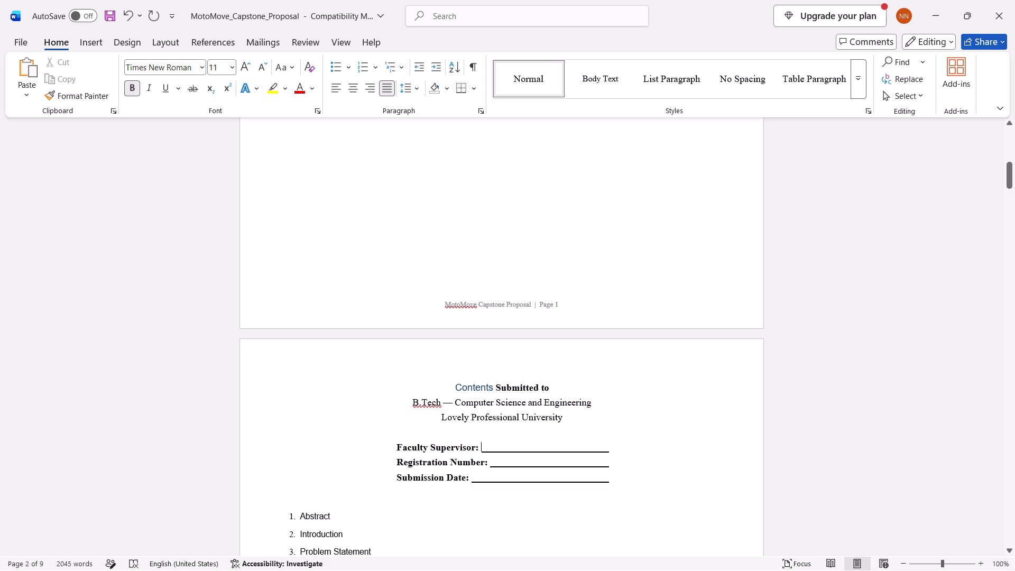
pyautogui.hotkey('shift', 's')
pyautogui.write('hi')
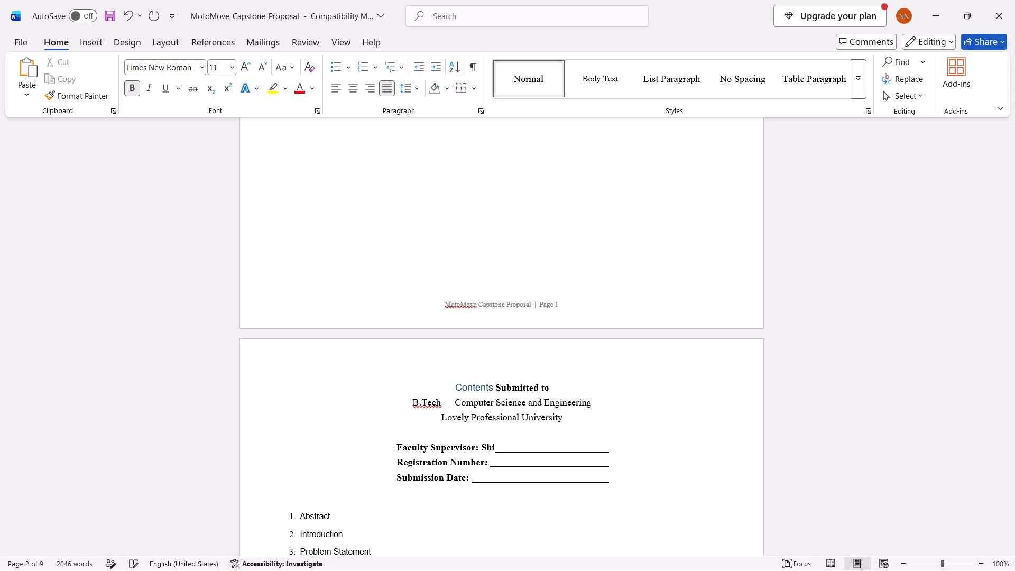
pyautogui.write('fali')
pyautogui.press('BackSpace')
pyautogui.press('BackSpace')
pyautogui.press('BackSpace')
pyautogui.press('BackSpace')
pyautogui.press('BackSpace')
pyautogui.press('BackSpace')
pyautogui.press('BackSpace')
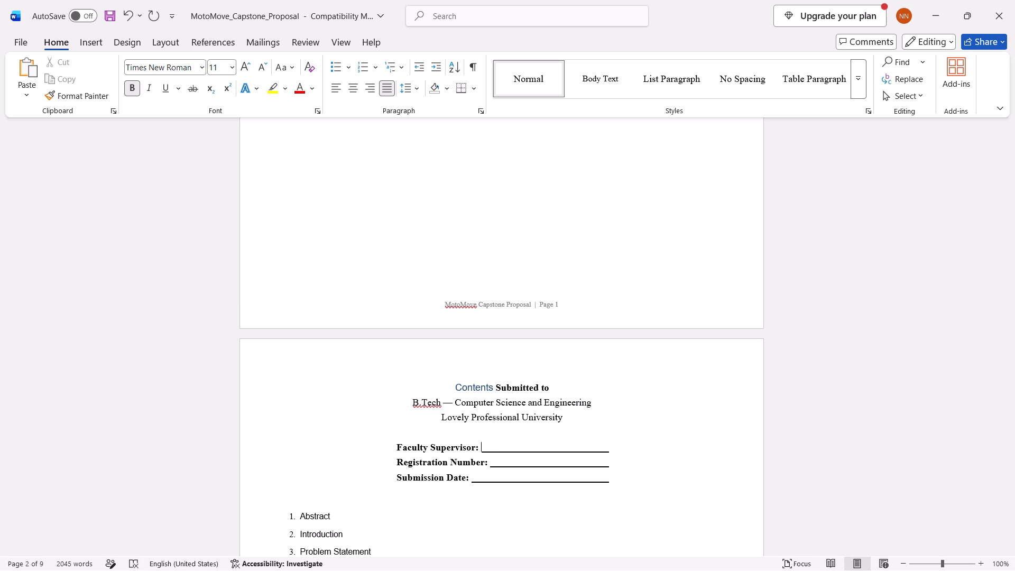
# Enter the supervisor's name after the "Faculty Supervisor:" label, preceded by four extra spaces.
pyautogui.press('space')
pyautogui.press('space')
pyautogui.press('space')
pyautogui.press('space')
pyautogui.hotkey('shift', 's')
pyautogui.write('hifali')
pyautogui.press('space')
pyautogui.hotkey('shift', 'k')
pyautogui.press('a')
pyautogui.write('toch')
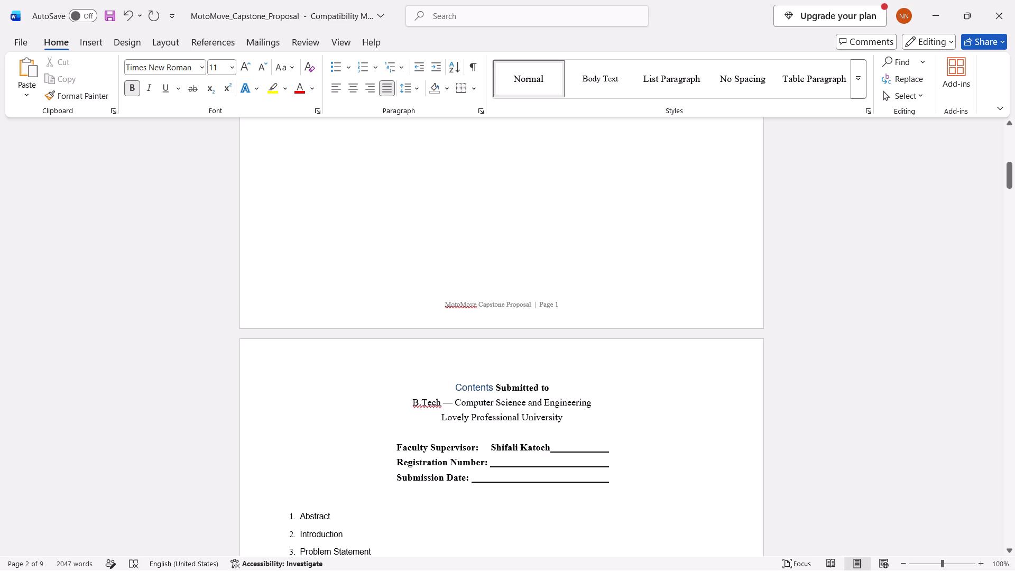
# Remove the bold formatting from the supervisor's name on the "Faculty Supervisor:" line.
pyautogui.moveTo(491, 447); pyautogui.dragTo(556, 446)
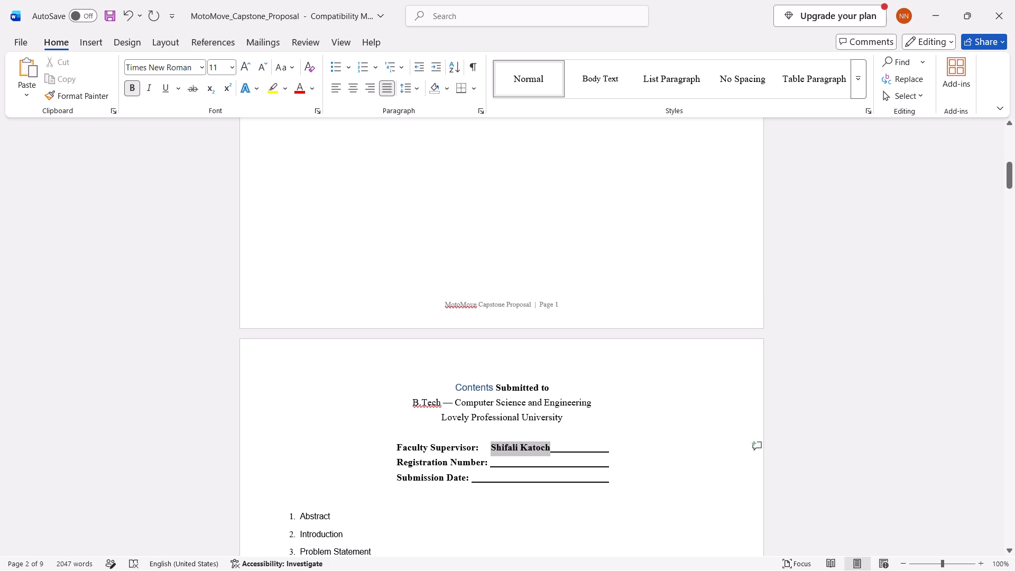
pyautogui.moveTo(556, 446); pyautogui.dragTo(556, 447)
pyautogui.click(566, 424)
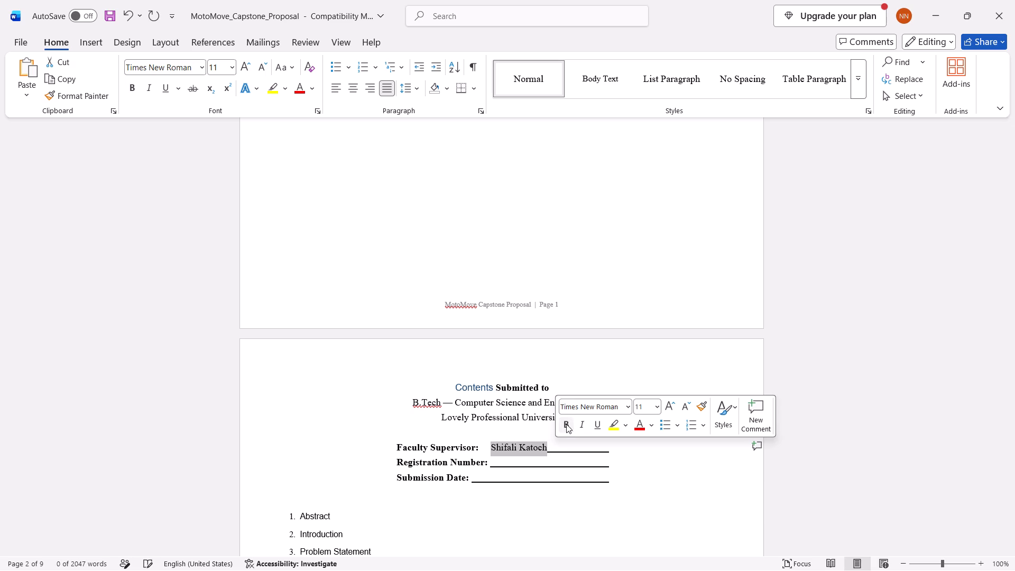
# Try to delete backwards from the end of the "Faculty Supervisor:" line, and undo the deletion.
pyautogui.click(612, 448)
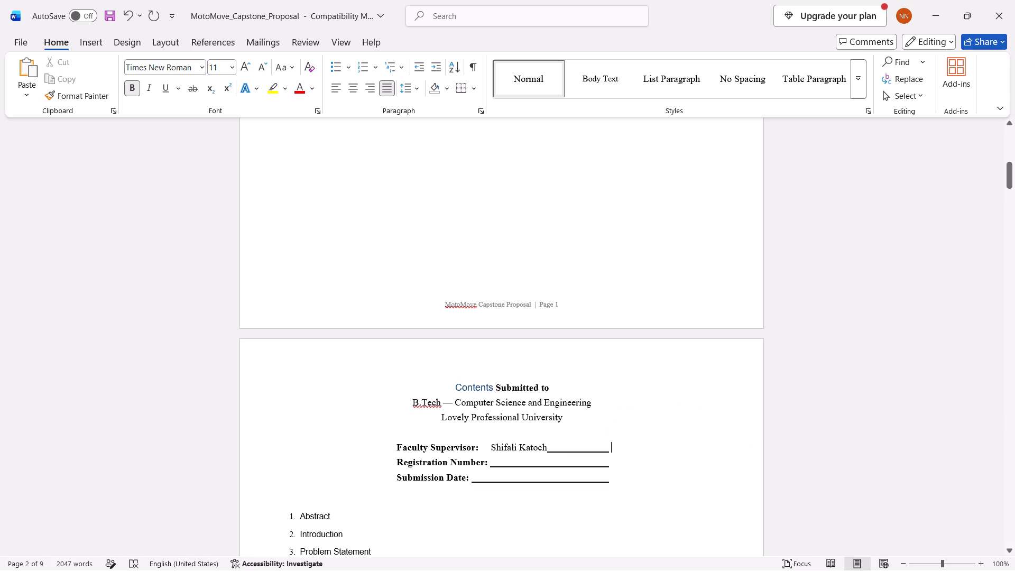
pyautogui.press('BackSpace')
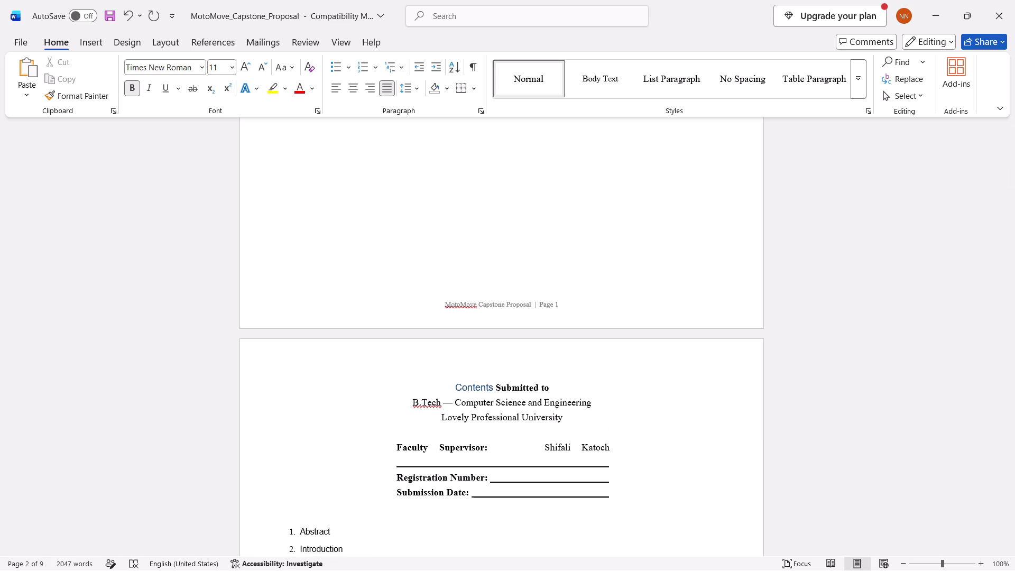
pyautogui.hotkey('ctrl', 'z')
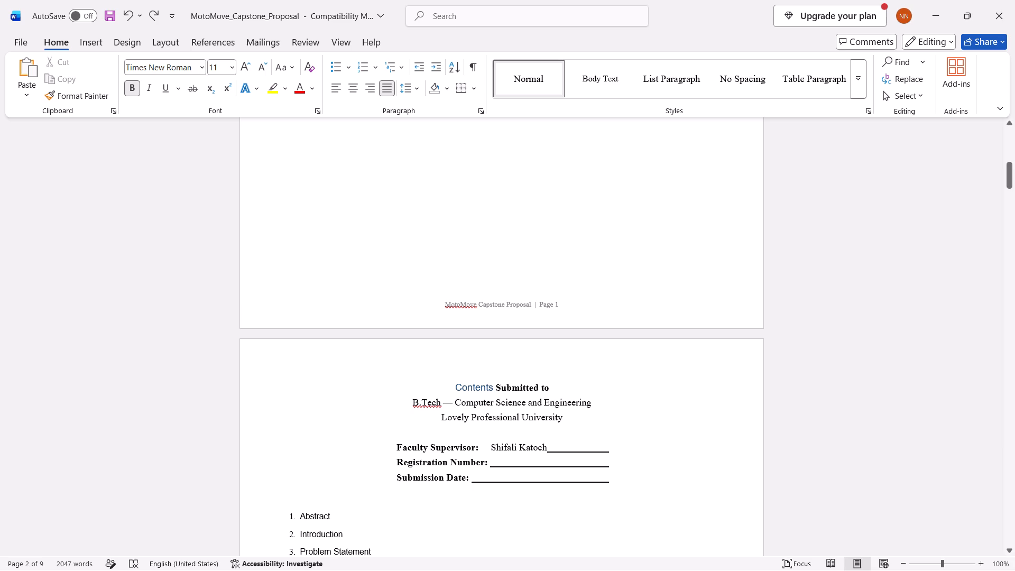
# Replace the "Registration Number:" label below the supervisor line with "Faculty UID:".
pyautogui.click(536, 466)
pyautogui.press('BackSpace')
pyautogui.press('BackSpace')
pyautogui.press('BackSpace')
pyautogui.press('BackSpace')
pyautogui.press('BackSpace')
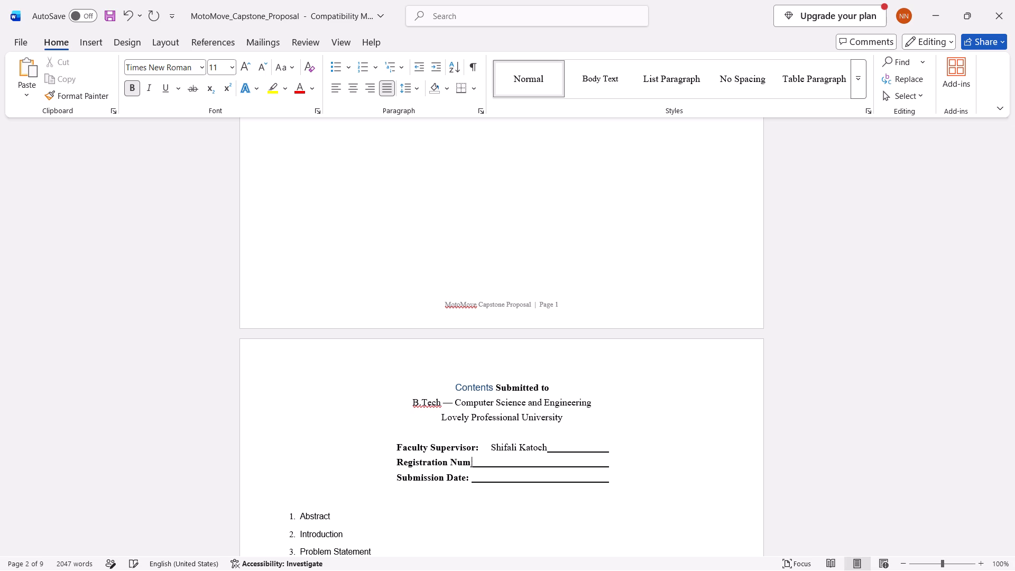
pyautogui.press('BackSpace')
pyautogui.press('BackSpace')
pyautogui.press('BackSpace')
pyautogui.press('BackSpace')
pyautogui.press('BackSpace')
pyautogui.press('BackSpace')
pyautogui.press('BackSpace')
pyautogui.press('BackSpace')
pyautogui.press('BackSpace')
pyautogui.press('BackSpace')
pyautogui.press('BackSpace')
pyautogui.press('BackSpace')
pyautogui.press('BackSpace')
pyautogui.press('BackSpace')
pyautogui.press('BackSpace')
pyautogui.press('BackSpace')
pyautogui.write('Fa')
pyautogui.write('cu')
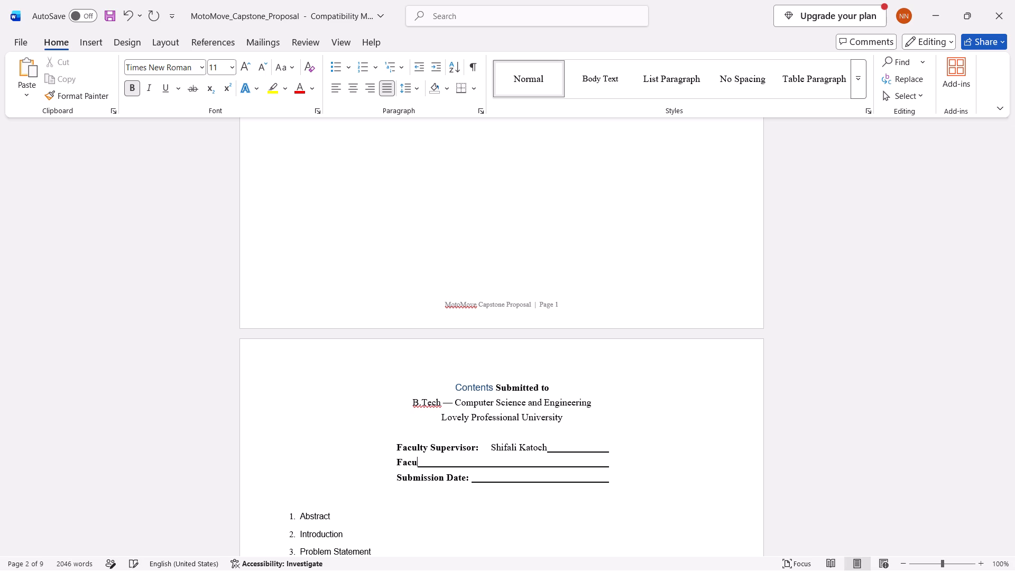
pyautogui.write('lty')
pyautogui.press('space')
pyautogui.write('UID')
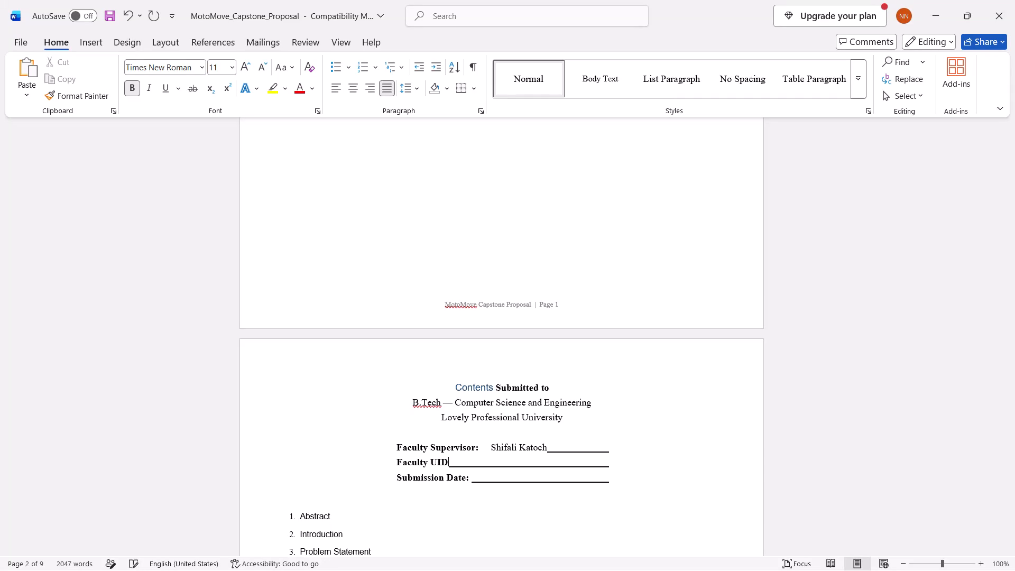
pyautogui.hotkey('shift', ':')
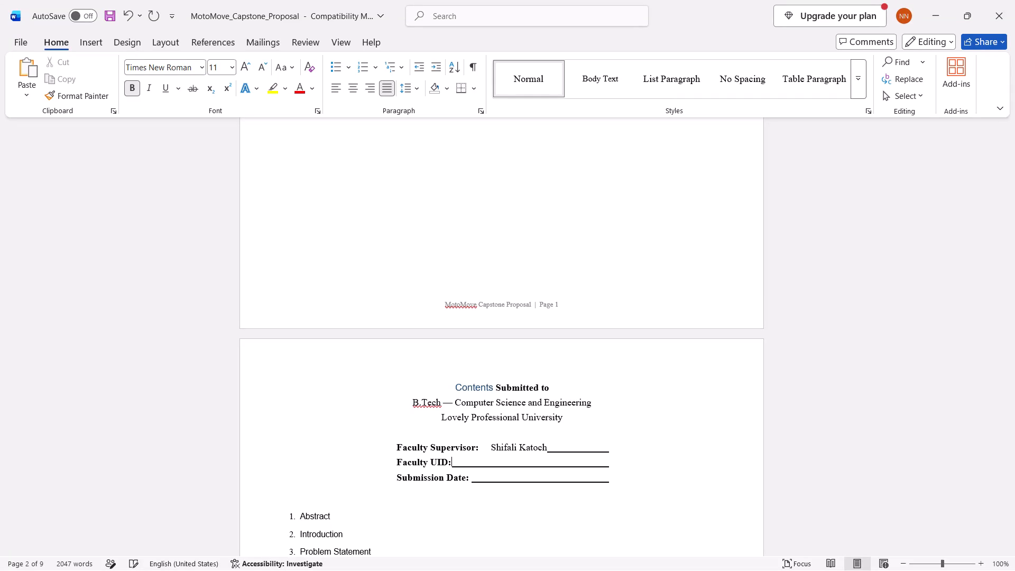
# Delete the final "s" of the "Contents" heading that precedes "Submitted to" on page 2.
pyautogui.click(474, 476)
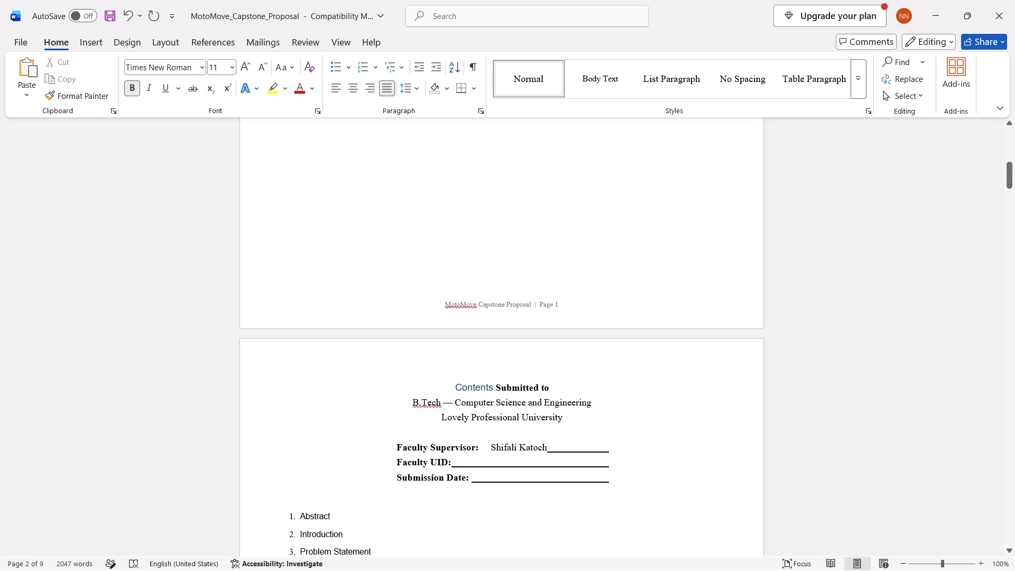
pyautogui.scroll(-2, 474, 476)
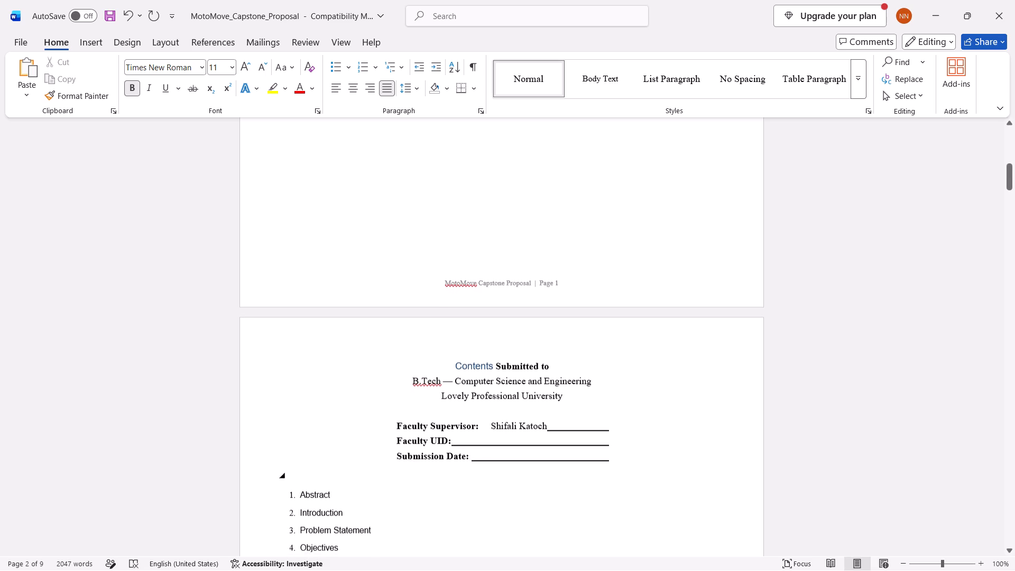
pyautogui.click(491, 365)
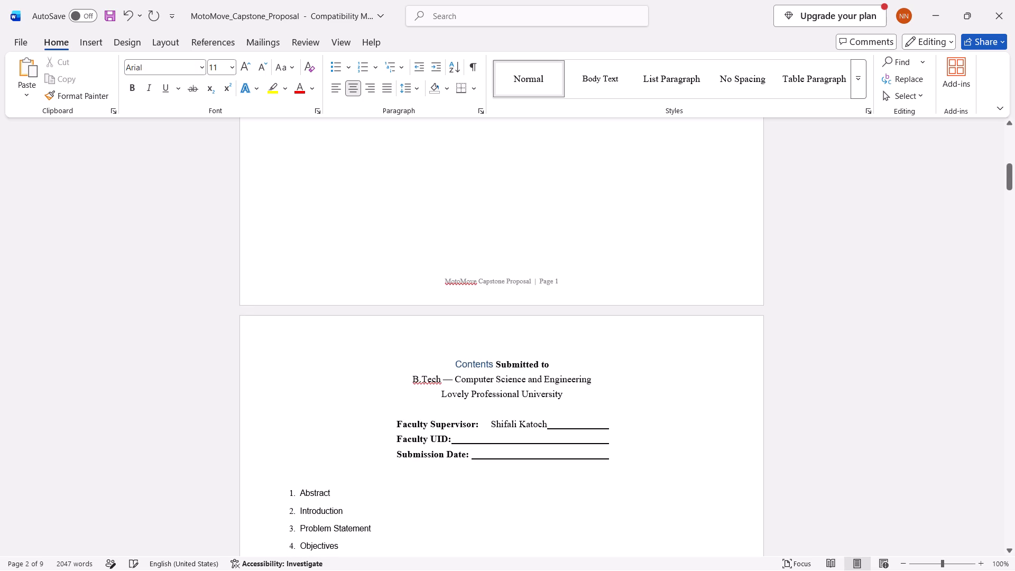
pyautogui.press('BackSpace')
# Look through the document pages from the contents list down to the blank page 6.
pyautogui.scroll(-1, 491, 365)
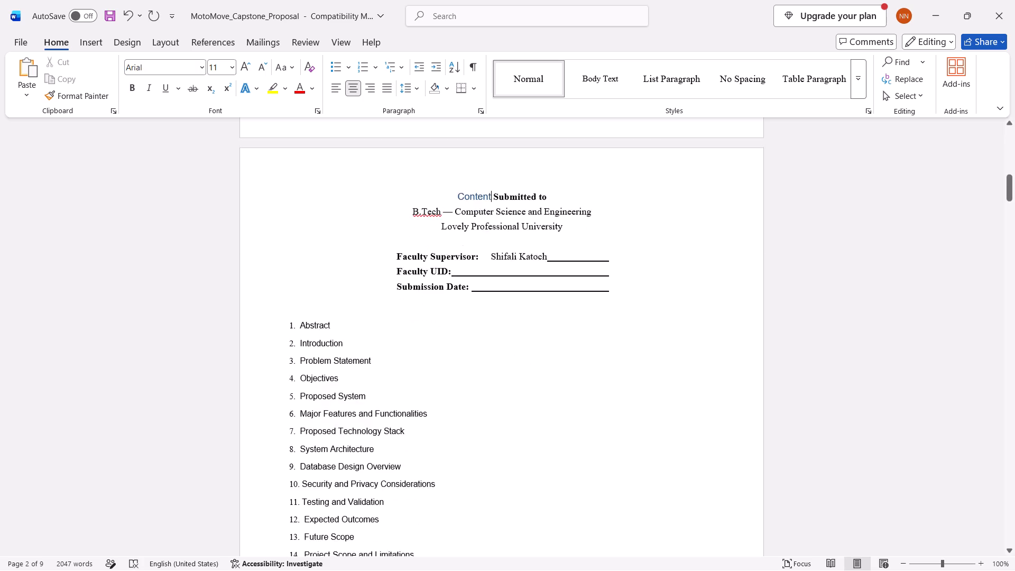
pyautogui.scroll(-4, 491, 365)
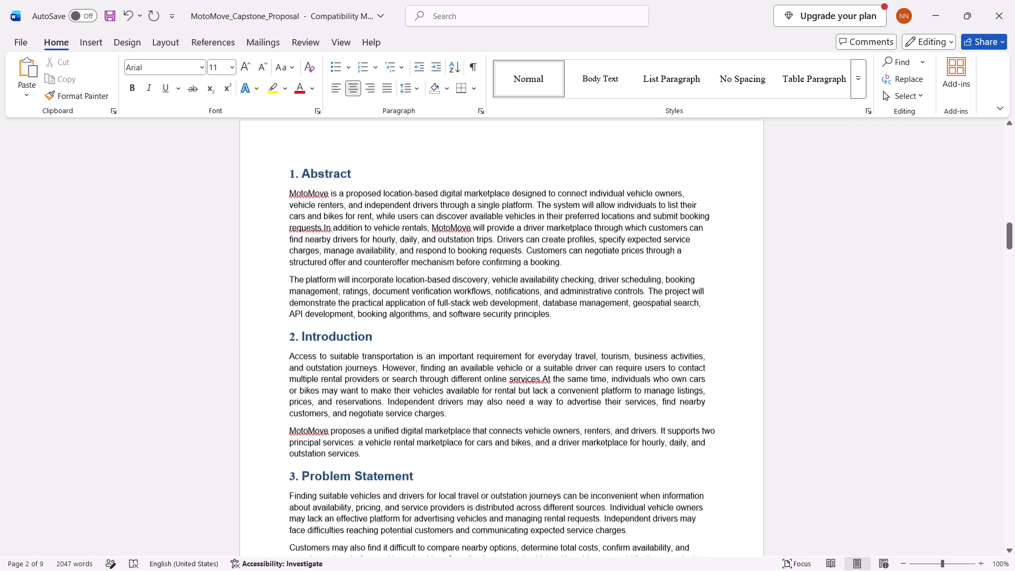
pyautogui.scroll(-3, 491, 365)
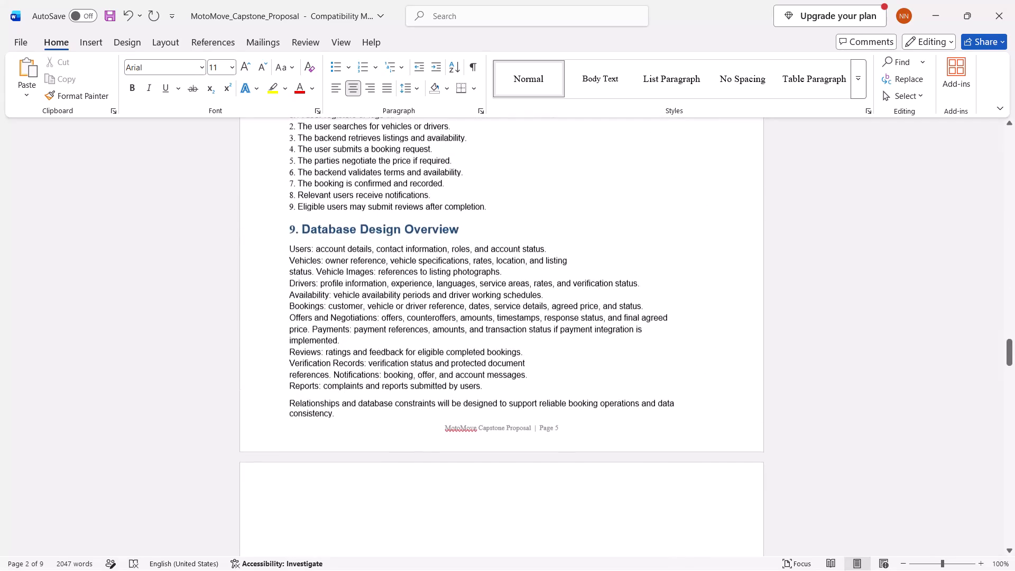
pyautogui.scroll(-4, 491, 365)
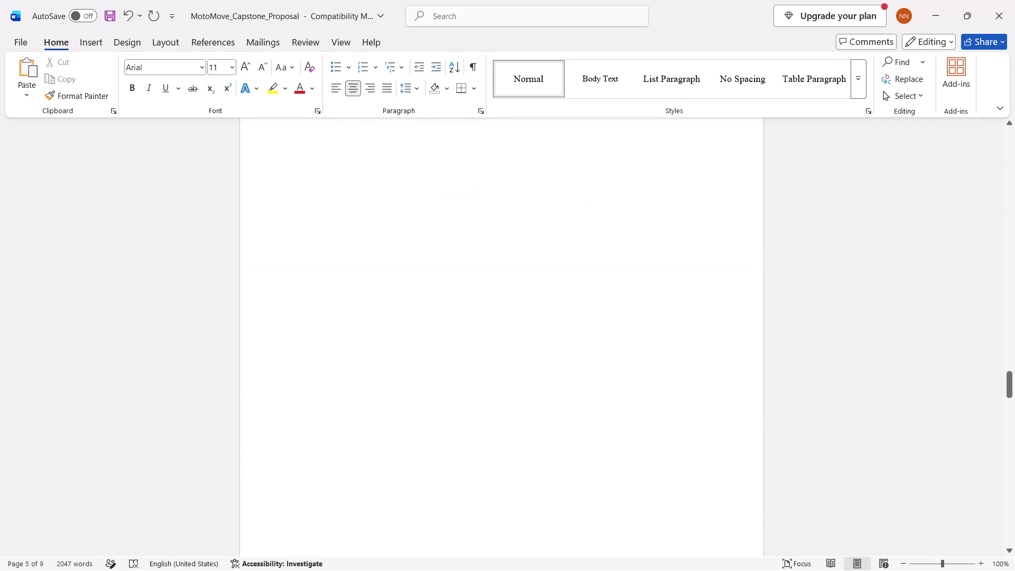
pyautogui.scroll(-2, 491, 365)
pyautogui.scroll(1, 491, 365)
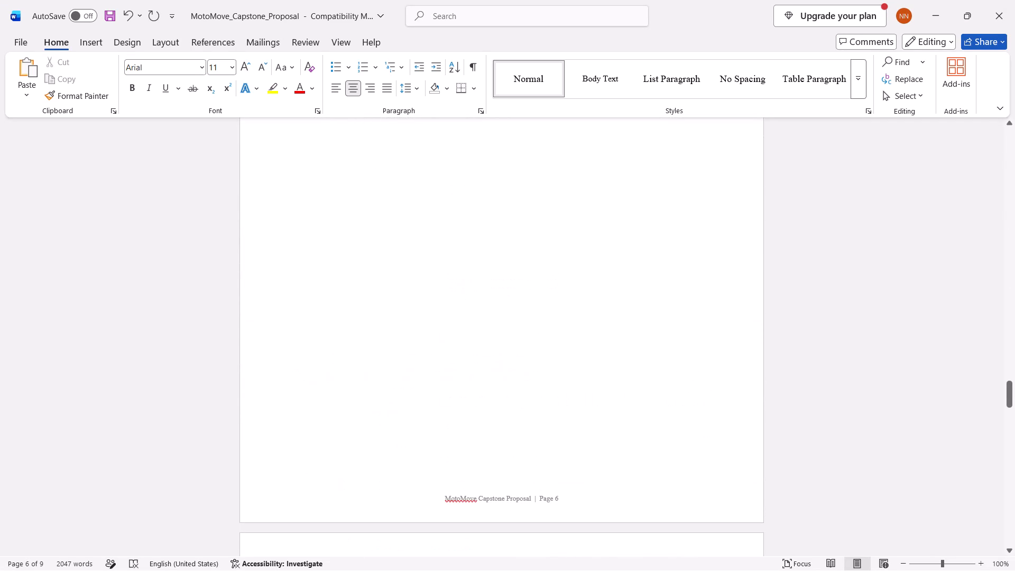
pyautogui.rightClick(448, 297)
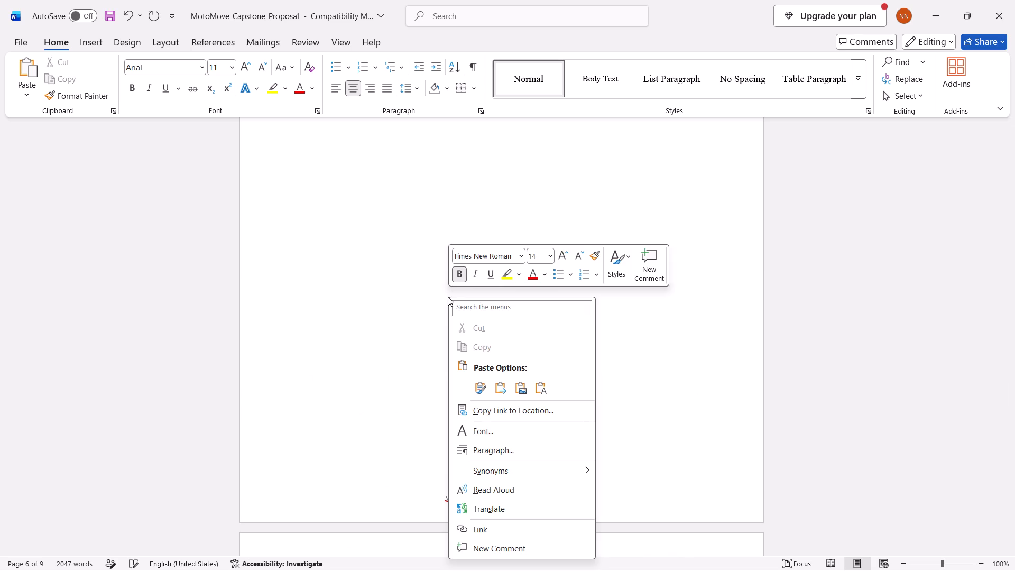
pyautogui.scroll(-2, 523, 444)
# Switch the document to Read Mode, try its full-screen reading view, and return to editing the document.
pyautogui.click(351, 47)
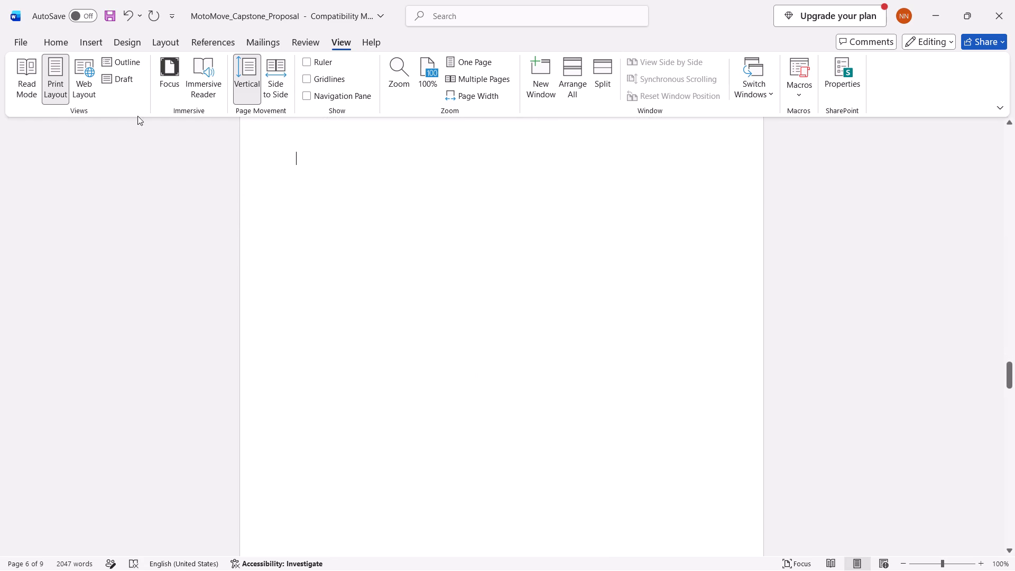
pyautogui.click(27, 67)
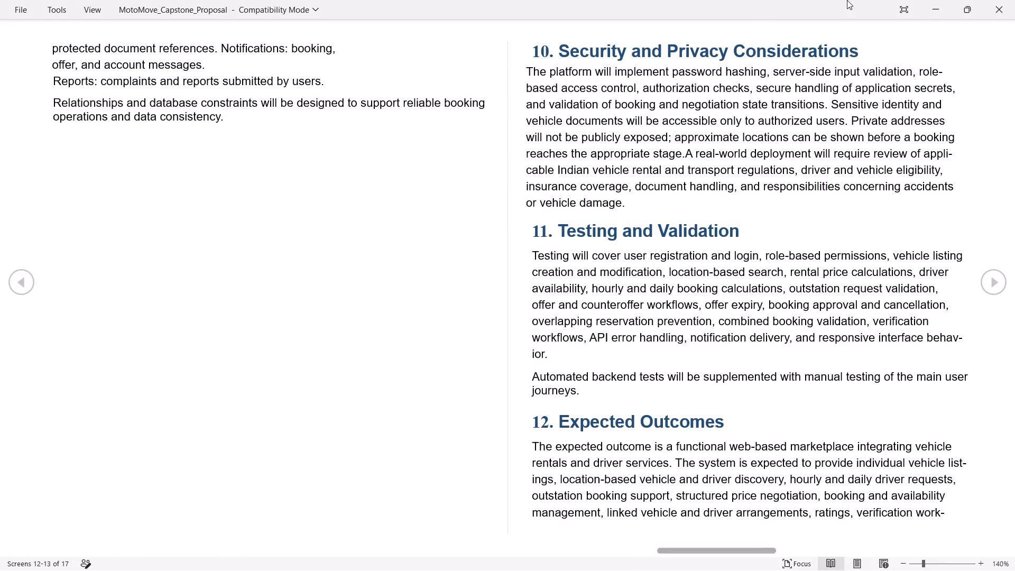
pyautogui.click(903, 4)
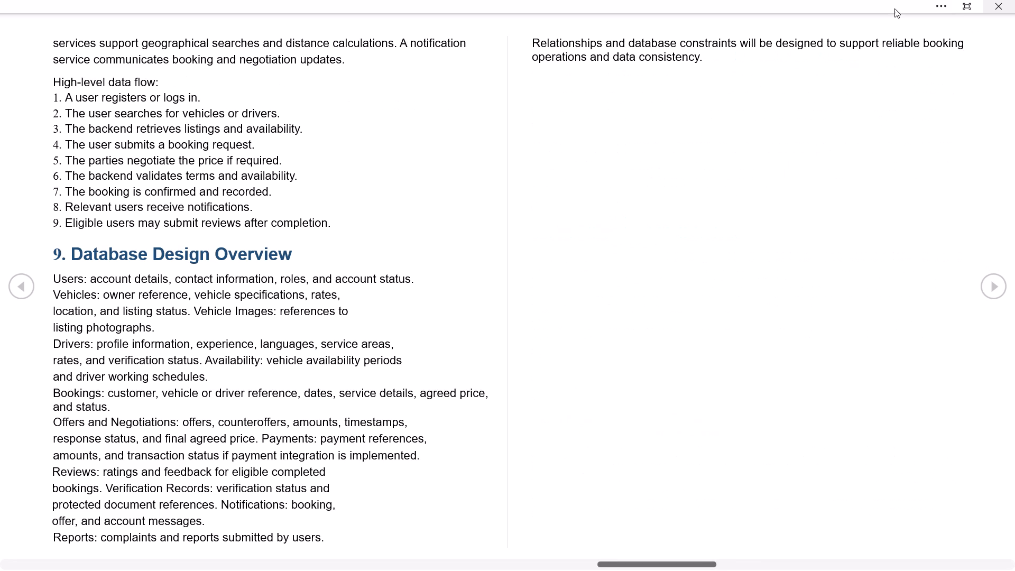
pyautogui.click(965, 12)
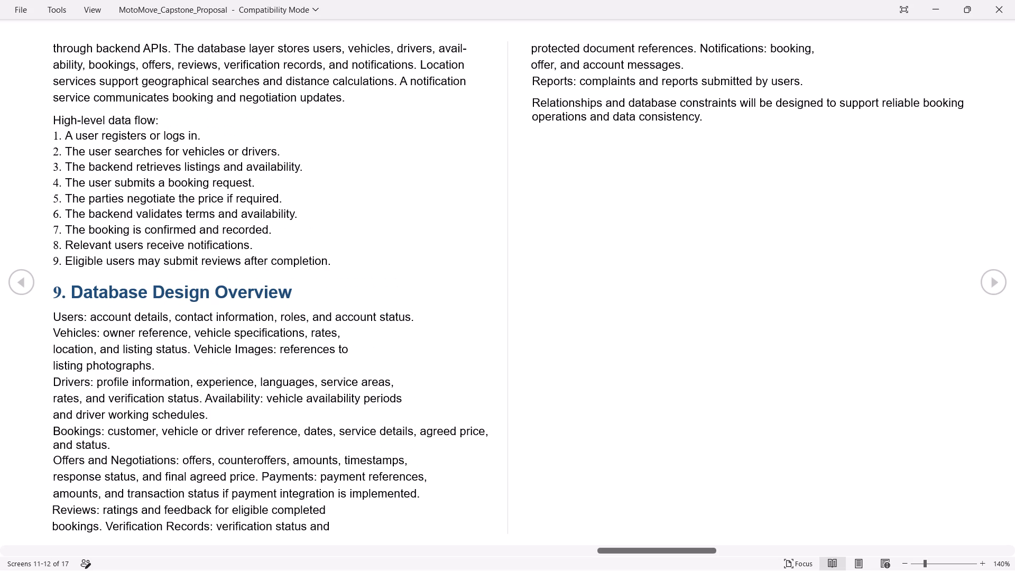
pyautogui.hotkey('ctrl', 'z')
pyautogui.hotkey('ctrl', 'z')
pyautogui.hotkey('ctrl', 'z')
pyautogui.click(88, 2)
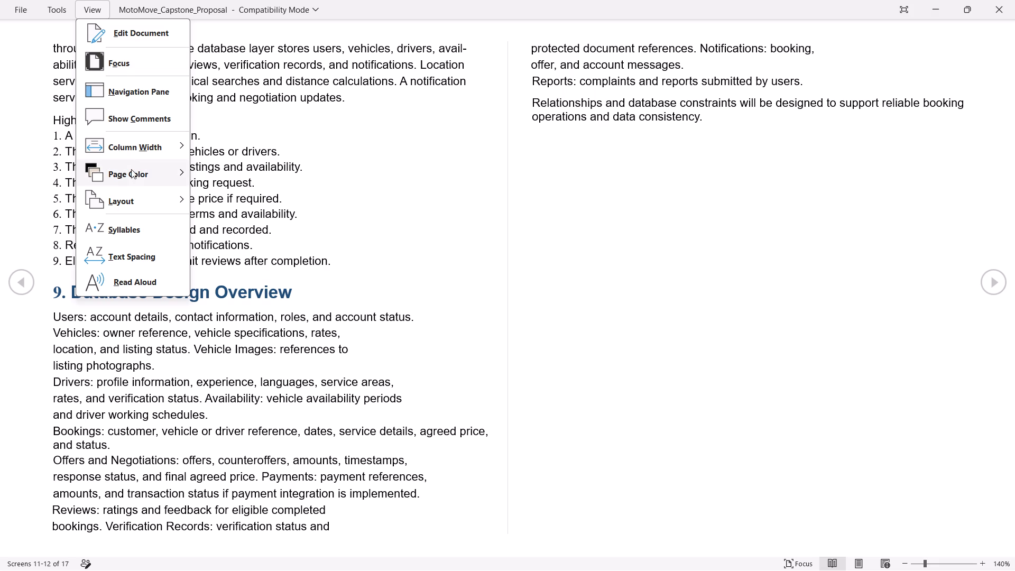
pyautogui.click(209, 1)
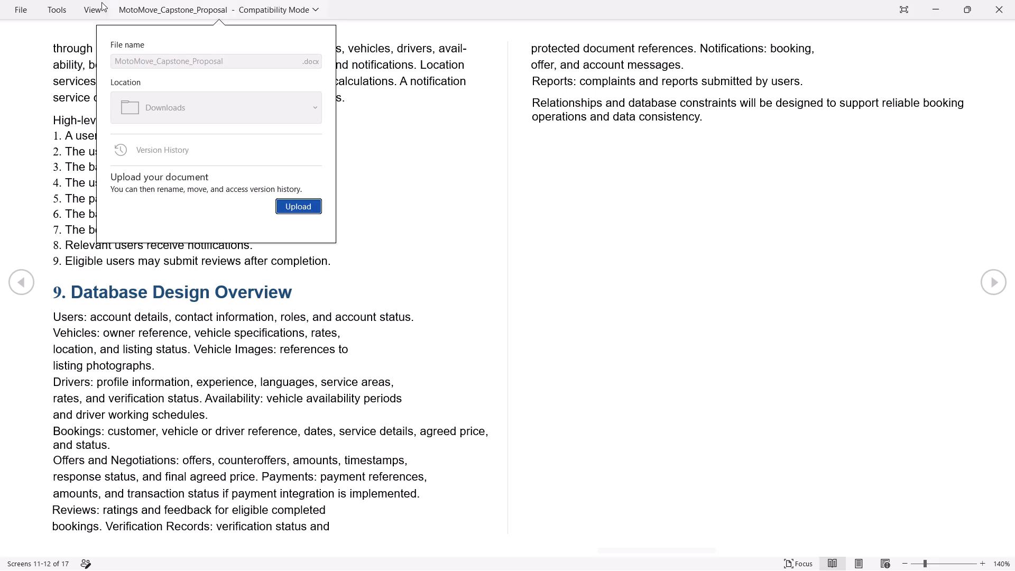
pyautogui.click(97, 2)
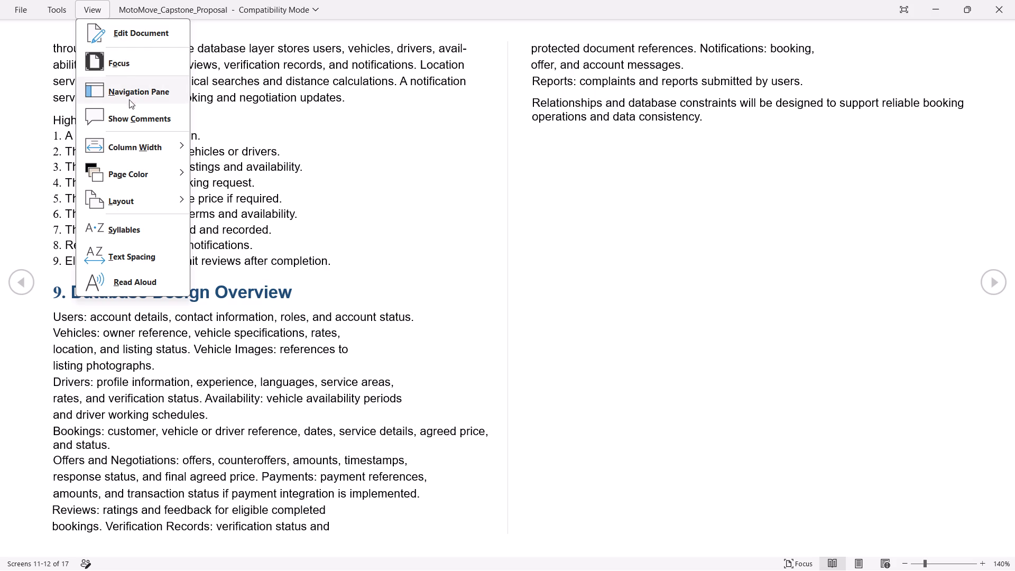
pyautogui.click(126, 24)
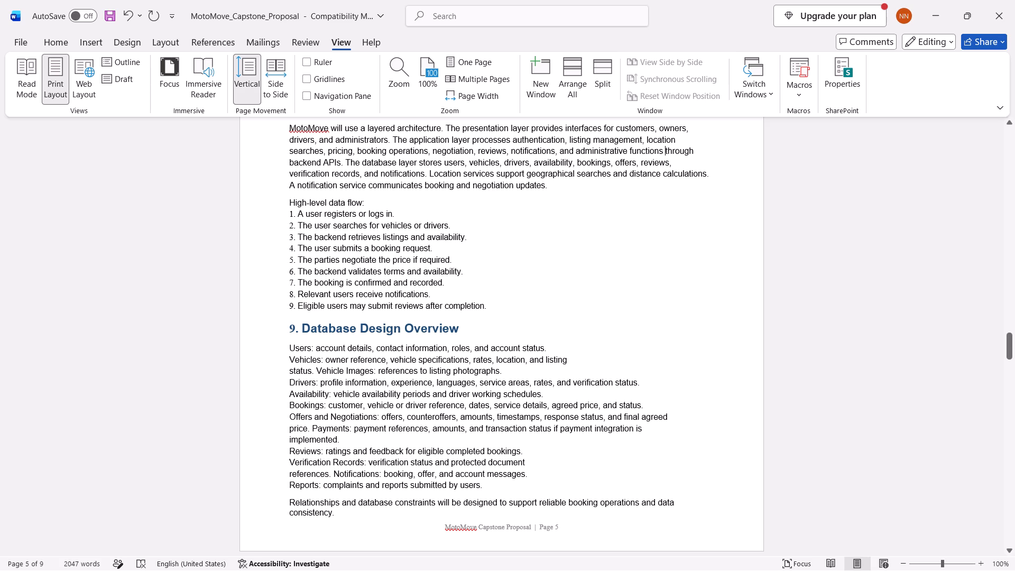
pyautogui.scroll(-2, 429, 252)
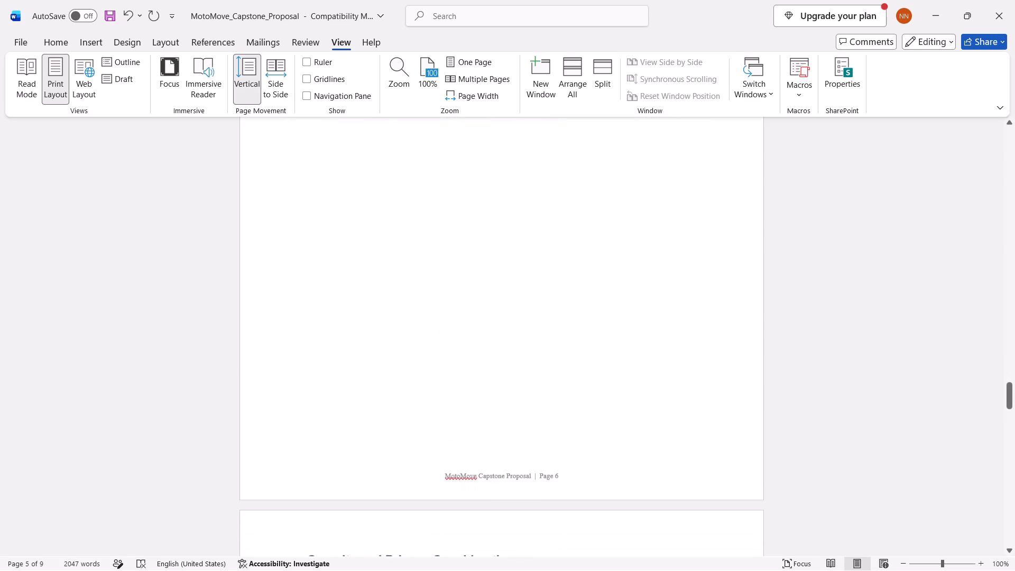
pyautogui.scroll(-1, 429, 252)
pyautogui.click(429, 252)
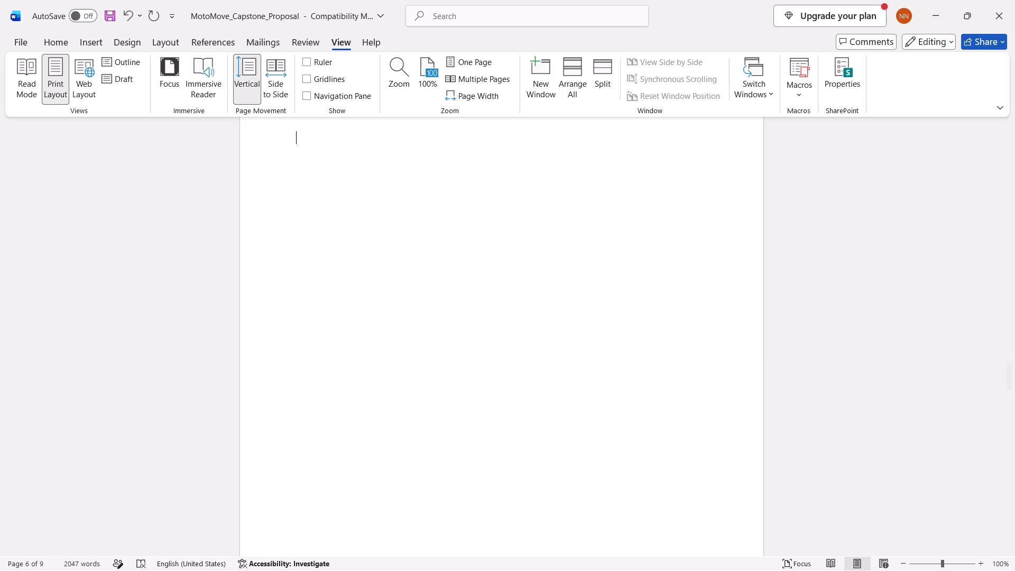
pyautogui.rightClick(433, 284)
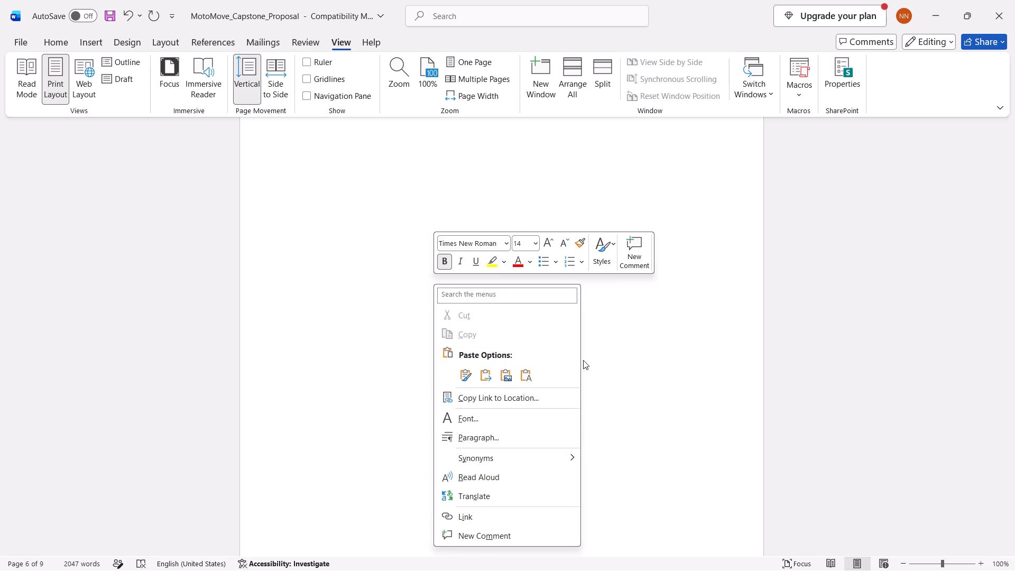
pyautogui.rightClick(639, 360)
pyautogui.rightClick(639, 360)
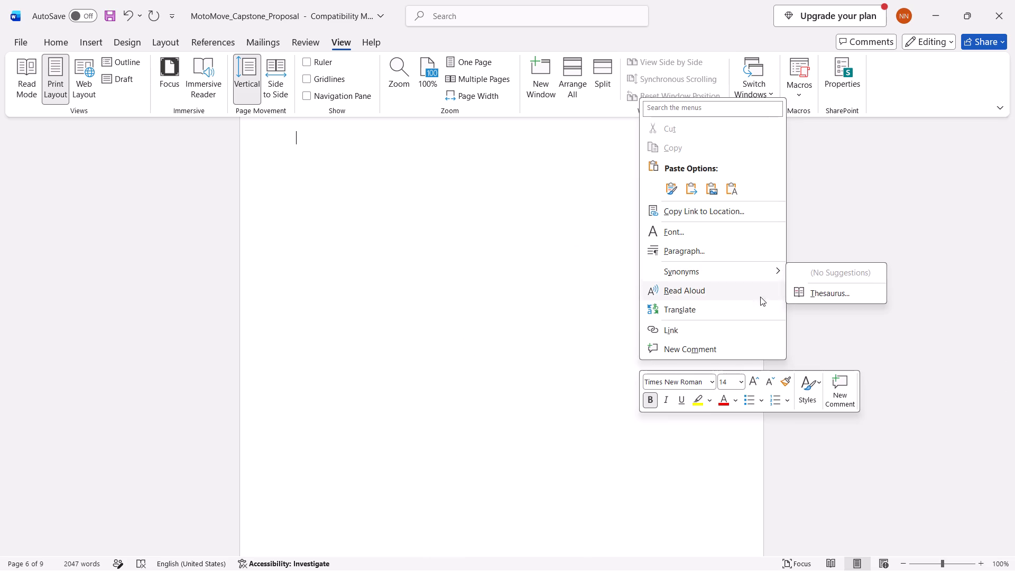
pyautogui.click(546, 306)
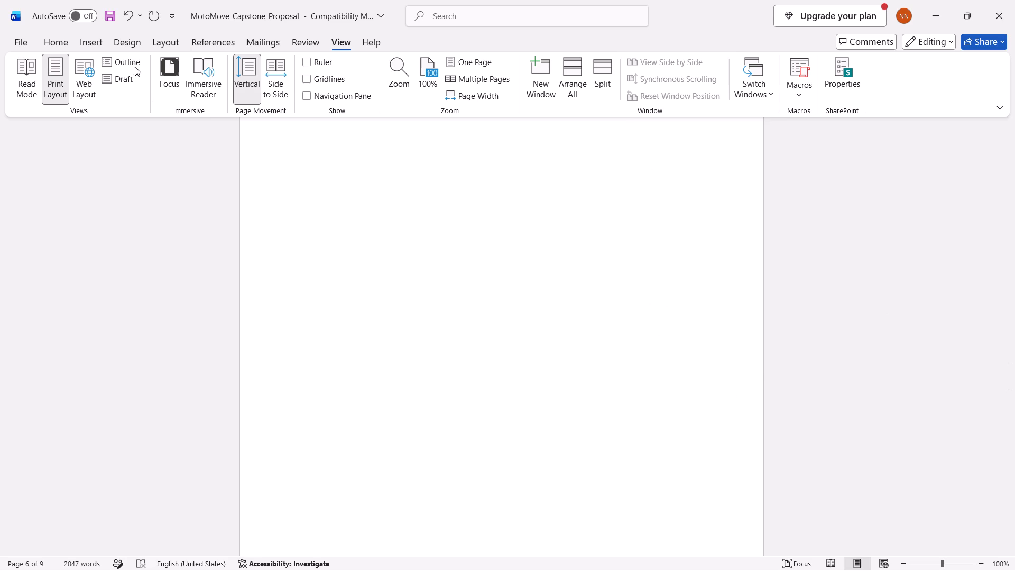
# Delete the blank page 6 between the "Database Design Overview" and "Security and Privacy Considerations" sections.
pyautogui.click(53, 41)
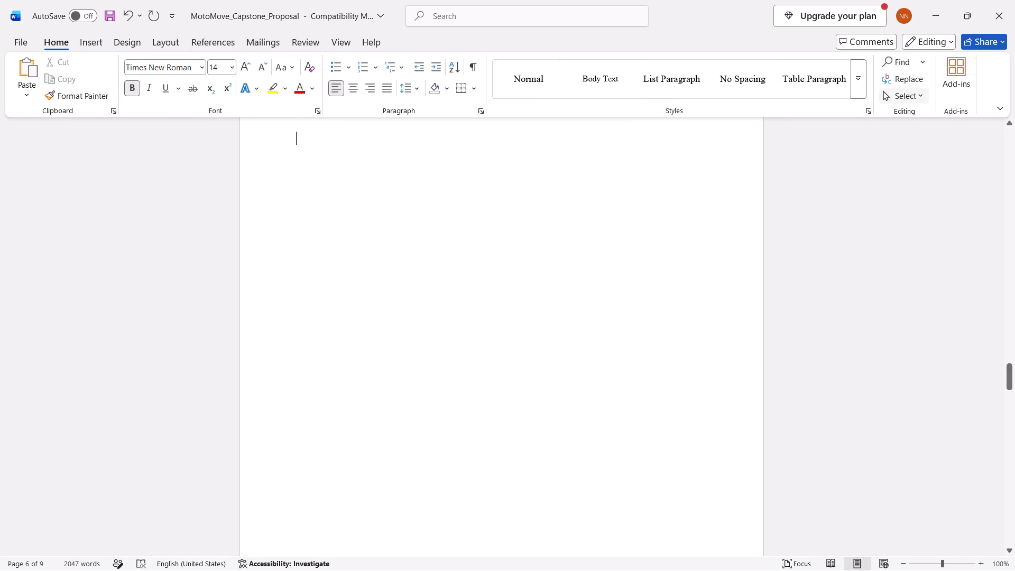
pyautogui.scroll(1, 579, 236)
pyautogui.keyDown('ctrl'); pyautogui.scroll(-8, 470, 177); pyautogui.keyUp('ctrl')
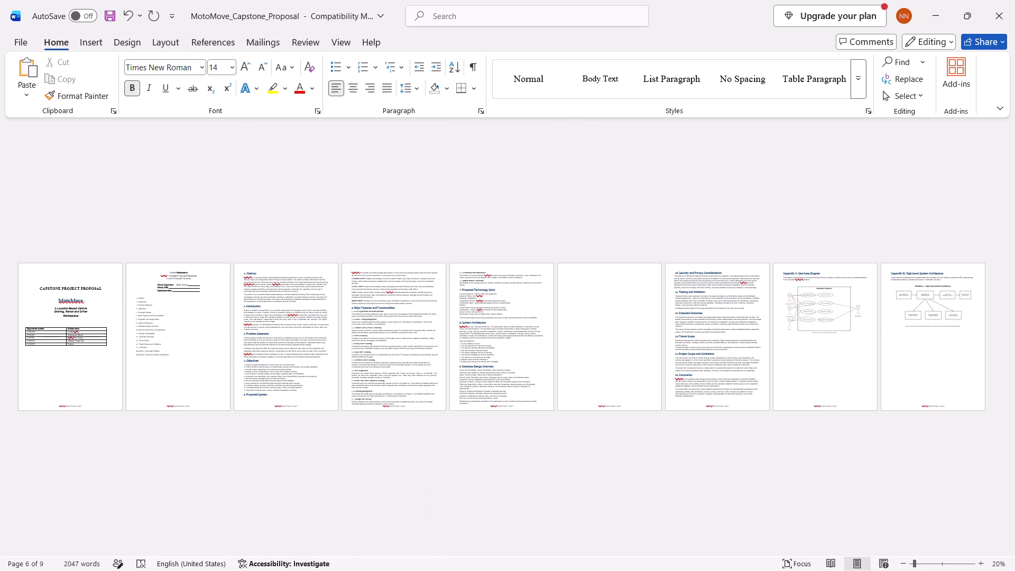
pyautogui.rightClick(588, 296)
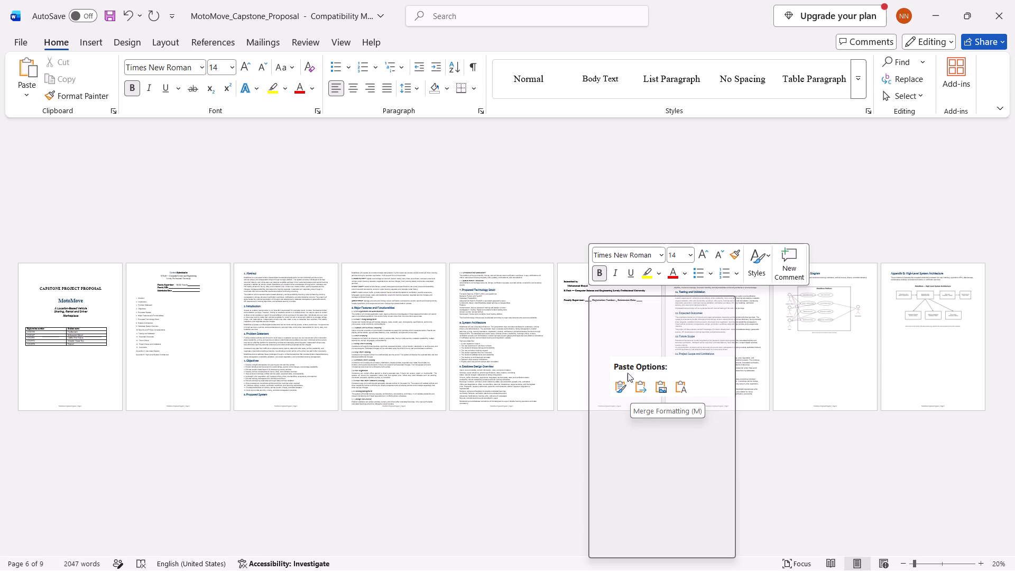
pyautogui.click(571, 330)
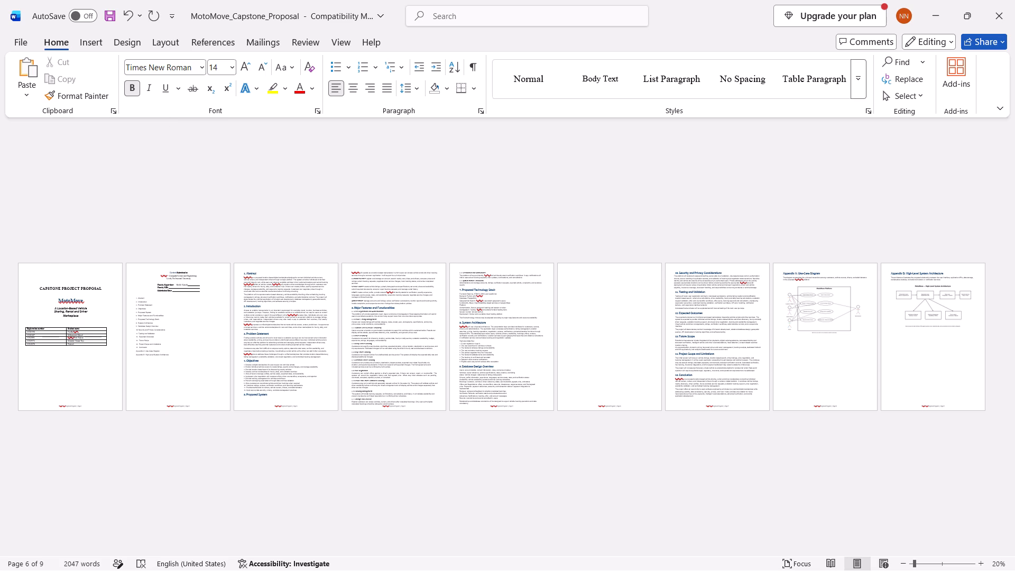
pyautogui.press('Delete')
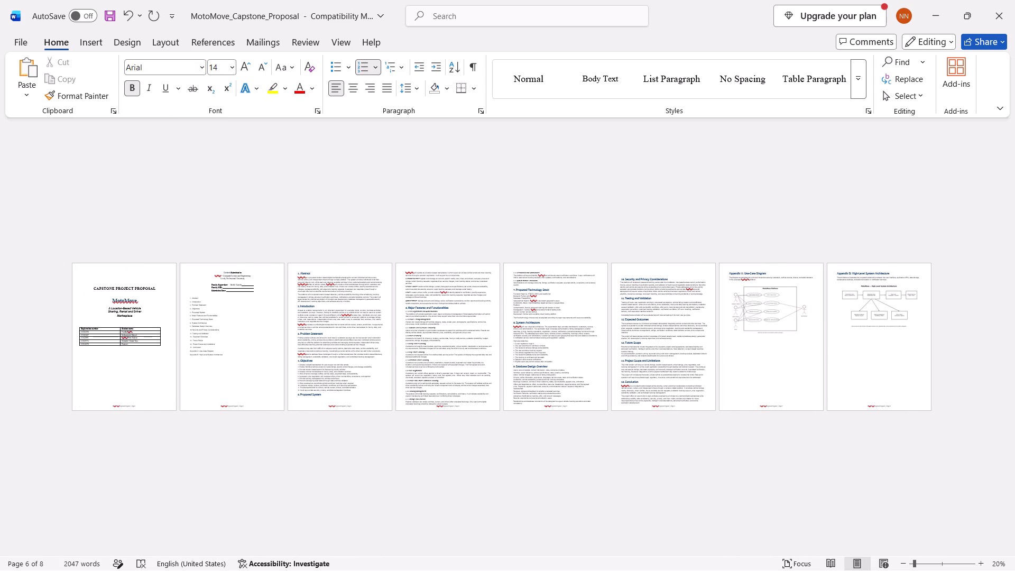
pyautogui.hotkey('ctrl', 'z')
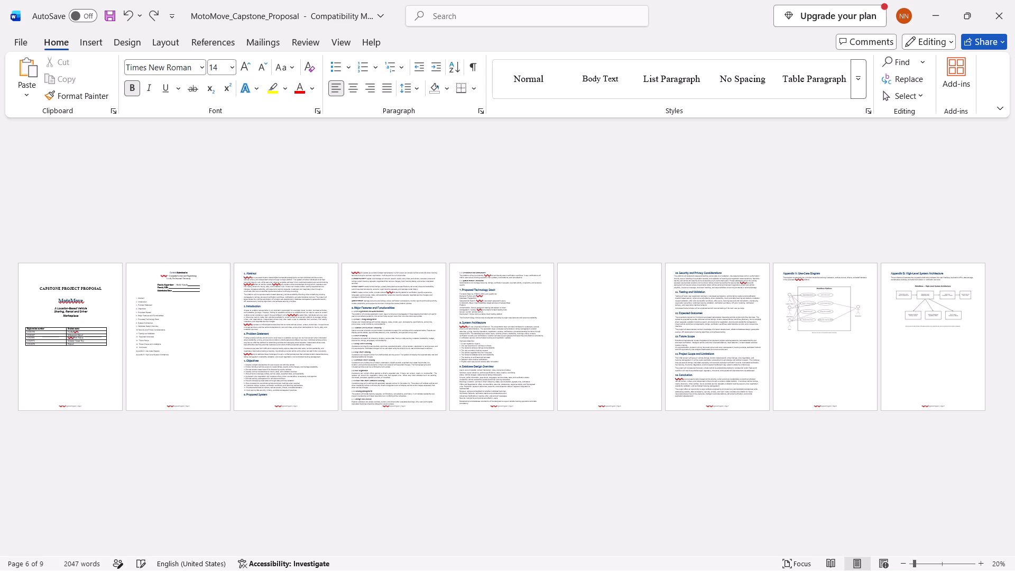
pyautogui.press('Delete')
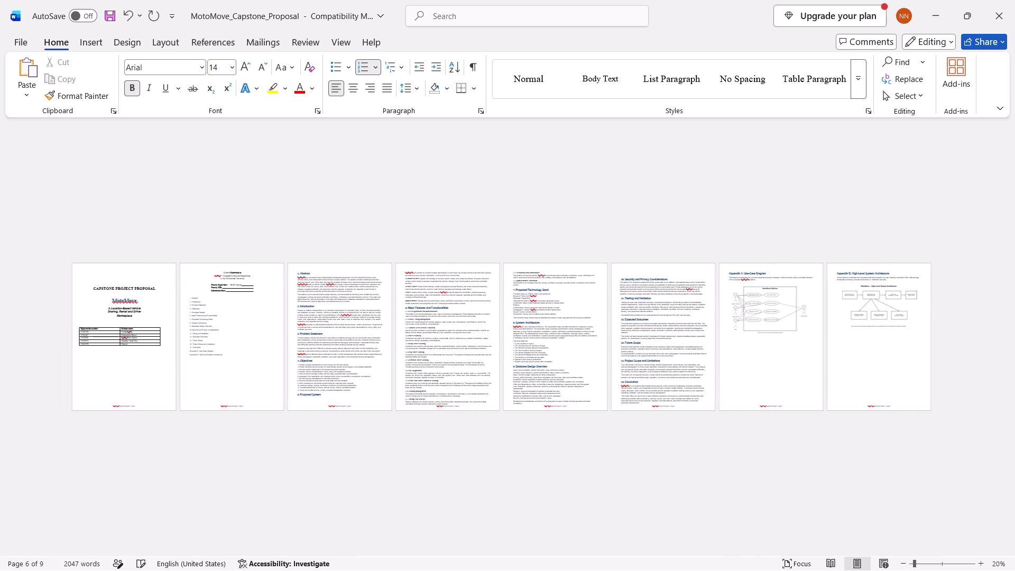
# Examine the page flow around "Security and Privacy Considerations" and back through the earlier sections to "Abstract".
pyautogui.keyDown('ctrl'); pyautogui.scroll(5, 634, 313); pyautogui.keyUp('ctrl')
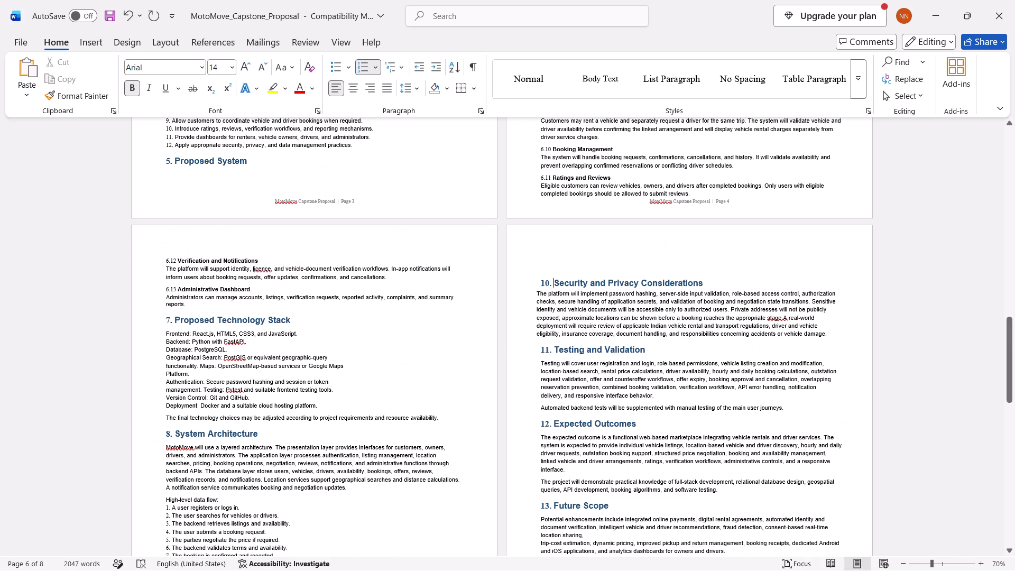
pyautogui.keyDown('ctrl'); pyautogui.scroll(-3, 634, 313); pyautogui.keyUp('ctrl')
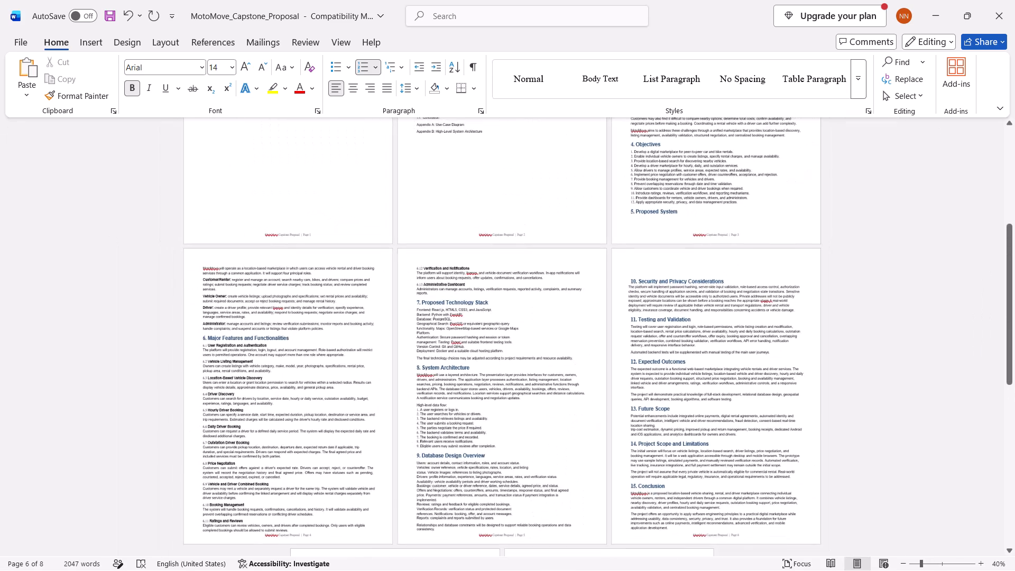
pyautogui.keyDown('ctrl'); pyautogui.scroll(4, 634, 313); pyautogui.keyUp('ctrl')
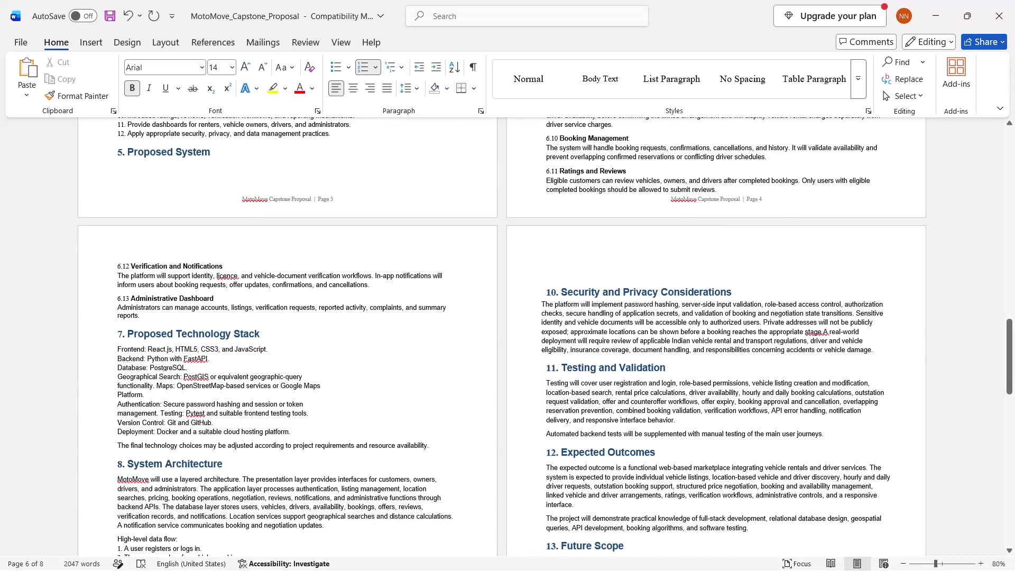
pyautogui.keyDown('ctrl'); pyautogui.scroll(4, 634, 313); pyautogui.keyUp('ctrl')
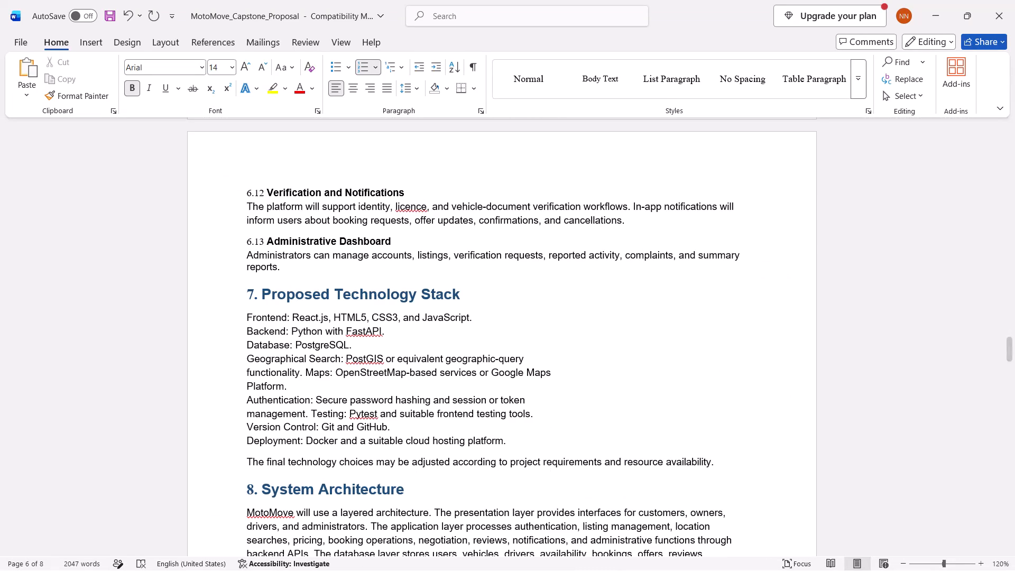
pyautogui.scroll(-2, 634, 313)
pyautogui.scroll(1, 634, 313)
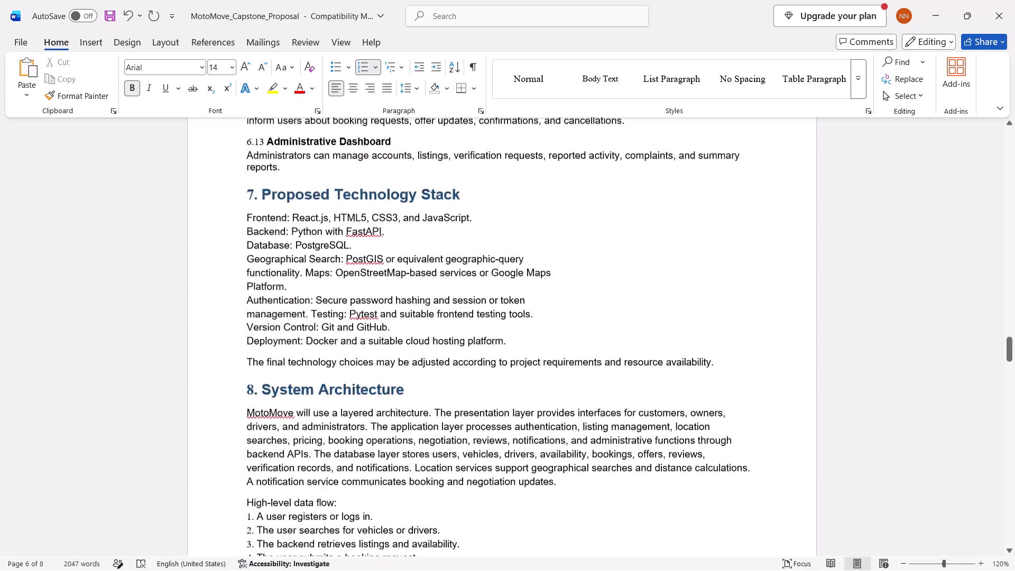
pyautogui.scroll(3, 634, 313)
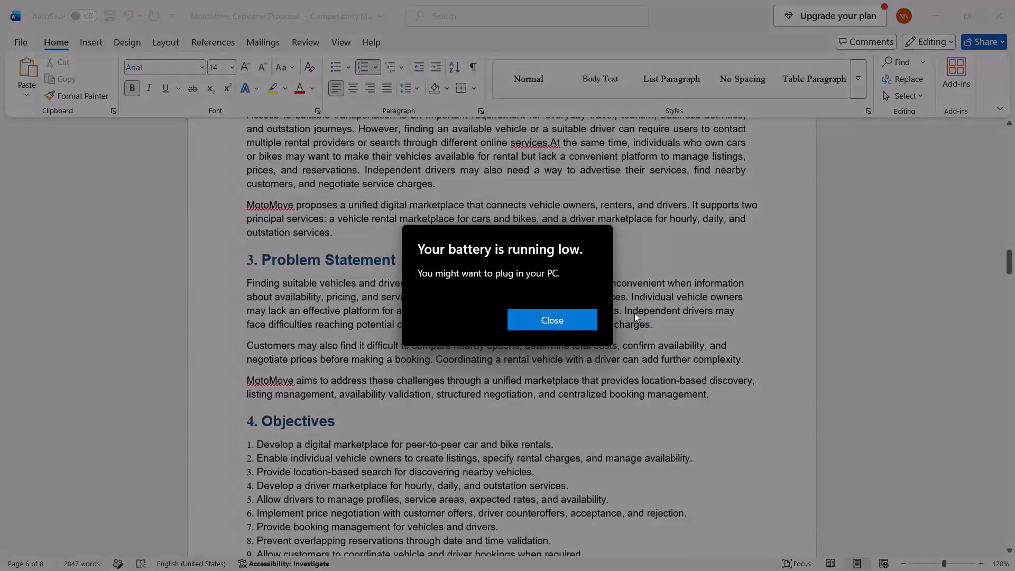
pyautogui.click(585, 317)
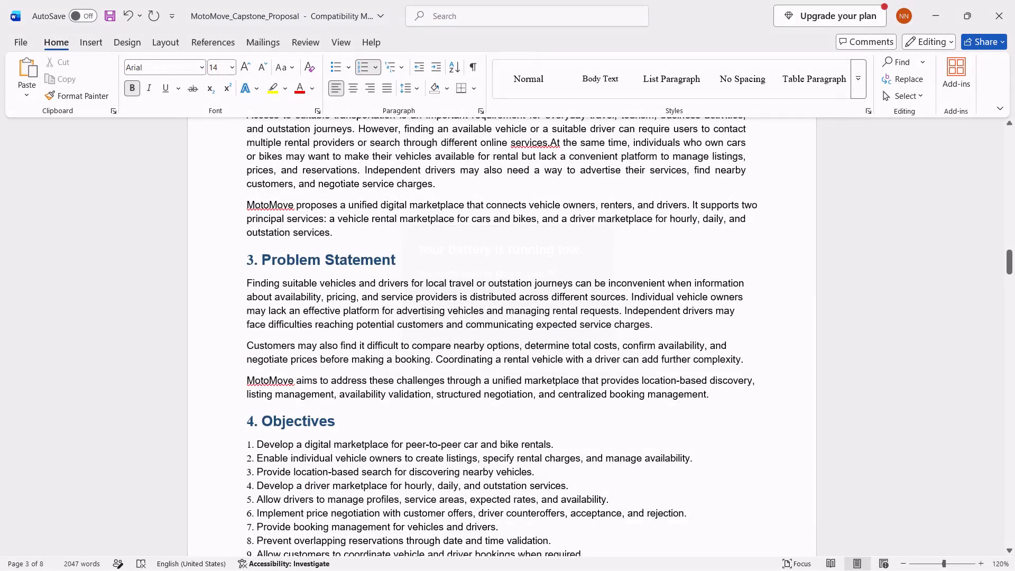
pyautogui.scroll(2, 585, 317)
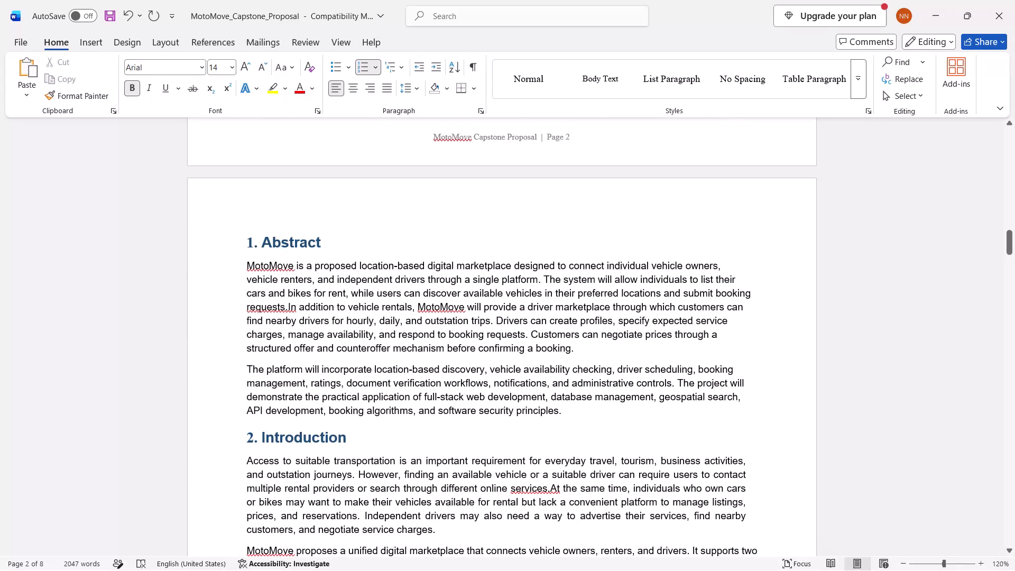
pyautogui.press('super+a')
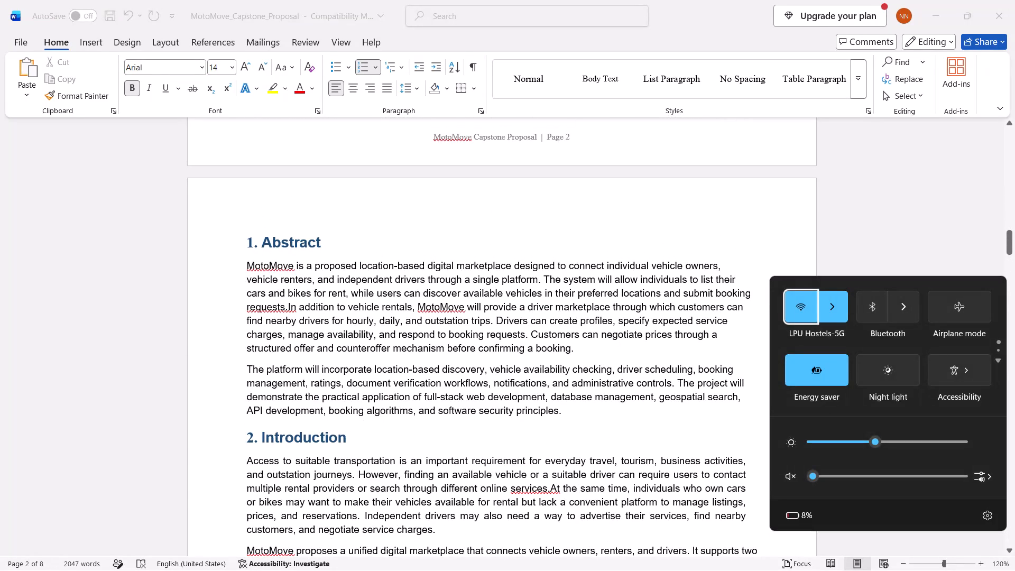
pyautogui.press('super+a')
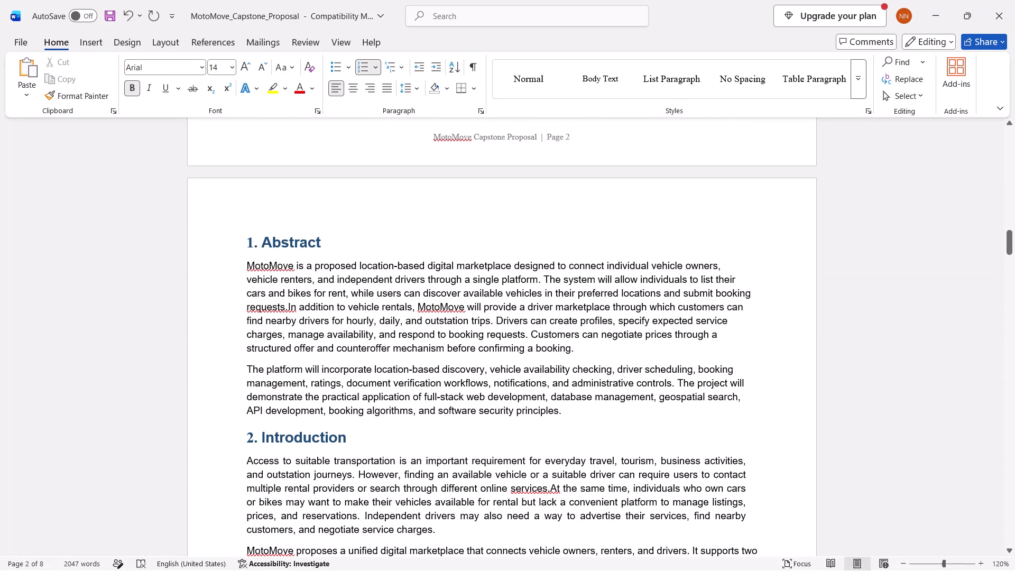
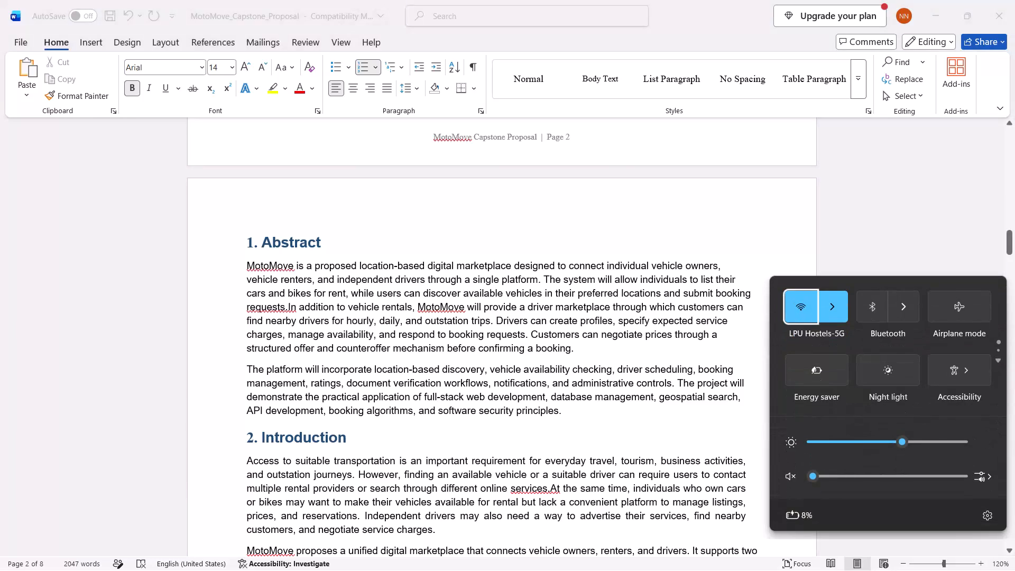
# Enter the faculty member's ID number after the "Faculty UID:" label on page 2.
pyautogui.press('super+a')
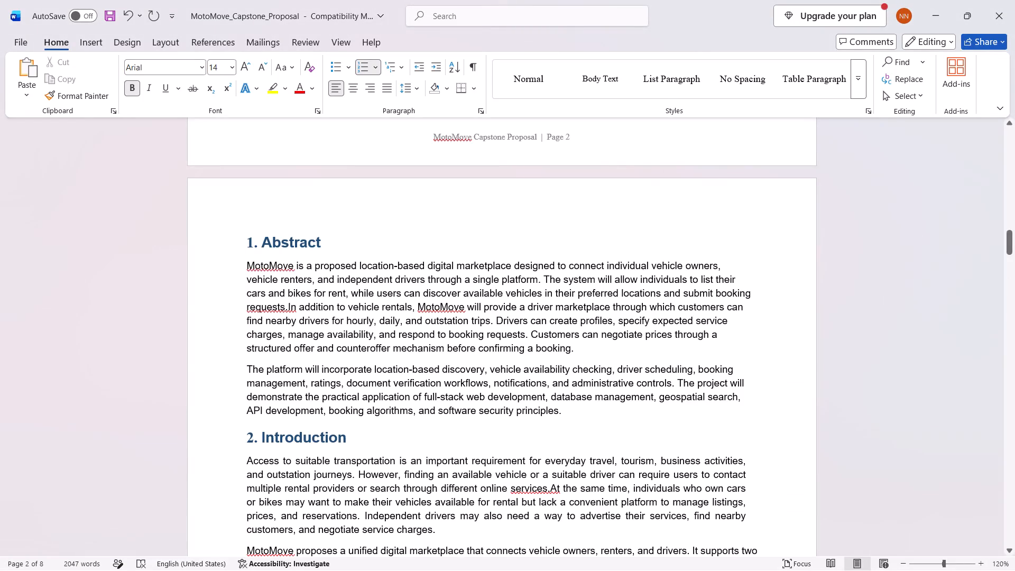
pyautogui.scroll(4, 562, 312)
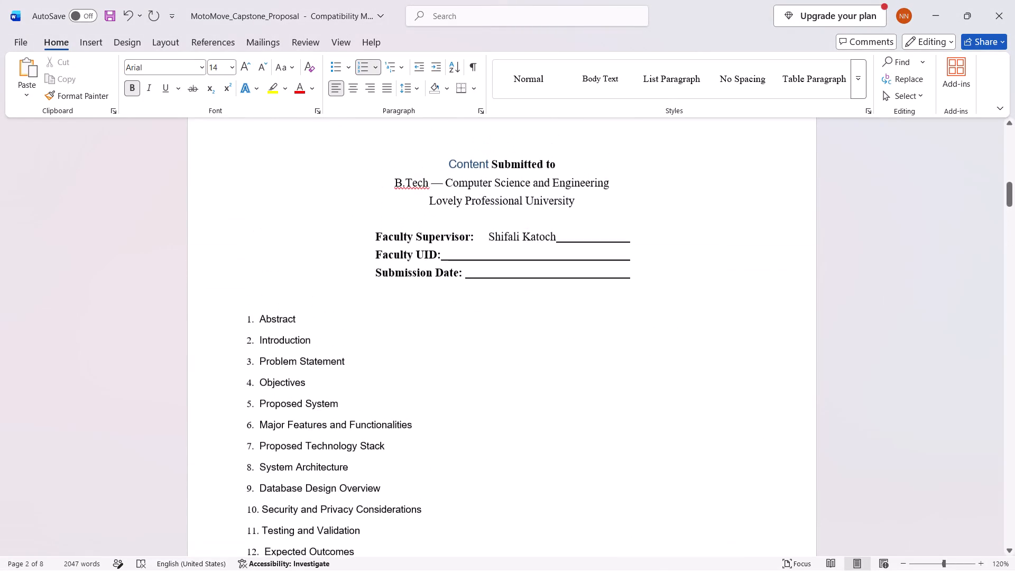
pyautogui.scroll(-1, 562, 312)
pyautogui.scroll(1, 562, 312)
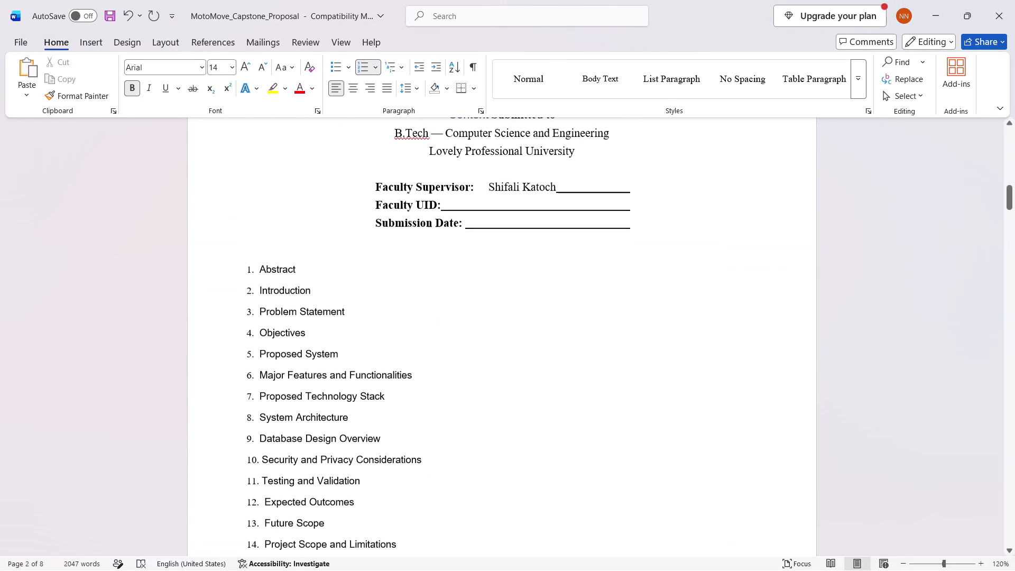
pyautogui.click(516, 207)
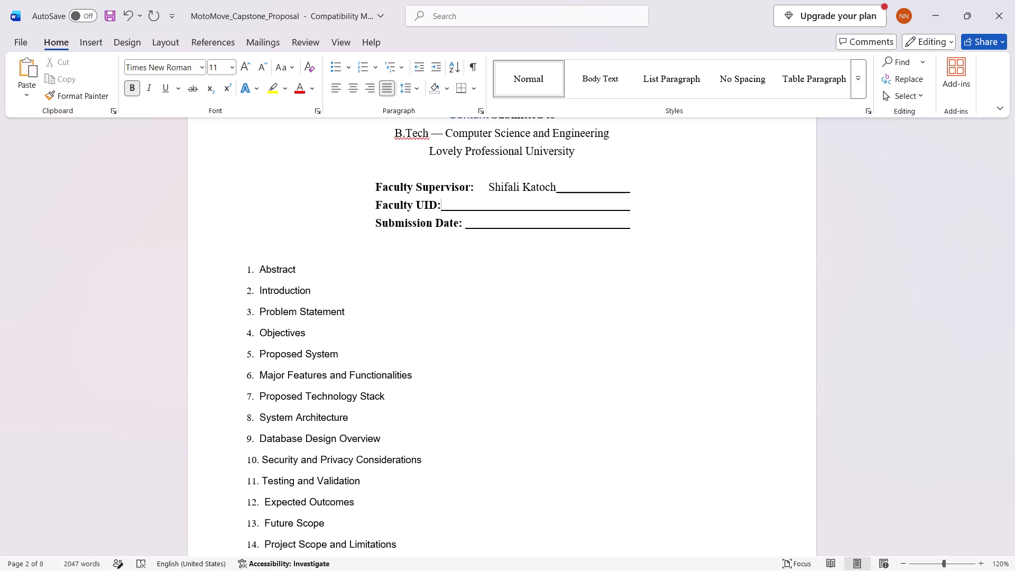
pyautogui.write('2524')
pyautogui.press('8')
# Insert spaces between the "Faculty UID:" label and its number to line it up with the supervisor's name above.
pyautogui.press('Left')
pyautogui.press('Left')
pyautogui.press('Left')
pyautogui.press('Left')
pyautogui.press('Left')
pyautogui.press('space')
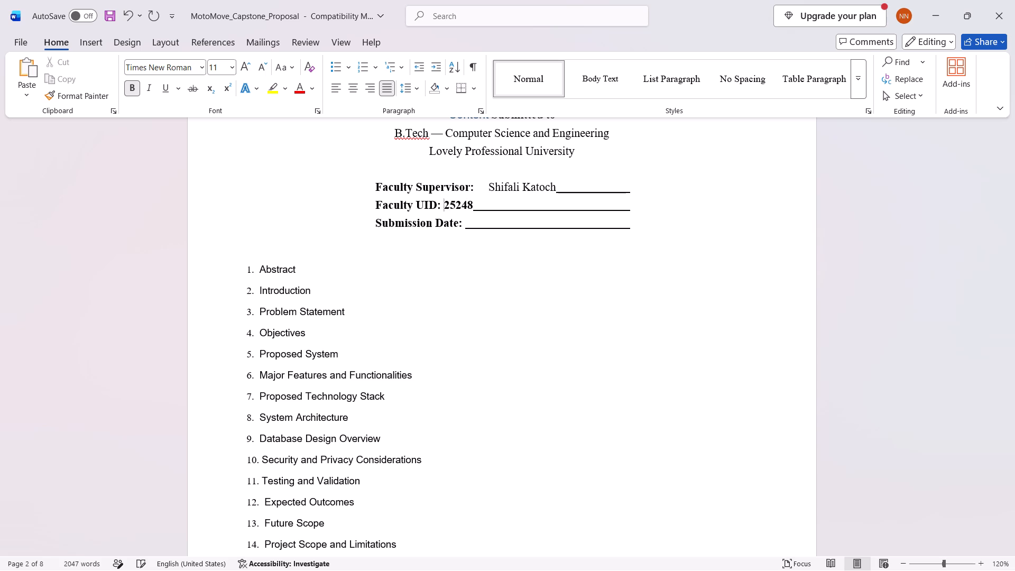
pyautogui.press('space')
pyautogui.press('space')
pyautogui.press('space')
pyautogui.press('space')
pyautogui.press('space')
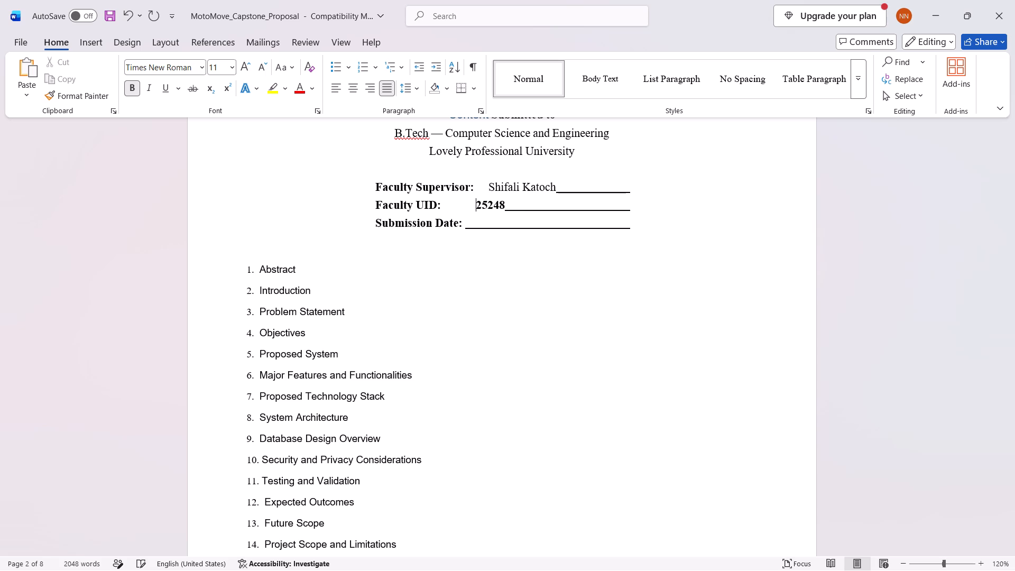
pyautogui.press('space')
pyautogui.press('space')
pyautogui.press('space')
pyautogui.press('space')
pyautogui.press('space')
# Remove the bold formatting from the Faculty UID number and take out one space before it.
pyautogui.moveTo(490, 204); pyautogui.dragTo(522, 204)
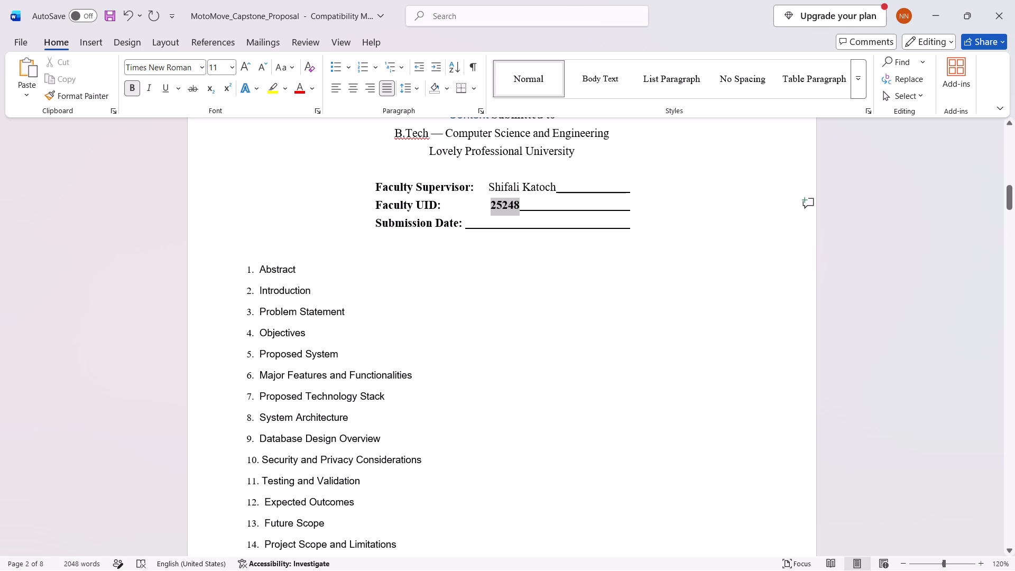
pyautogui.moveTo(522, 204); pyautogui.dragTo(523, 204)
pyautogui.click(531, 184)
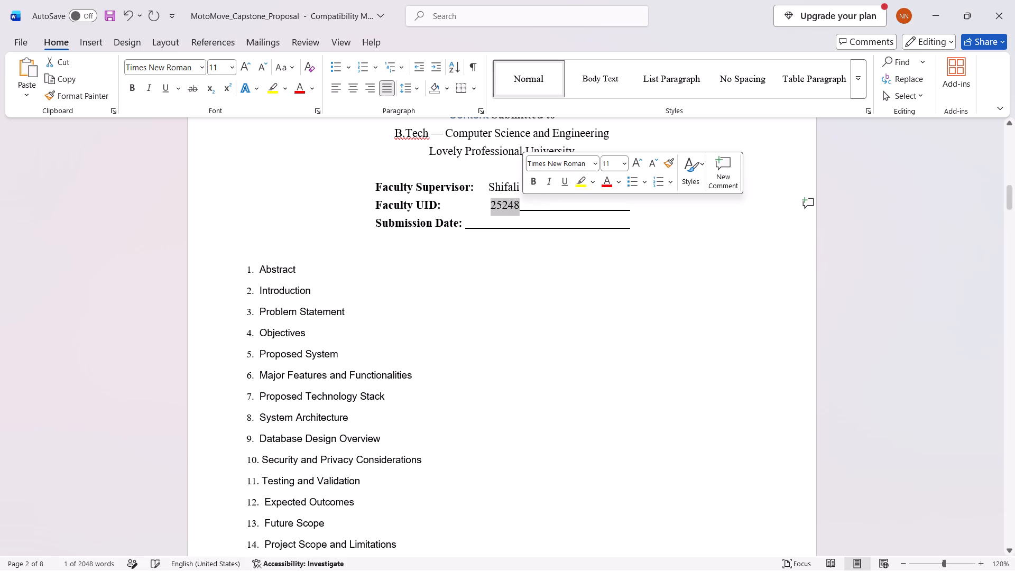
pyautogui.click(490, 206)
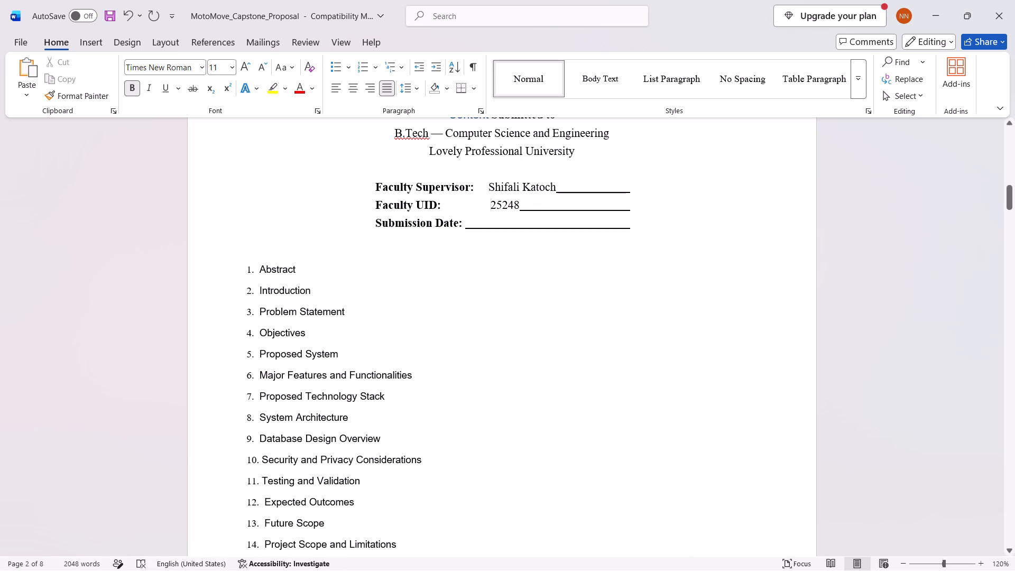
pyautogui.press('BackSpace')
# Delete the whole "Submission Date:" line, including its blank underline, below the Faculty UID.
pyautogui.tripleClick(633, 228)
pyautogui.click(633, 228)
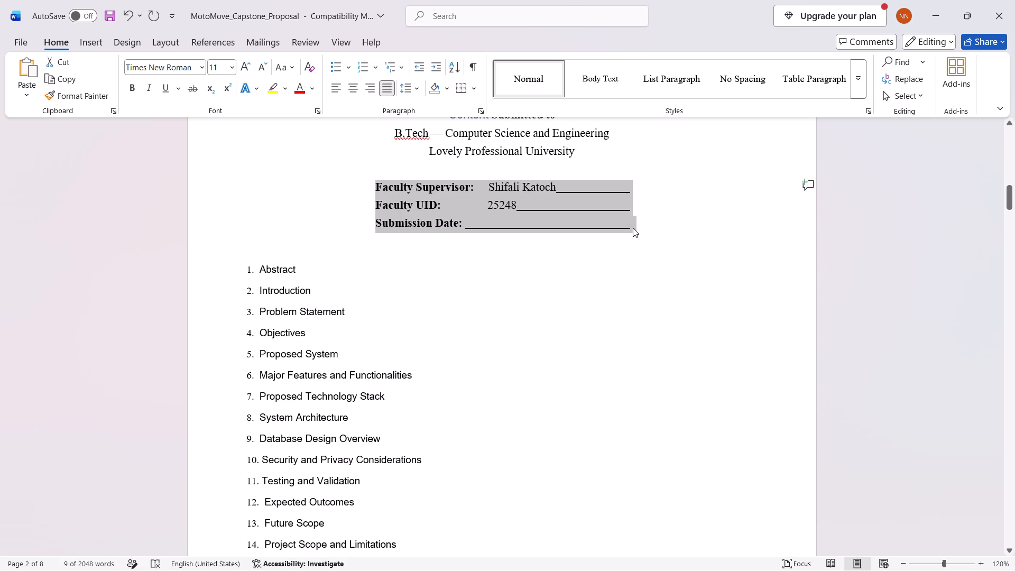
pyautogui.click(463, 225)
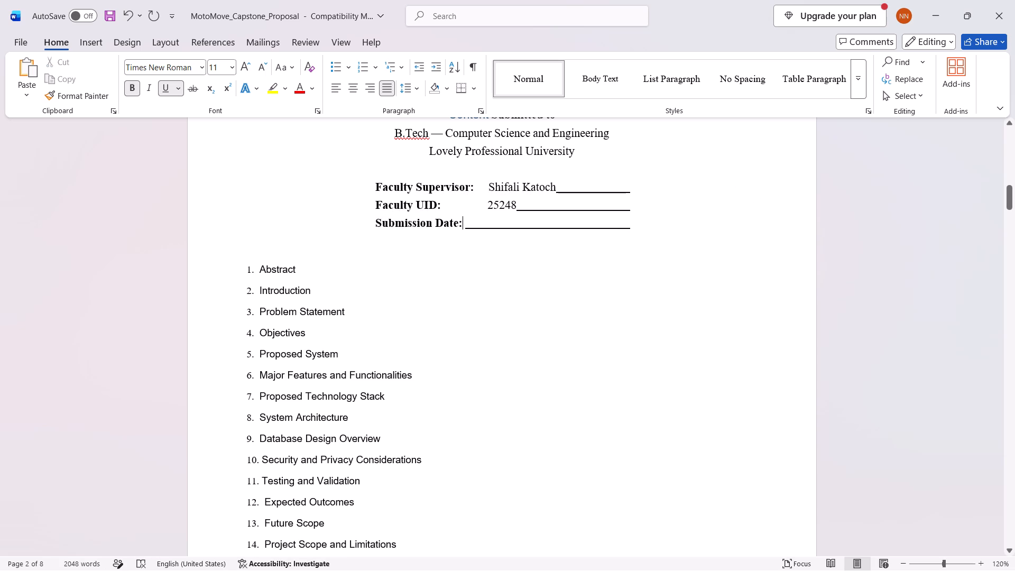
pyautogui.press('BackSpace')
pyautogui.press('BackSpace')
pyautogui.press('BackSpace')
pyautogui.press('BackSpace')
pyautogui.press('BackSpace')
pyautogui.press('BackSpace')
pyautogui.press('BackSpace')
pyautogui.press('BackSpace')
pyautogui.press('BackSpace')
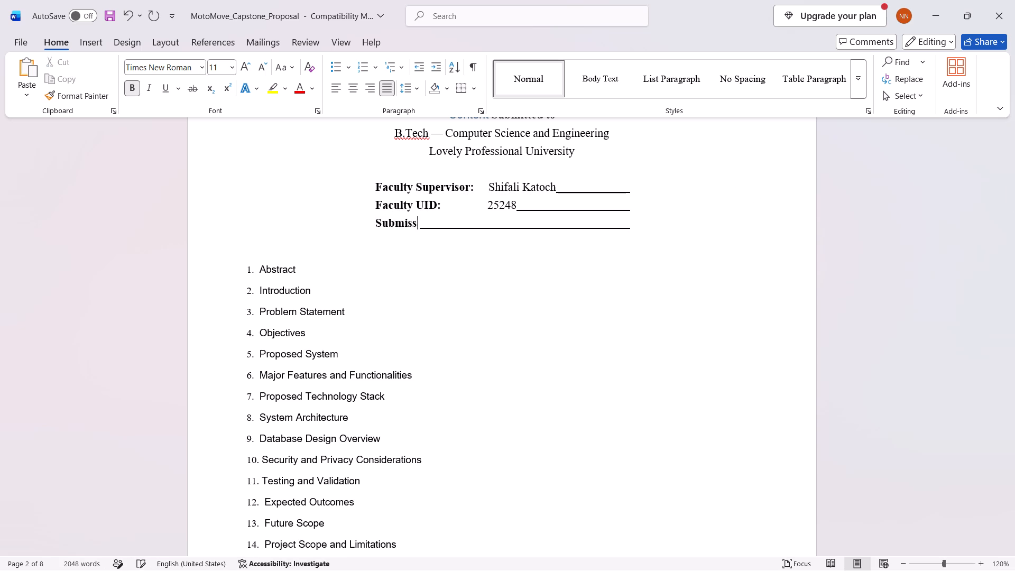
pyautogui.press('BackSpace')
pyautogui.press('BackSpace')
pyautogui.press('BackSpace')
pyautogui.press('BackSpace')
pyautogui.press('BackSpace')
pyautogui.press('BackSpace')
pyautogui.press('BackSpace')
pyautogui.press('Down')
pyautogui.press('BackSpace')
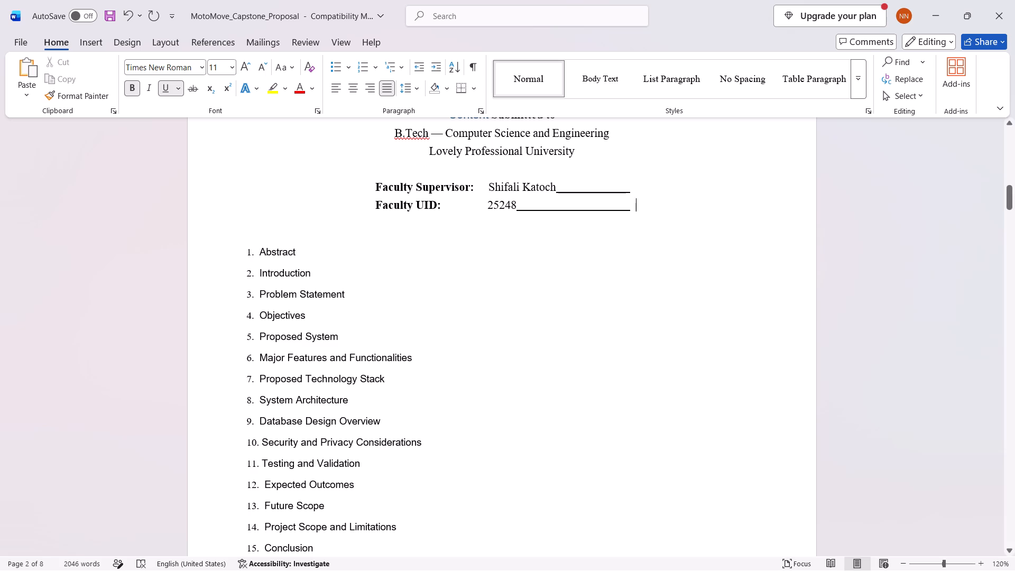
# Remove the blank underline following the Faculty UID number and re-enter the number's last three digits.
pyautogui.press('BackSpace')
pyautogui.press('BackSpace')
pyautogui.press('BackSpace')
pyautogui.press('BackSpace')
pyautogui.press('BackSpace')
pyautogui.press('BackSpace')
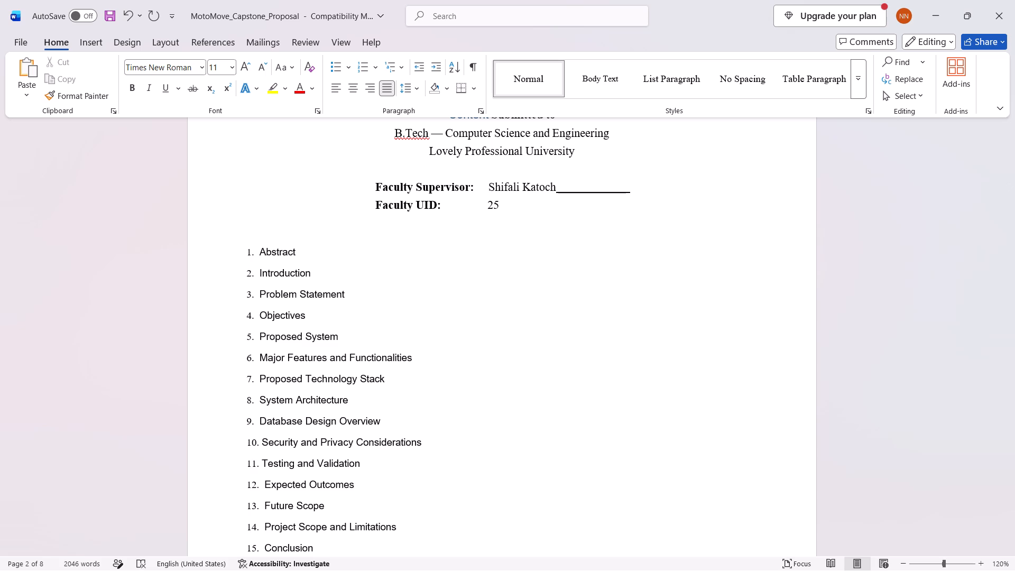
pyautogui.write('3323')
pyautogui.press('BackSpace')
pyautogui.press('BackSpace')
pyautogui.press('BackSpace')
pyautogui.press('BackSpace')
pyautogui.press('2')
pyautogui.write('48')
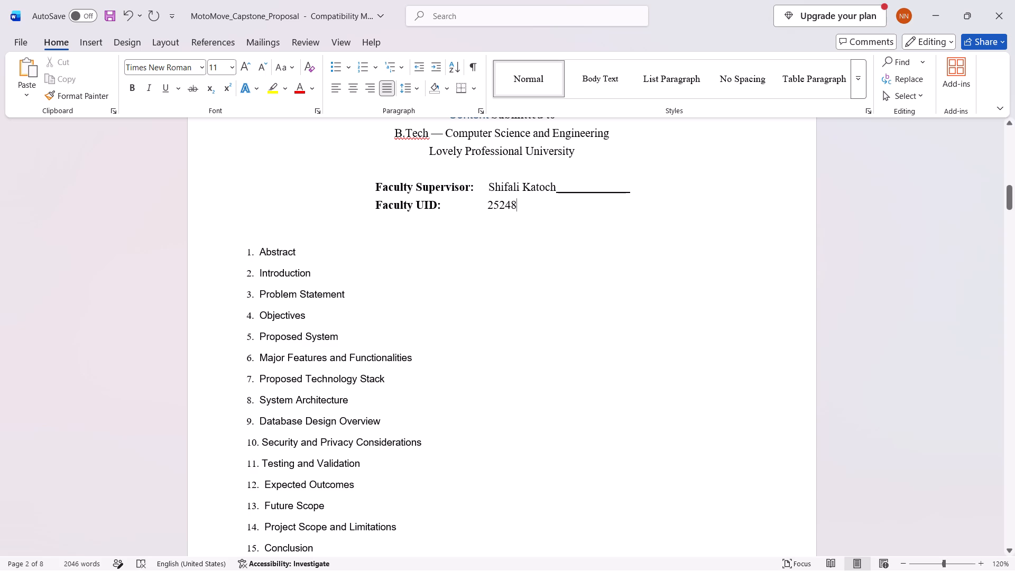
# Remove the blank underline after the faculty supervisor's name, keeping "Faculty UID:" on its own line.
pyautogui.click(631, 188)
pyautogui.press('BackSpace')
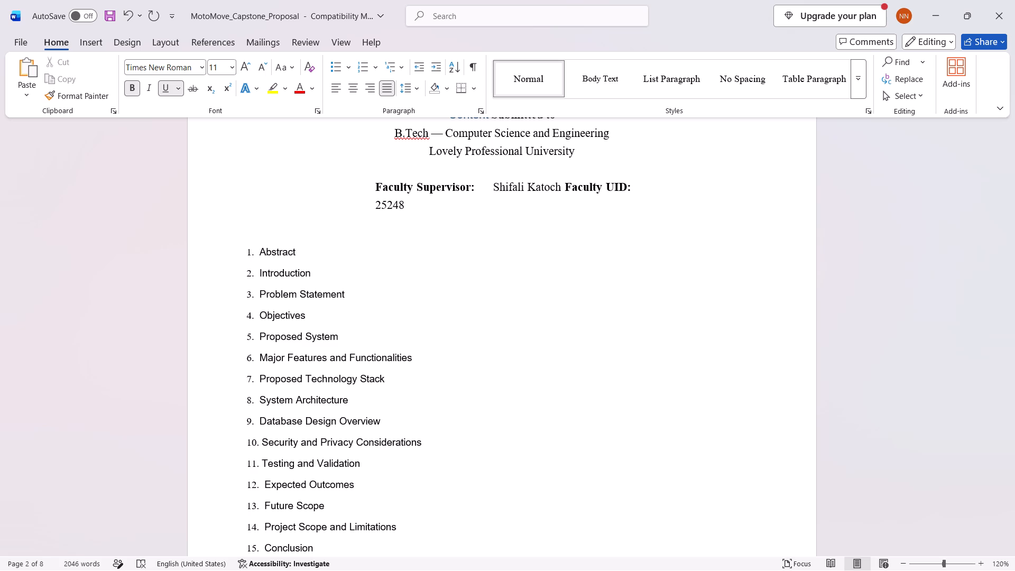
pyautogui.press('Return')
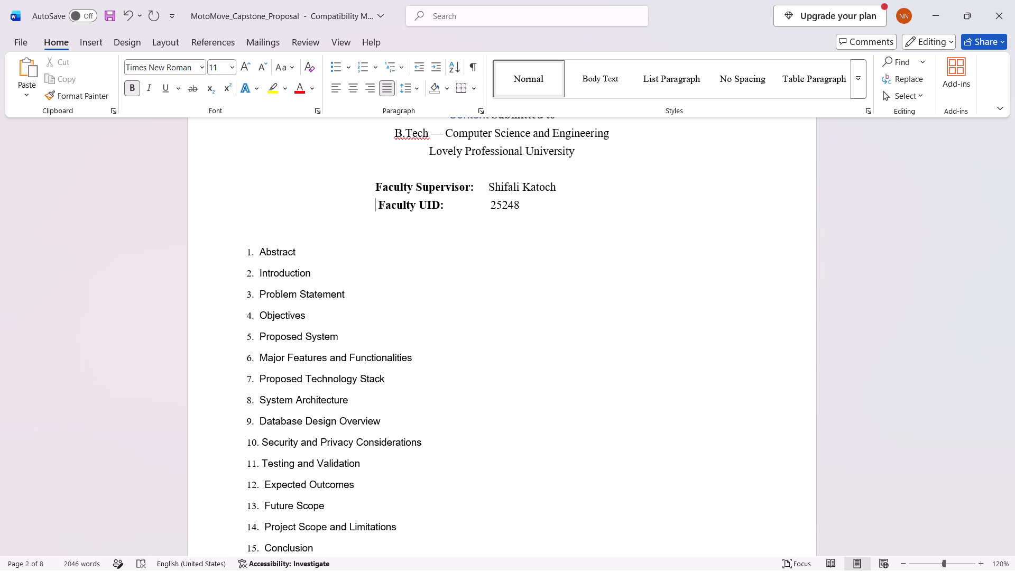
# Copy the page 2 block from "Content Submitted to" through the Faculty UID line.
pyautogui.scroll(2, 699, 220)
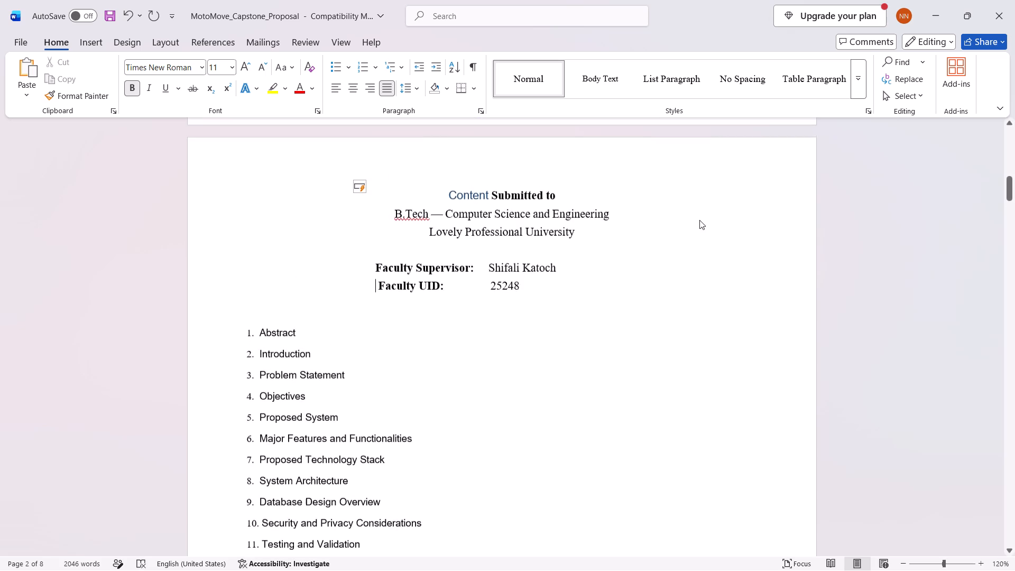
pyautogui.scroll(1, 699, 220)
pyautogui.scroll(-1, 699, 220)
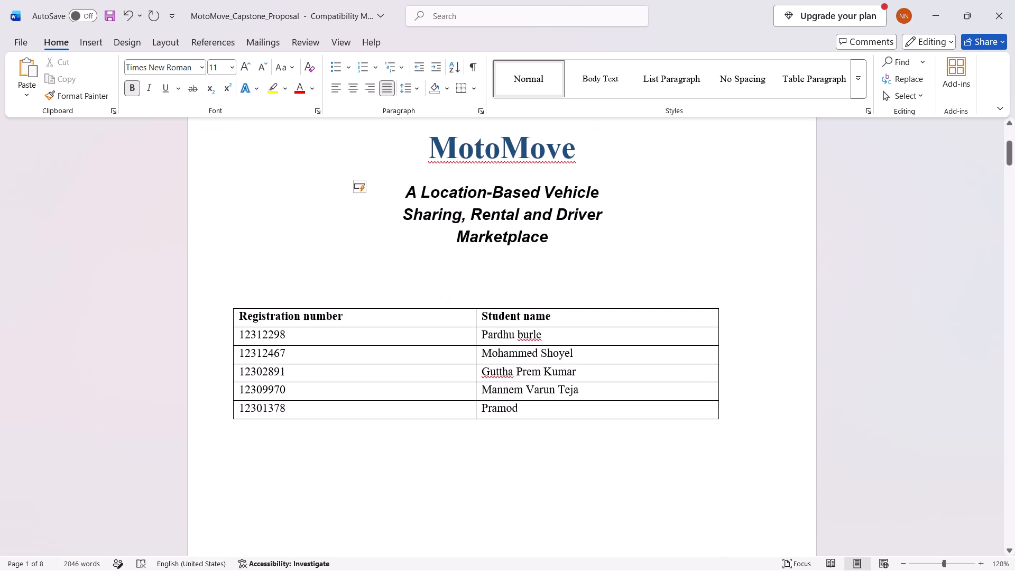
pyautogui.scroll(-1, 699, 220)
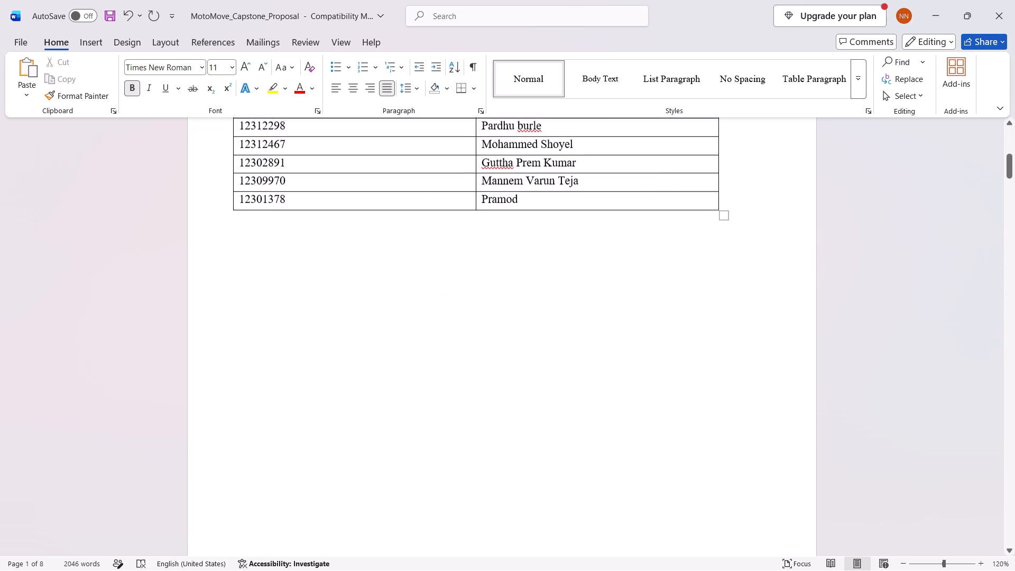
pyautogui.scroll(-2, 699, 220)
pyautogui.scroll(1, 699, 220)
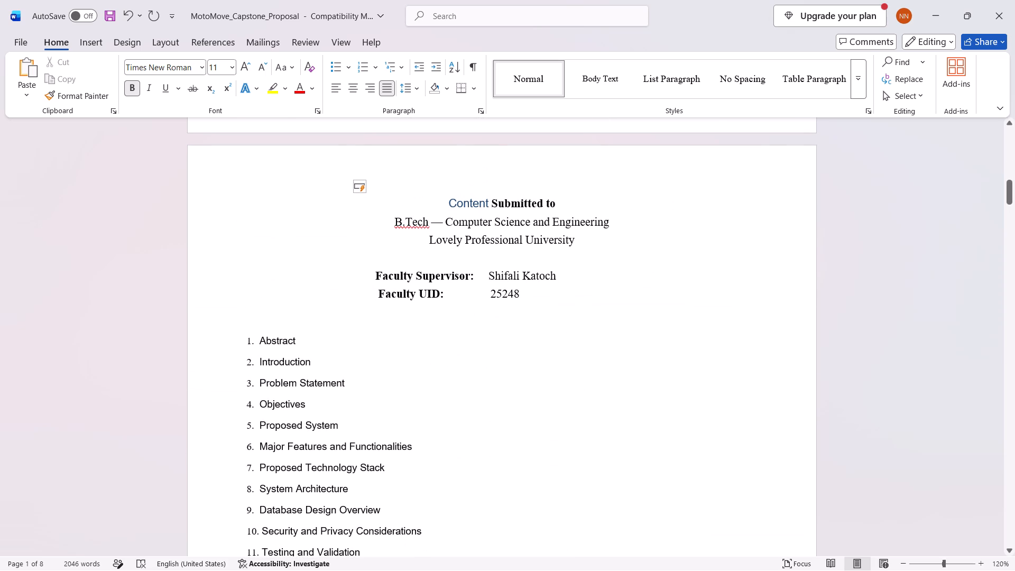
pyautogui.moveTo(446, 199); pyautogui.dragTo(553, 294)
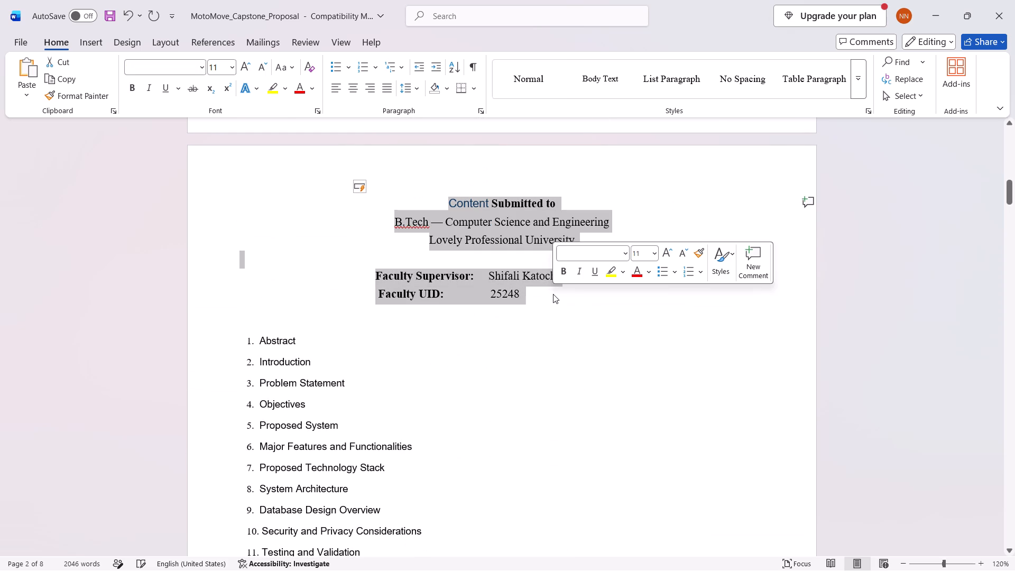
pyautogui.hotkey('ctrl', 'c')
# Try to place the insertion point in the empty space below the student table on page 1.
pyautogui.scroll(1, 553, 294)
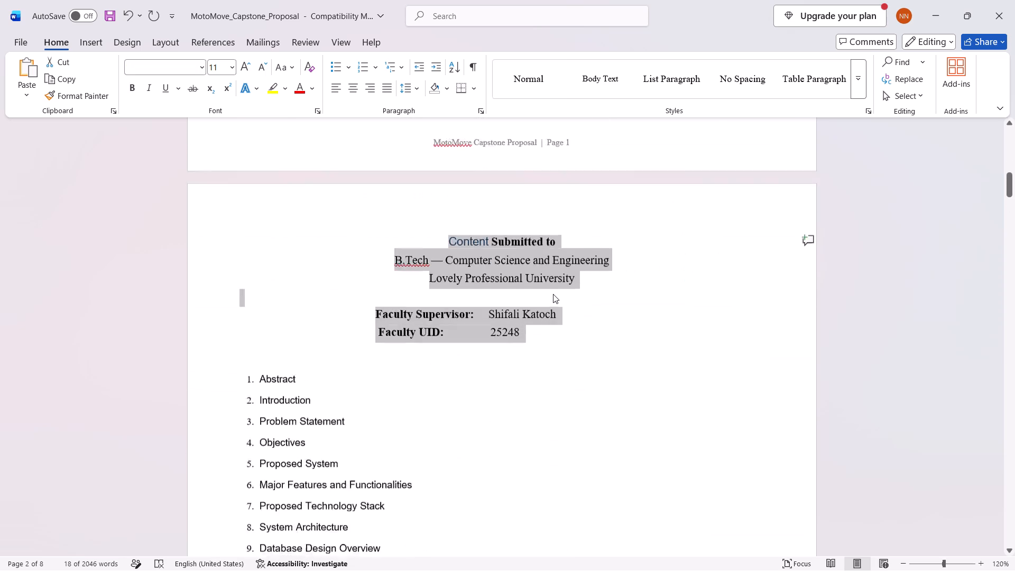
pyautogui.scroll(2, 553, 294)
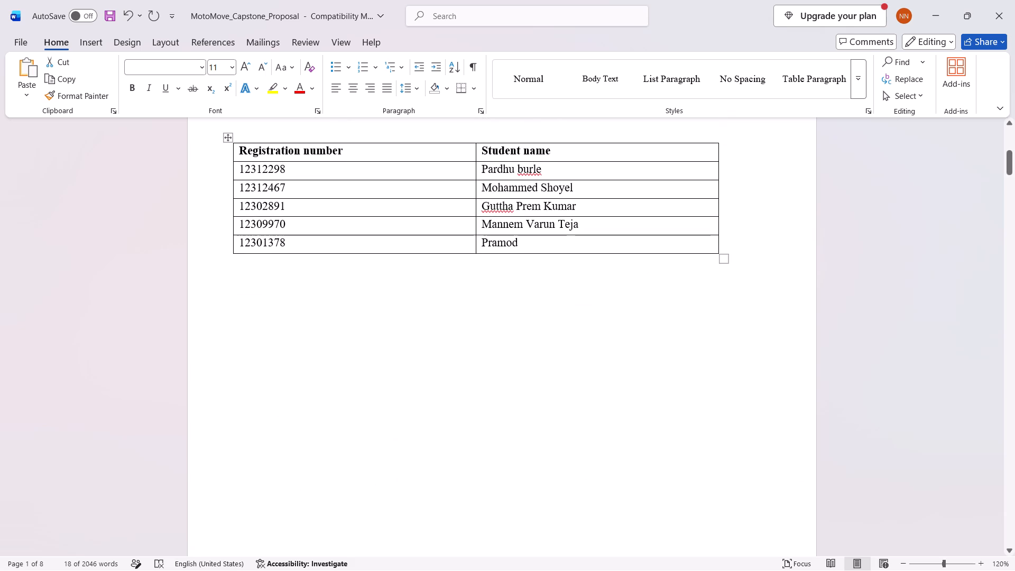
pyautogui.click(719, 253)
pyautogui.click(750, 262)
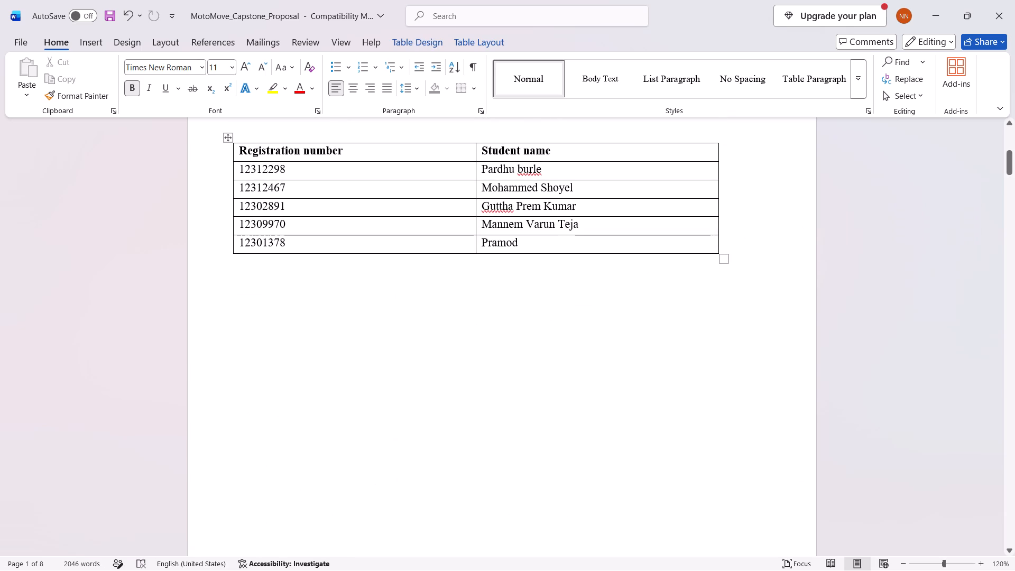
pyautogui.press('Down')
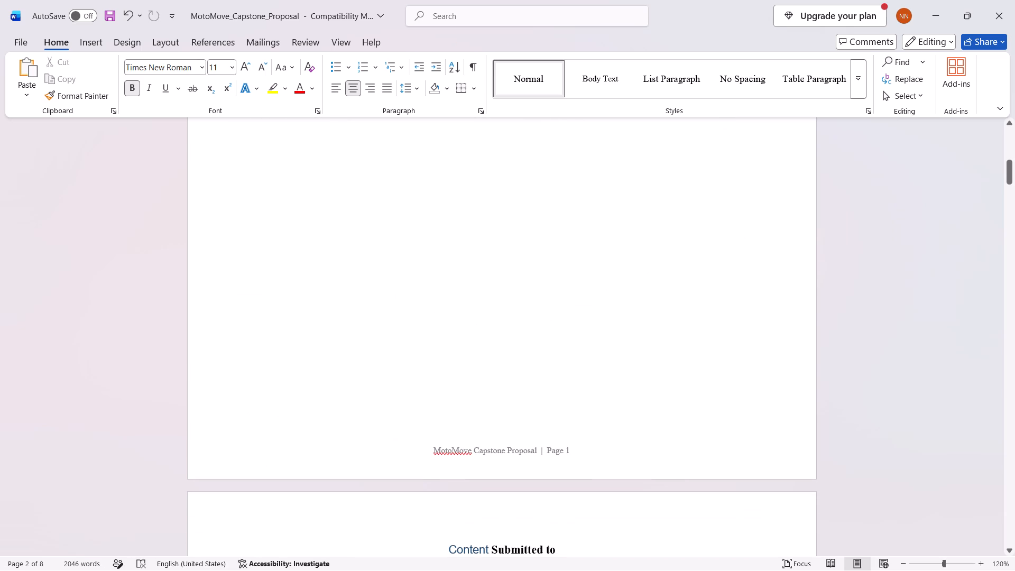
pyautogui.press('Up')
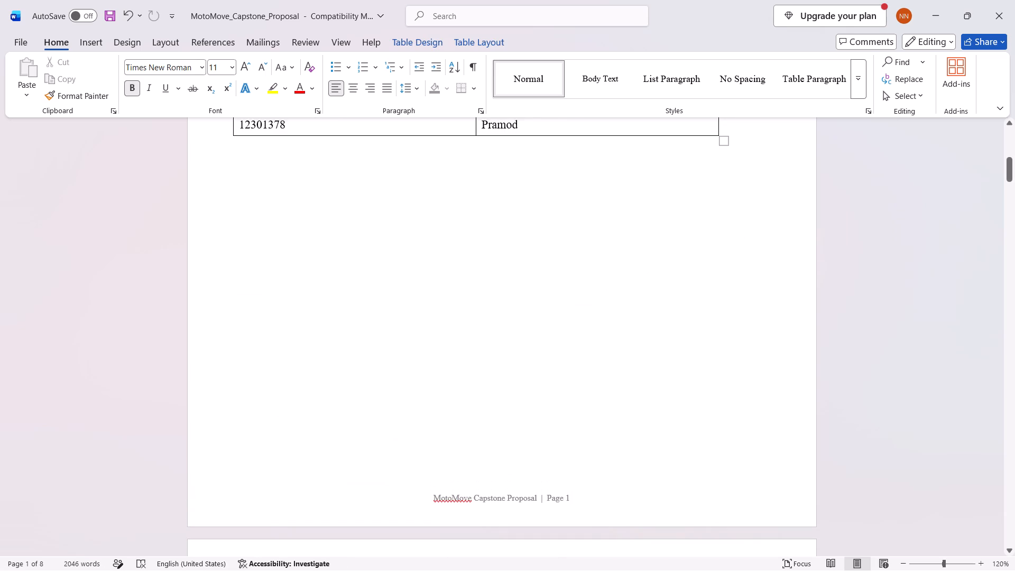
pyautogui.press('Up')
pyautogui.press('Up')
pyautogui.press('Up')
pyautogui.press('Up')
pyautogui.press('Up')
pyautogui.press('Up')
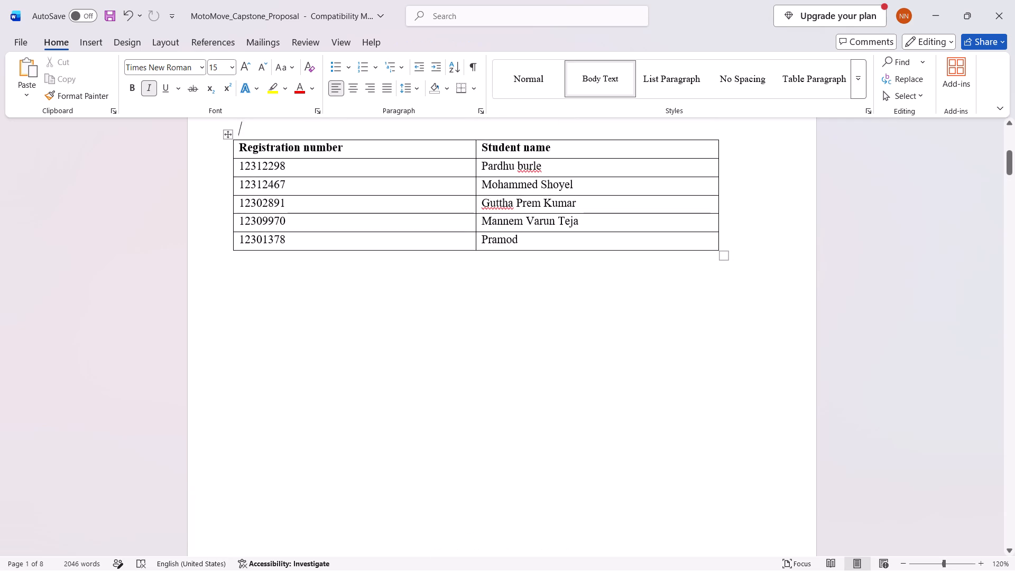
# Narrow the student table on page 1 to about three quarters of its width, keeping both columns equal.
pyautogui.click(722, 249)
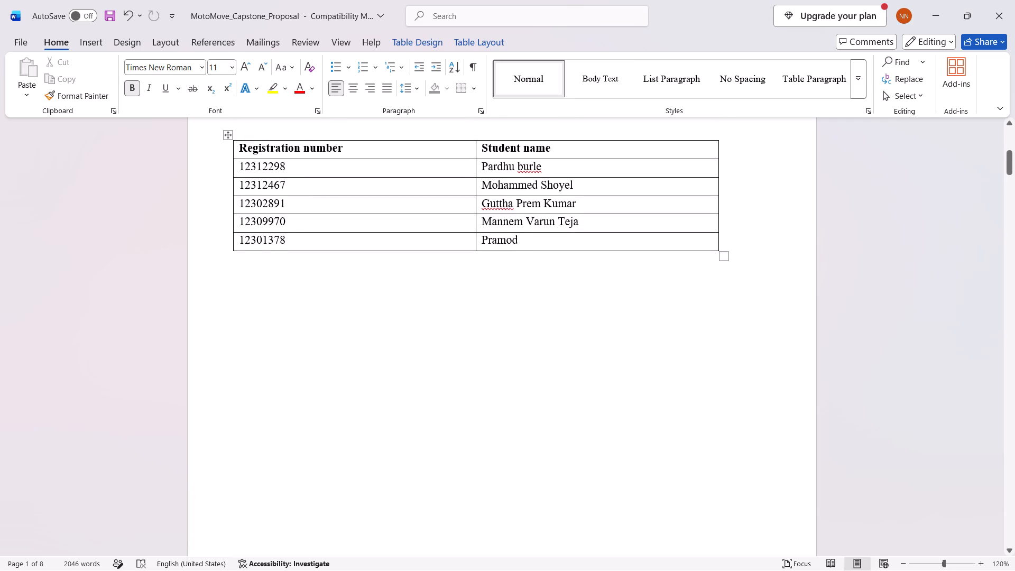
pyautogui.click(713, 245)
pyautogui.moveTo(727, 257); pyautogui.dragTo(725, 256)
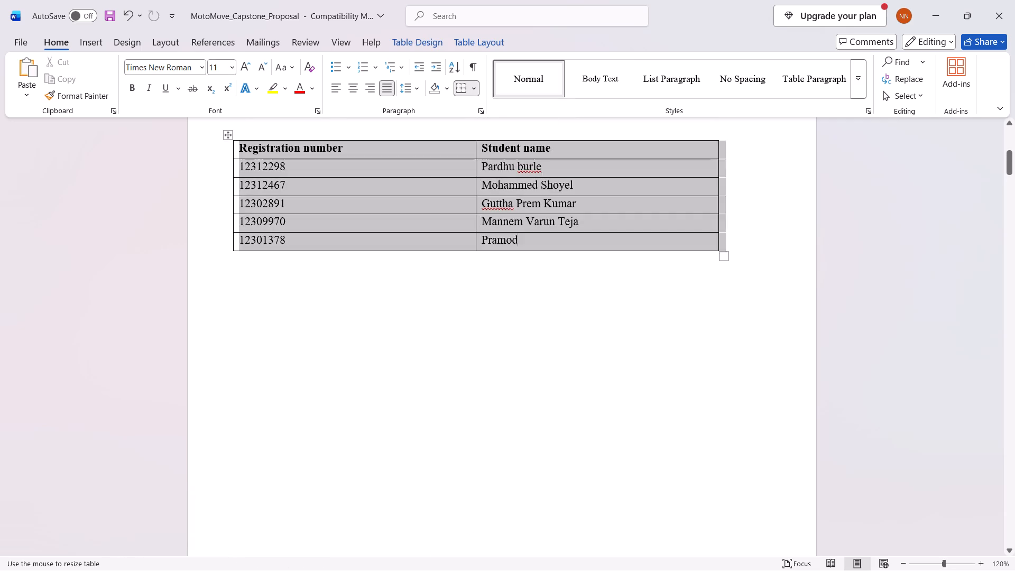
pyautogui.moveTo(725, 256); pyautogui.dragTo(647, 226)
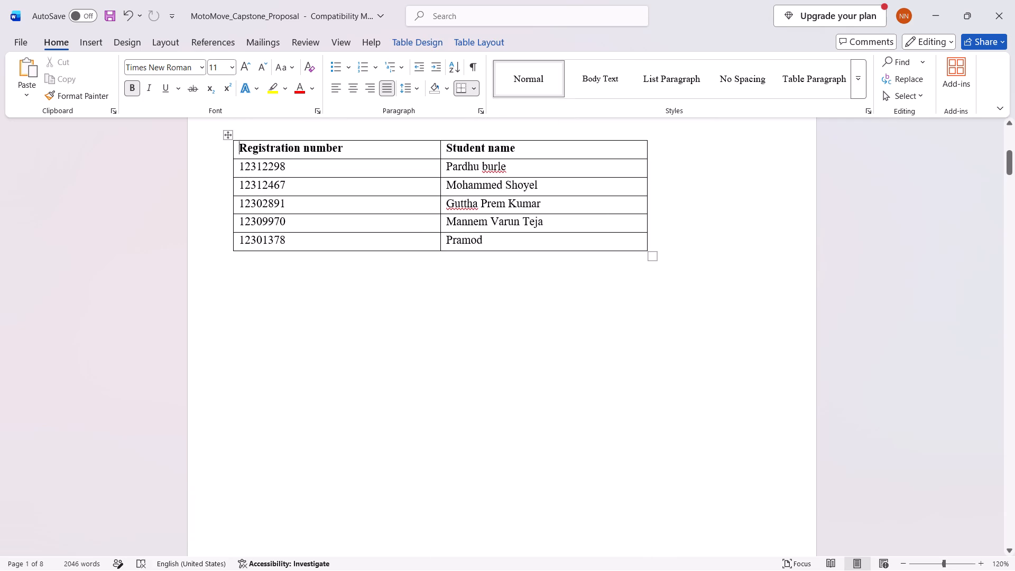
pyautogui.moveTo(648, 251); pyautogui.dragTo(608, 223)
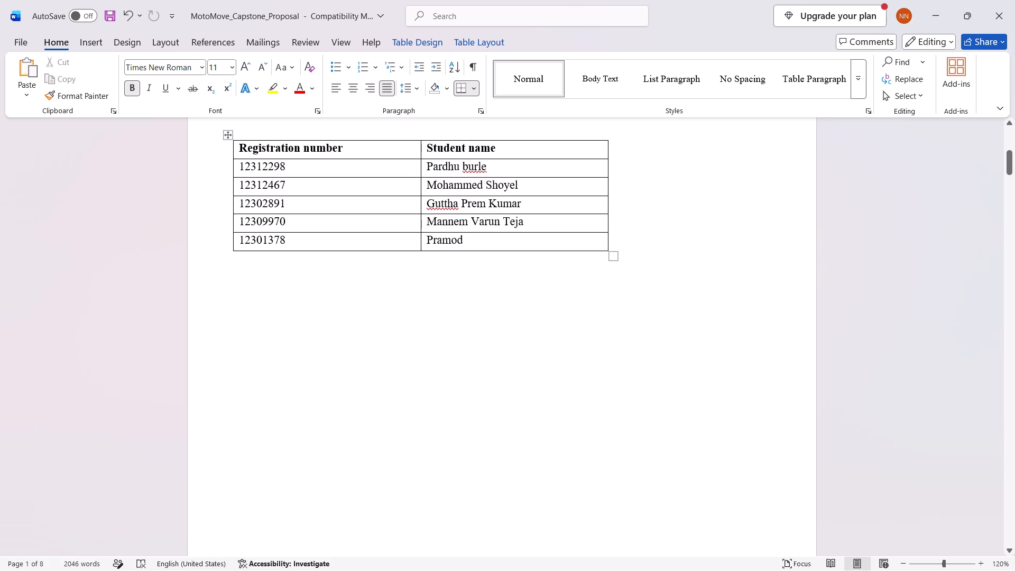
pyautogui.moveTo(515, 250); pyautogui.dragTo(524, 233)
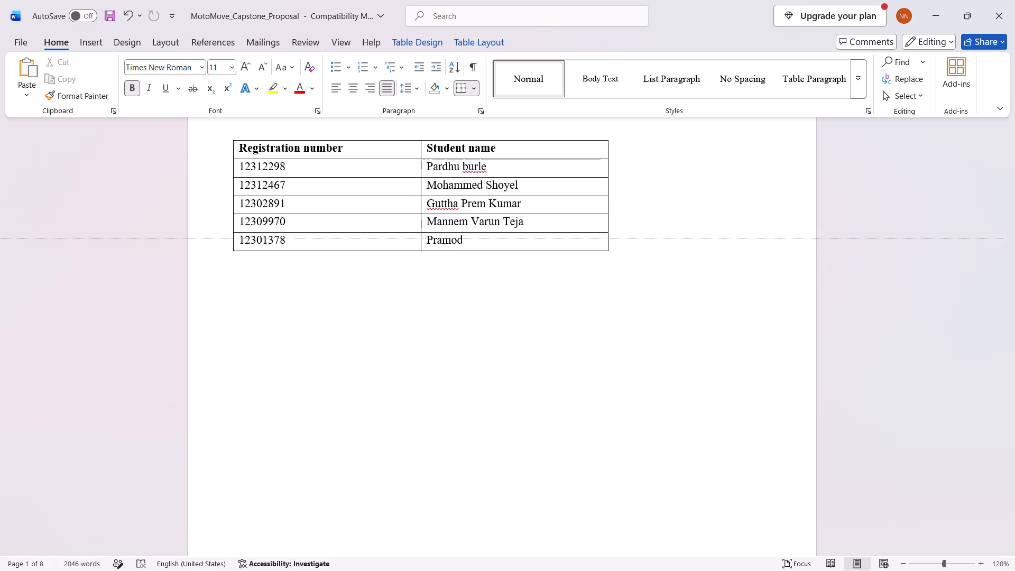
pyautogui.moveTo(524, 233); pyautogui.dragTo(525, 233)
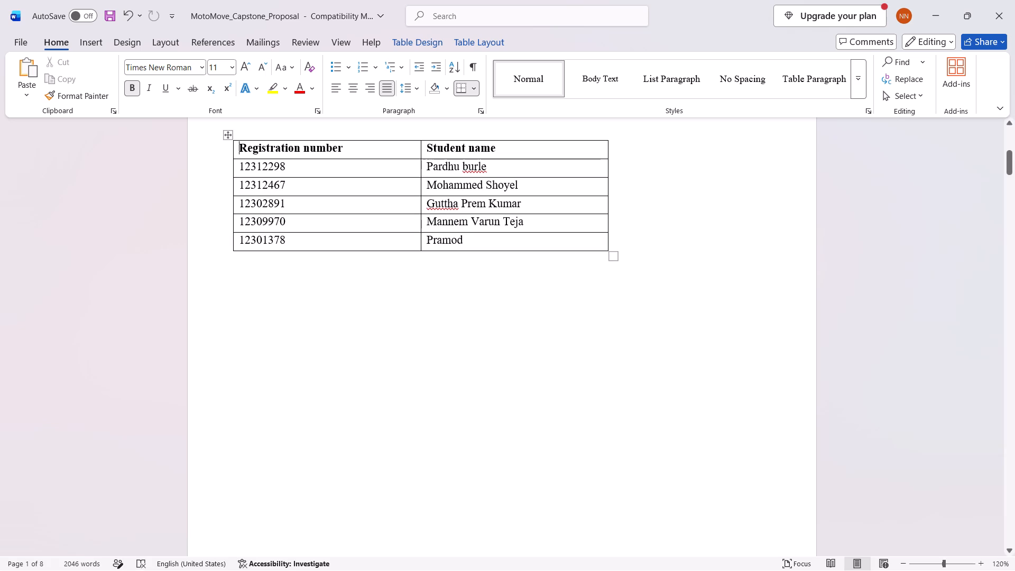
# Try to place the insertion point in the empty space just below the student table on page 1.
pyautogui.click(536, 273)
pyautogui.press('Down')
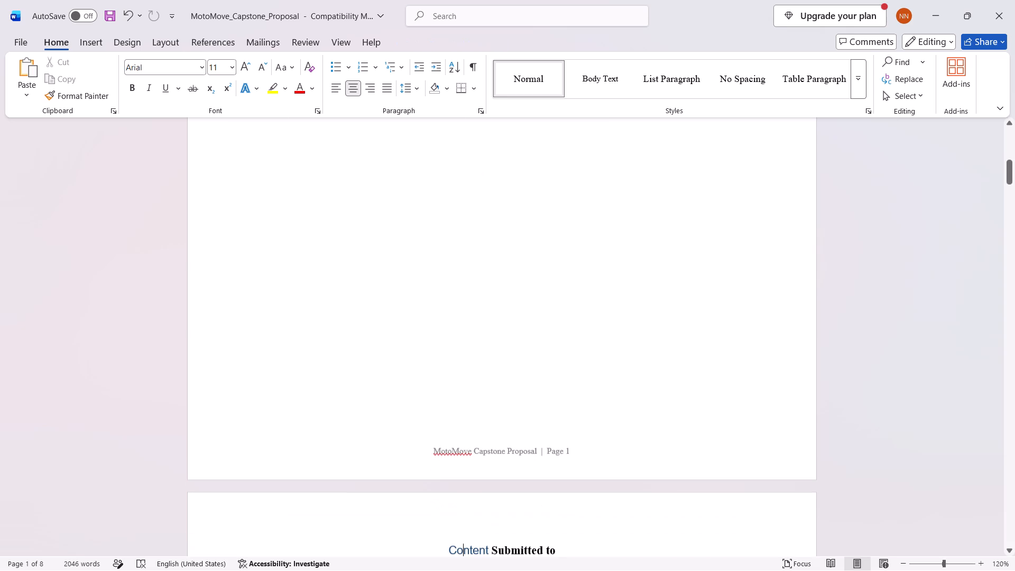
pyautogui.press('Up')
# Look through the proposal from the page 2 contents block down to the Security and Privacy Considerations and Testing and Validation sections.
pyautogui.press('Down')
pyautogui.press('Down')
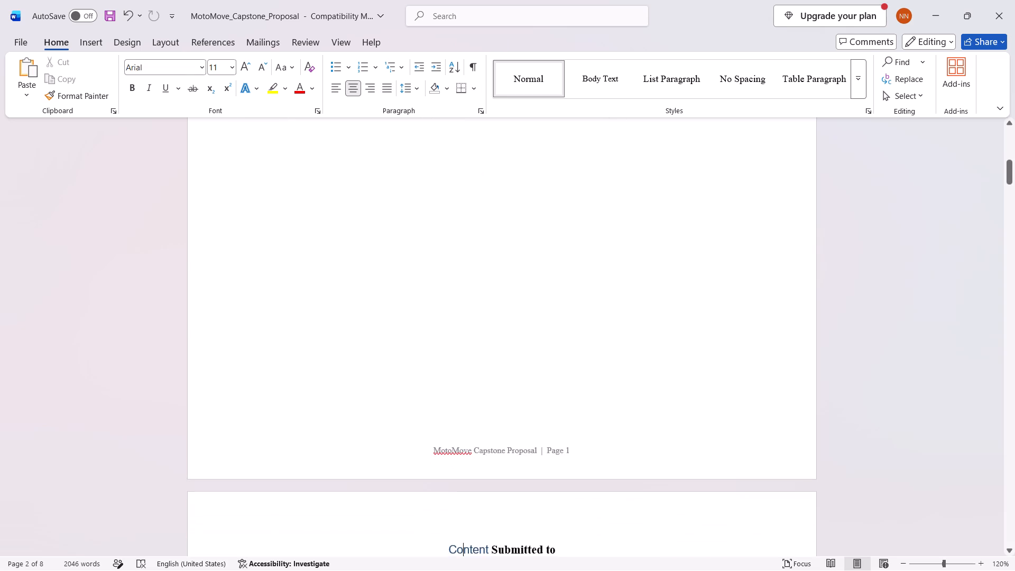
pyautogui.press('Down')
pyautogui.press('Down')
pyautogui.press('Down')
pyautogui.press('Down')
pyautogui.press('Down')
pyautogui.press('Down')
pyautogui.press('Down')
pyautogui.press('Down')
pyautogui.press('Down')
pyautogui.press('Down')
pyautogui.press('Down')
pyautogui.press('Down')
pyautogui.press('Down')
pyautogui.press('Down')
pyautogui.press('Down')
pyautogui.press('Down')
pyautogui.press('Down')
pyautogui.press('Down')
pyautogui.press('Down')
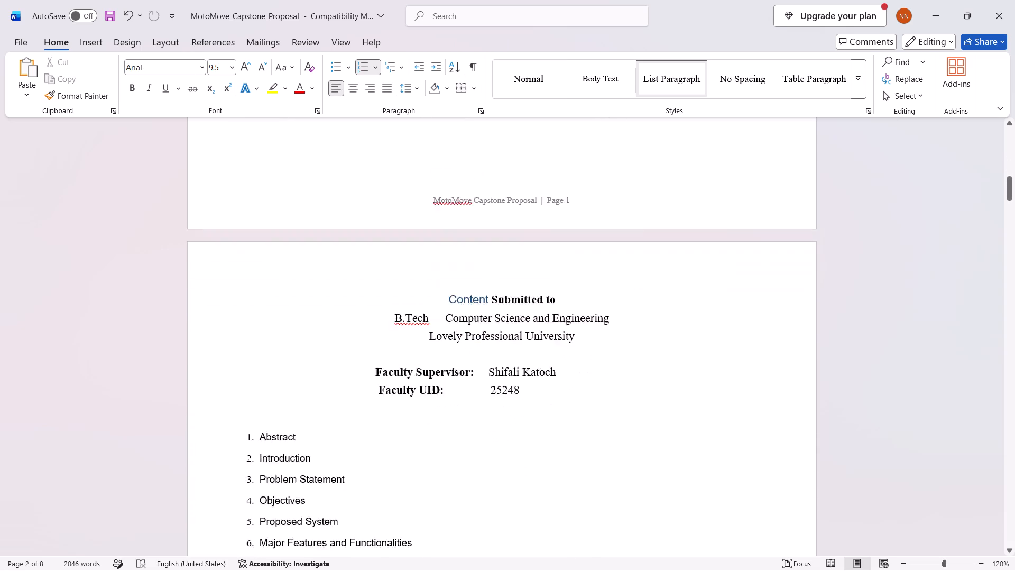
pyautogui.press('Down')
pyautogui.press('Down')
pyautogui.press('Down')
pyautogui.press('Down')
pyautogui.press('Down')
pyautogui.press('Down')
pyautogui.press('Down')
pyautogui.press('Down')
pyautogui.press('Down')
pyautogui.press('Down')
pyautogui.press('Down')
pyautogui.press('Down')
pyautogui.press('Down')
pyautogui.press('Down')
pyautogui.press('Down')
pyautogui.press('Down')
pyautogui.press('Down')
pyautogui.press('Down')
pyautogui.press('Down')
pyautogui.press('Down')
pyautogui.press('Down')
pyautogui.press('Down')
pyautogui.press('Down')
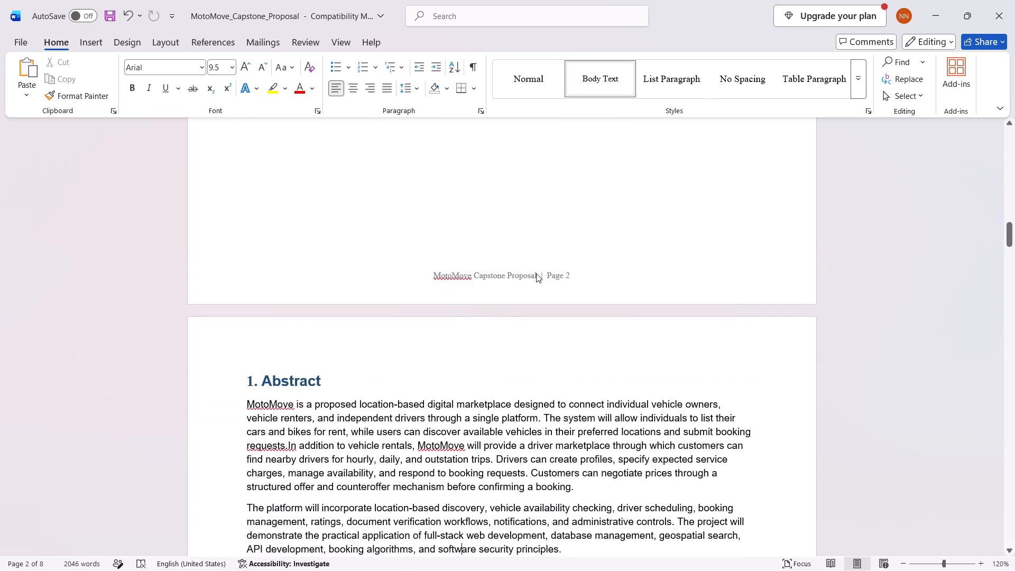
pyautogui.press('Down')
pyautogui.press('Down')
pyautogui.press('Down')
pyautogui.press('Down')
pyautogui.press('Down')
pyautogui.press('Down')
pyautogui.press('Down')
pyautogui.press('Down')
pyautogui.press('Down')
pyautogui.press('Down')
pyautogui.press('Down')
pyautogui.press('Down')
pyautogui.press('Down')
pyautogui.press('Down')
pyautogui.press('Down')
pyautogui.press('Down')
pyautogui.press('Down')
pyautogui.press('Down')
pyautogui.press('Down')
pyautogui.press('Down')
pyautogui.press('Down')
pyautogui.press('Down')
pyautogui.press('Down')
pyautogui.press('Down')
pyautogui.press('Down')
pyautogui.press('Down')
pyautogui.press('Down')
pyautogui.press('Down')
pyautogui.press('Down')
pyautogui.press('Down')
pyautogui.press('Down')
pyautogui.press('Down')
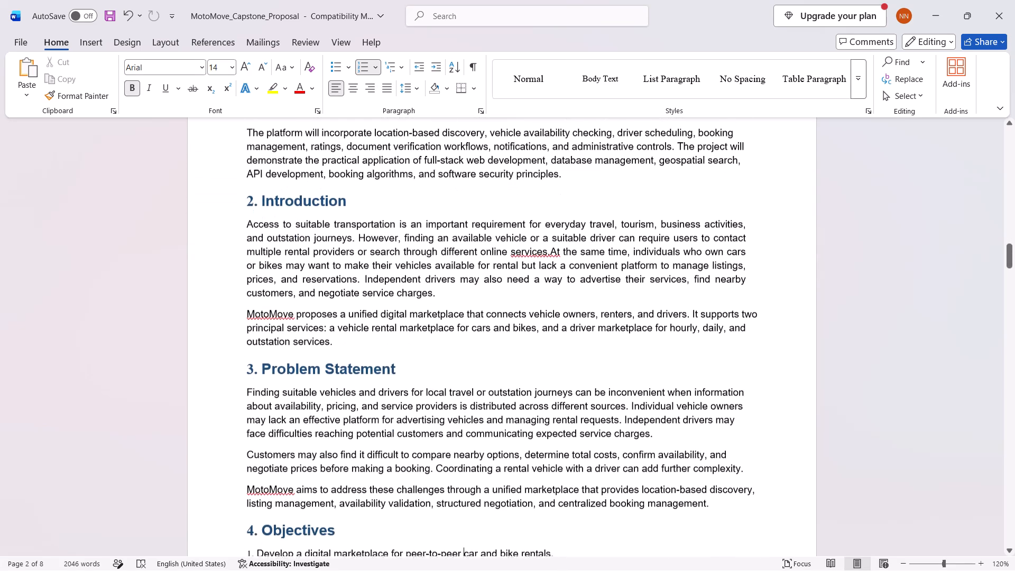
pyautogui.press('Down')
pyautogui.press('Down')
pyautogui.press('Down')
pyautogui.press('Down')
pyautogui.press('Down')
pyautogui.press('Down')
pyautogui.press('Down')
pyautogui.press('Down')
pyautogui.press('Down')
pyautogui.press('Down')
pyautogui.press('Down')
pyautogui.press('Down')
pyautogui.press('Down')
pyautogui.press('Down')
pyautogui.press('Down')
pyautogui.press('Down')
pyautogui.press('Down')
pyautogui.press('Down')
pyautogui.press('Down')
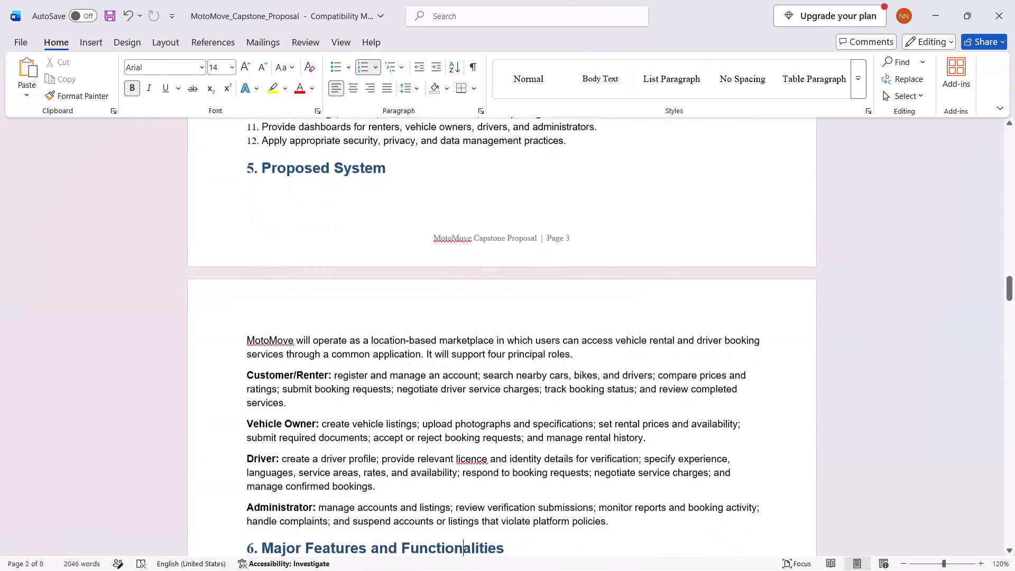
pyautogui.press('Down')
pyautogui.press('Down')
pyautogui.press('Down')
pyautogui.press('Down')
pyautogui.press('Down')
pyautogui.press('Down')
pyautogui.press('Down')
pyautogui.press('Down')
pyautogui.press('Down')
pyautogui.press('Down')
pyautogui.press('Down')
pyautogui.press('Down')
pyautogui.press('Down')
pyautogui.press('Down')
pyautogui.press('Down')
pyautogui.press('Down')
pyautogui.press('Down')
pyautogui.press('Down')
pyautogui.press('Down')
pyautogui.press('Down')
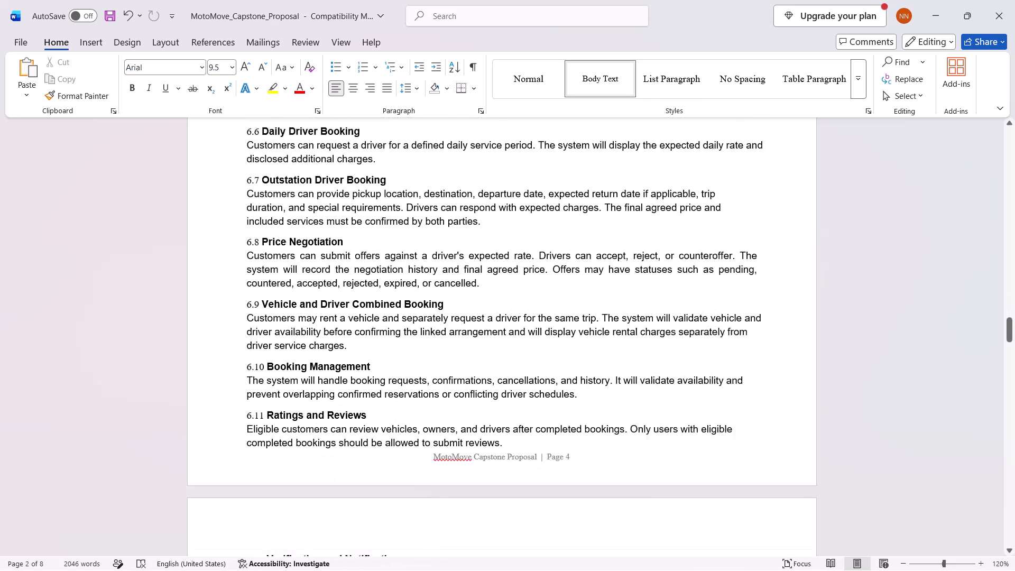
pyautogui.press('Down')
pyautogui.press('Down')
pyautogui.press('Down')
pyautogui.press('Down')
pyautogui.press('Down')
pyautogui.press('Down')
pyautogui.press('Down')
pyautogui.press('Down')
pyautogui.press('Down')
pyautogui.press('Down')
pyautogui.press('Down')
pyautogui.press('Down')
pyautogui.press('Down')
pyautogui.press('Down')
pyautogui.press('Down')
pyautogui.press('Down')
pyautogui.press('Down')
pyautogui.press('Down')
pyautogui.press('Down')
pyautogui.press('Down')
pyautogui.press('Down')
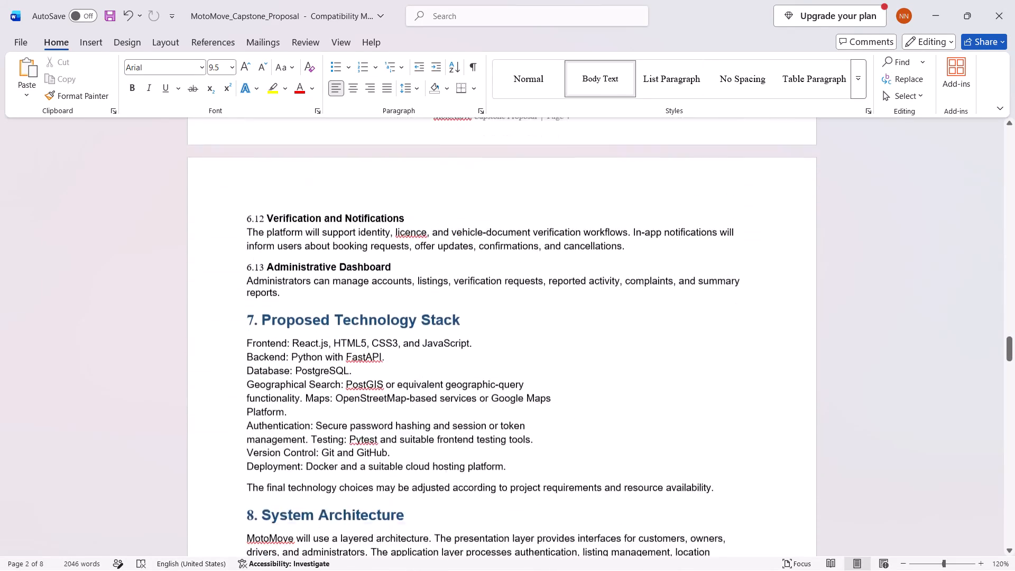
pyautogui.press('Down')
pyautogui.press('Down')
pyautogui.press('Down')
pyautogui.press('Down')
pyautogui.press('Down')
pyautogui.press('Down')
pyautogui.press('Down')
pyautogui.press('Down')
pyautogui.press('Down')
pyautogui.press('Down')
pyautogui.press('Down')
pyautogui.press('Down')
pyautogui.press('Down')
pyautogui.press('Down')
pyautogui.press('Down')
pyautogui.press('Down')
pyautogui.press('Down')
pyautogui.press('Down')
pyautogui.press('Down')
pyautogui.press('Down')
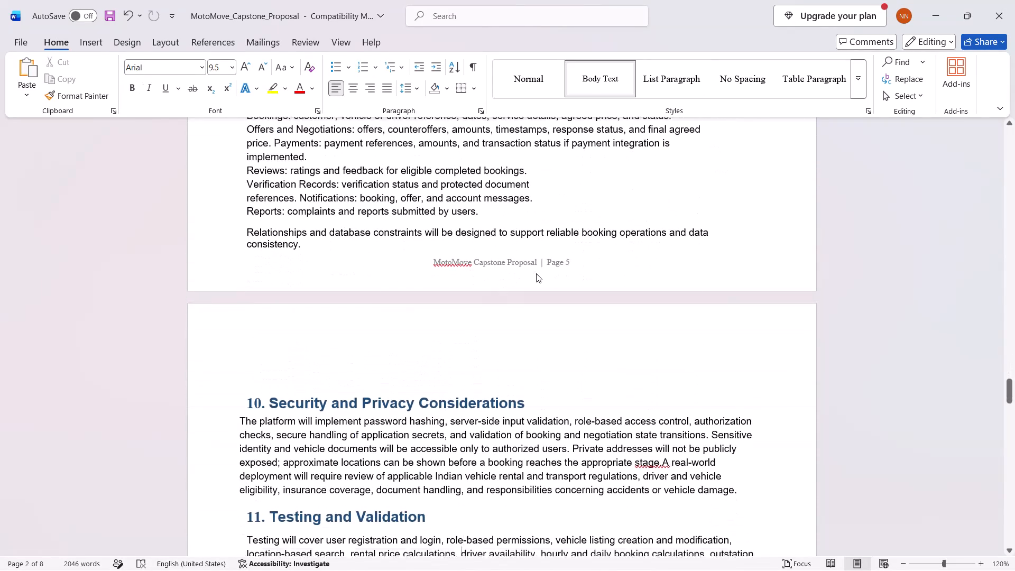
# Look through the rest of the proposal, from Security and Privacy Considerations through the Conclusion to Appendices A and B.
pyautogui.press('Down')
pyautogui.press('Down')
pyautogui.press('Down')
pyautogui.press('Down')
pyautogui.press('Down')
pyautogui.press('Down')
pyautogui.press('Down')
pyautogui.press('Down')
pyautogui.press('Down')
pyautogui.press('Down')
pyautogui.press('Down')
pyautogui.press('Down')
pyautogui.press('Down')
pyautogui.press('Down')
pyautogui.press('Down')
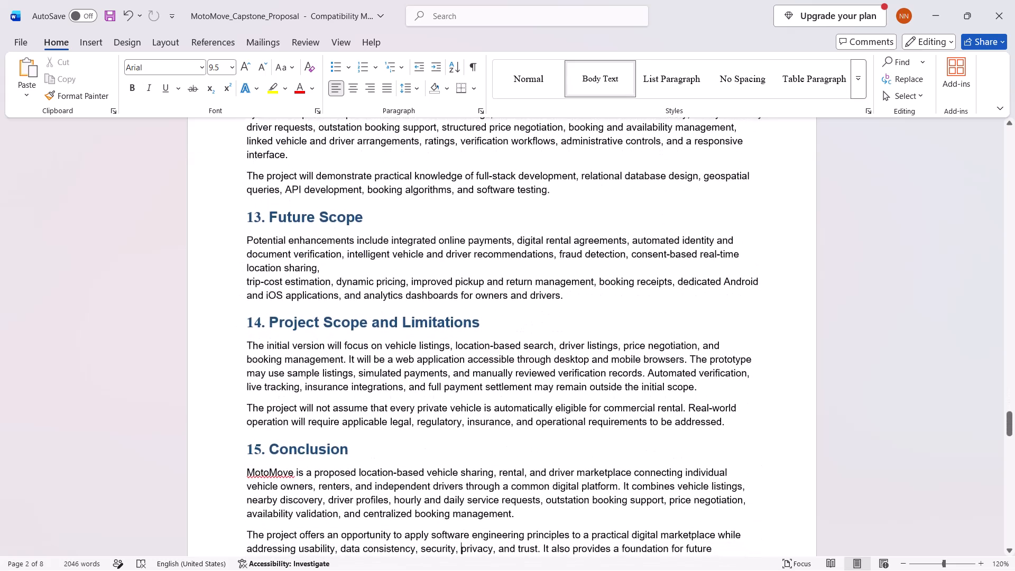
pyautogui.press('Up')
pyautogui.press('Up')
pyautogui.press('Up')
pyautogui.press('Up')
pyautogui.press('Up')
pyautogui.press('Up')
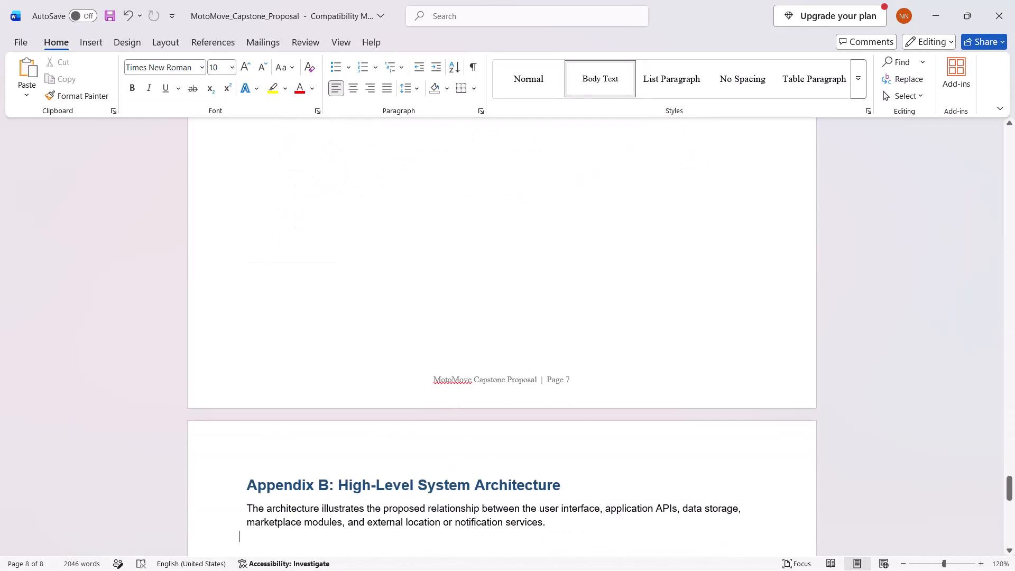
pyautogui.press('Up')
pyautogui.press('Up')
pyautogui.press('Up')
pyautogui.press('Up')
pyautogui.press('Up')
pyautogui.press('Up')
pyautogui.press('Up')
pyautogui.press('Up')
pyautogui.press('Up')
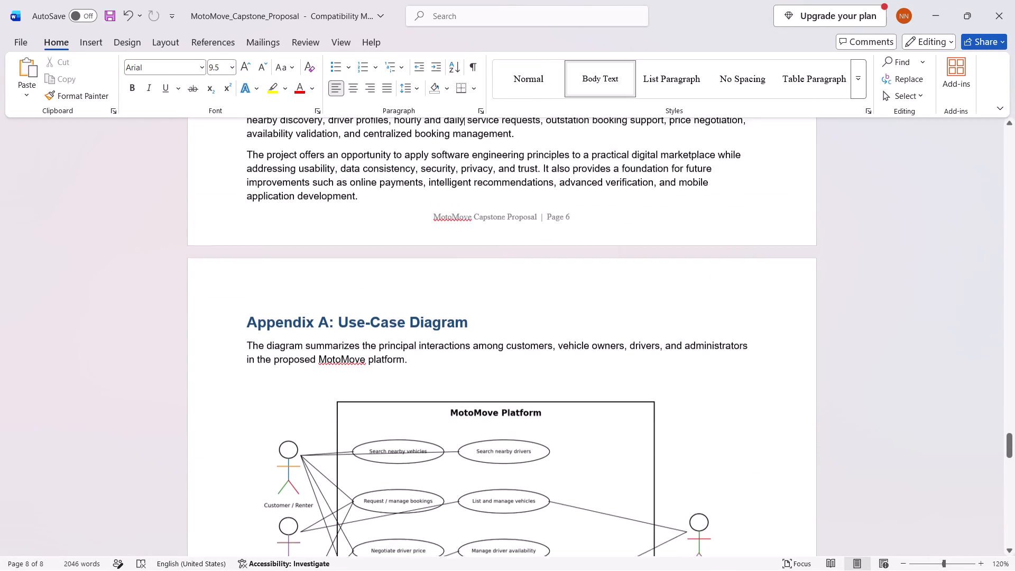
pyautogui.press('Up')
pyautogui.press('Down')
pyautogui.press('Down')
pyautogui.press('Down')
pyautogui.press('Down')
pyautogui.press('Down')
pyautogui.press('Down')
pyautogui.press('Down')
pyautogui.press('Down')
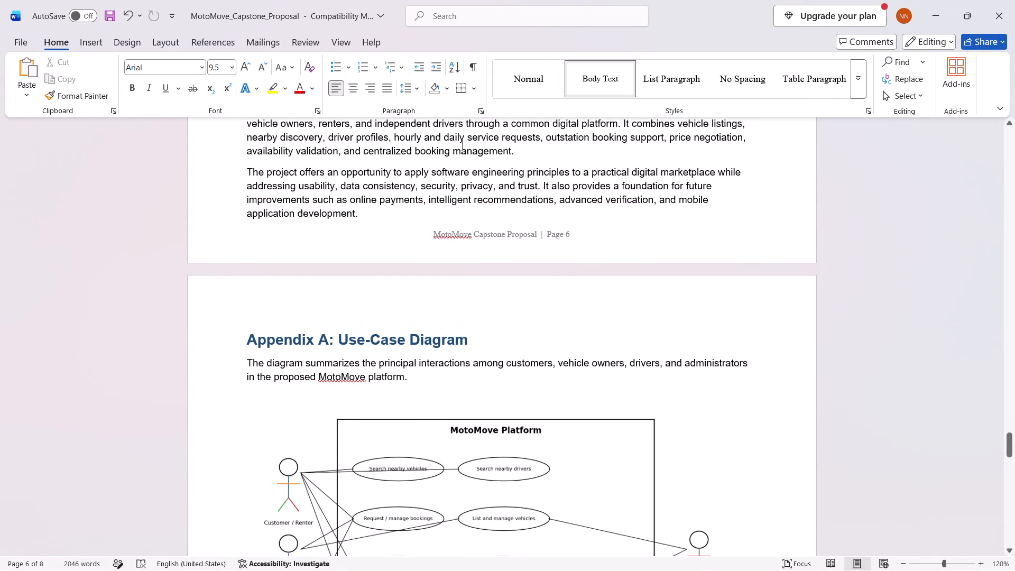
pyautogui.scroll(-1, 551, 283)
pyautogui.scroll(2, 551, 283)
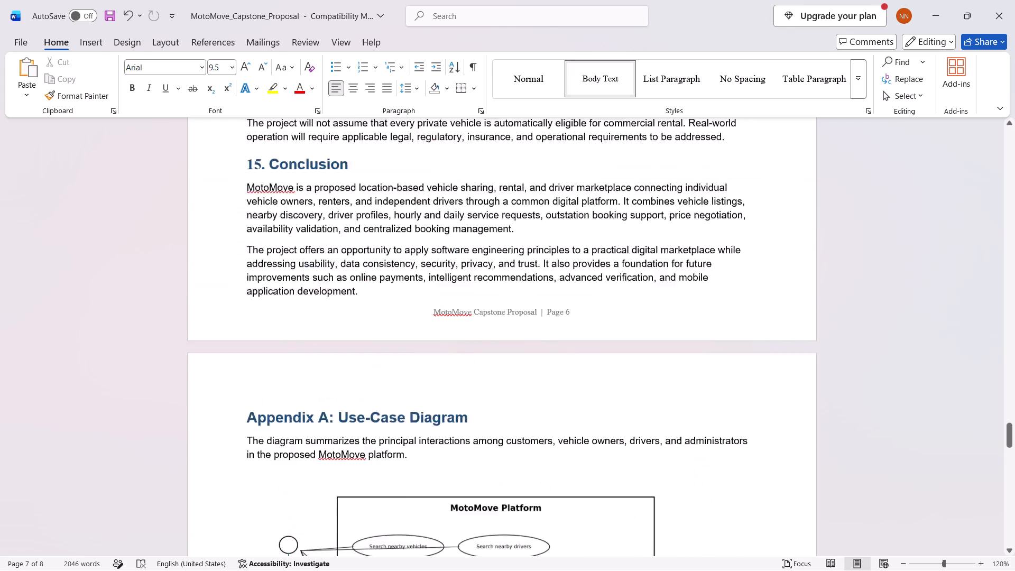
pyautogui.scroll(3, 551, 283)
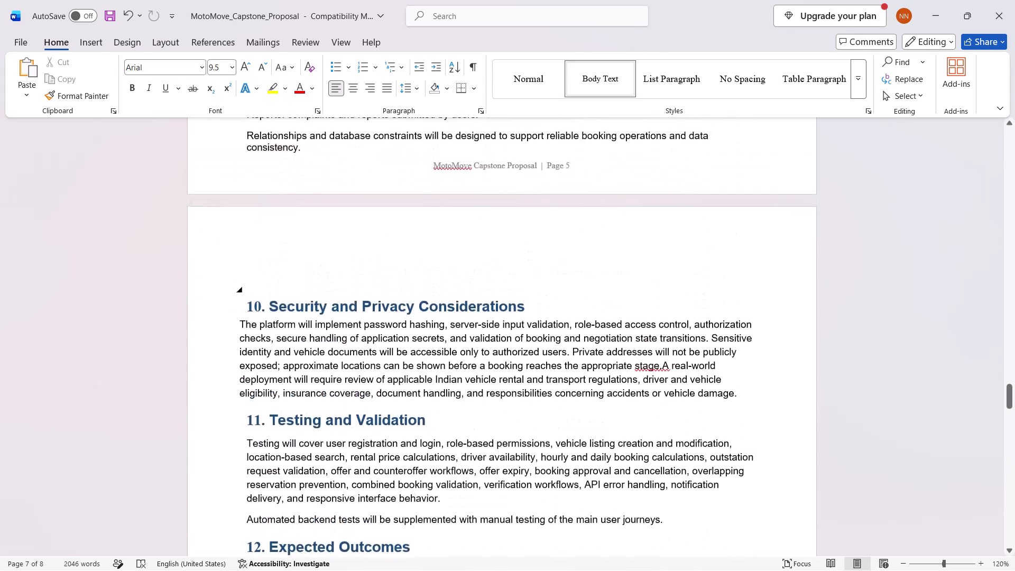
pyautogui.scroll(-7, 551, 283)
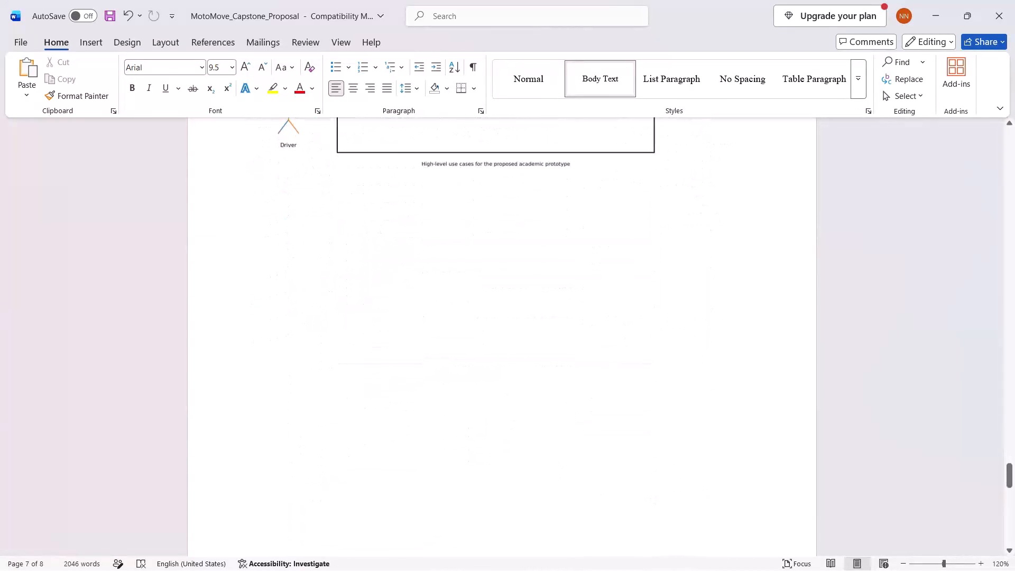
pyautogui.scroll(-4, 551, 283)
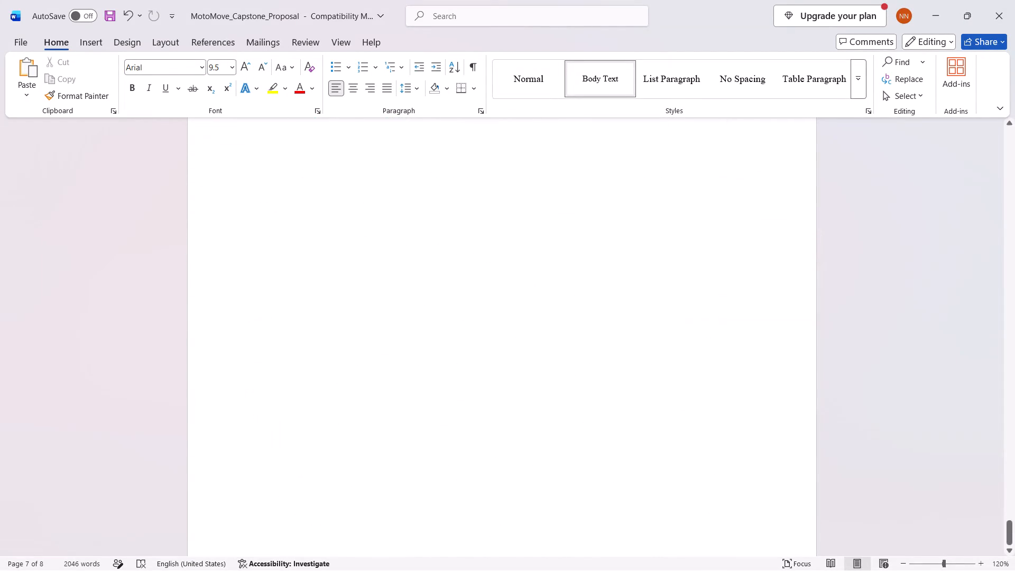
pyautogui.scroll(-2, 551, 283)
# Enlarge the student table on page 1 to about one third wider and one and a half times as tall.
pyautogui.scroll(12, 551, 283)
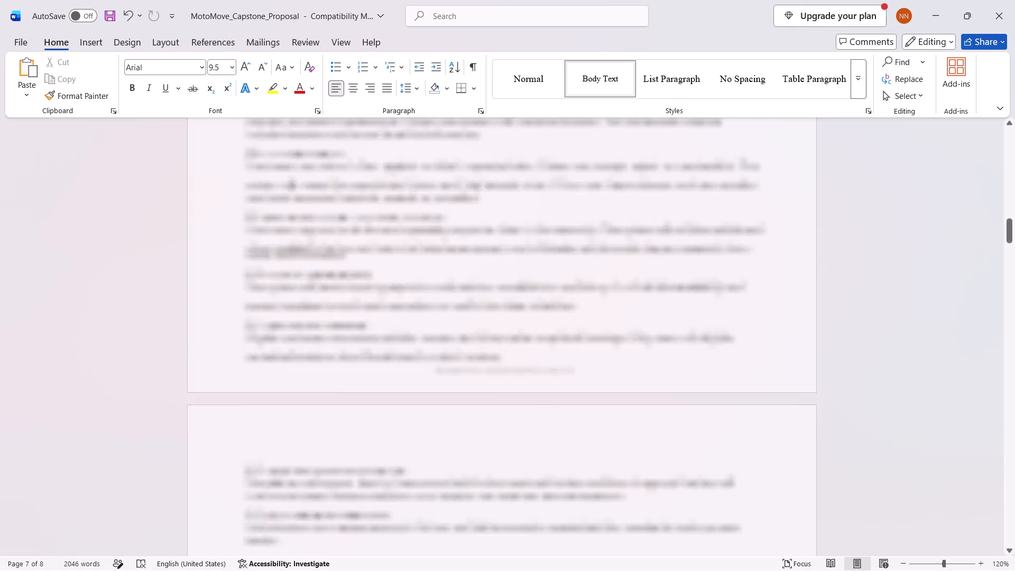
pyautogui.scroll(-2, 553, 276)
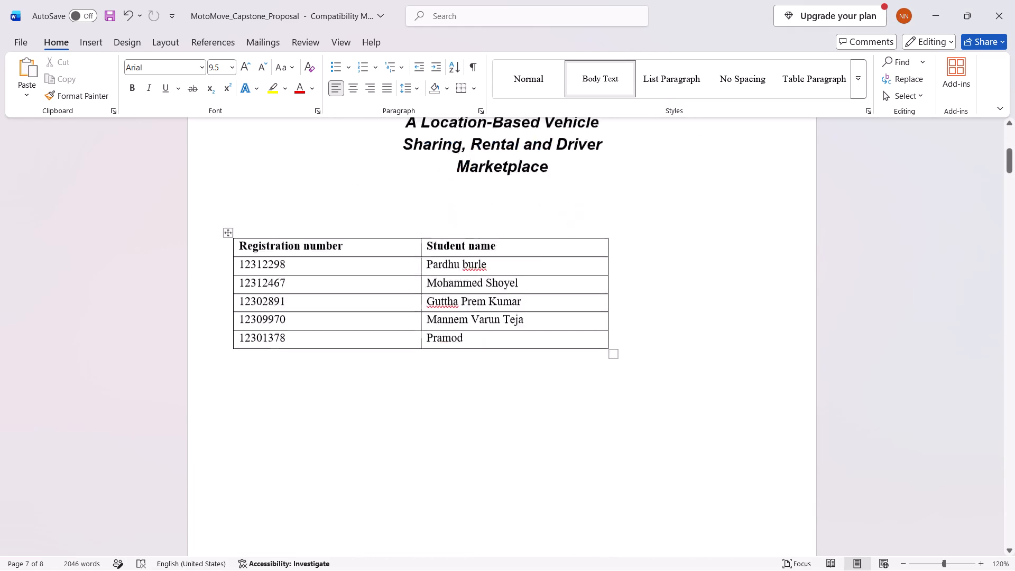
pyautogui.scroll(-1, 553, 276)
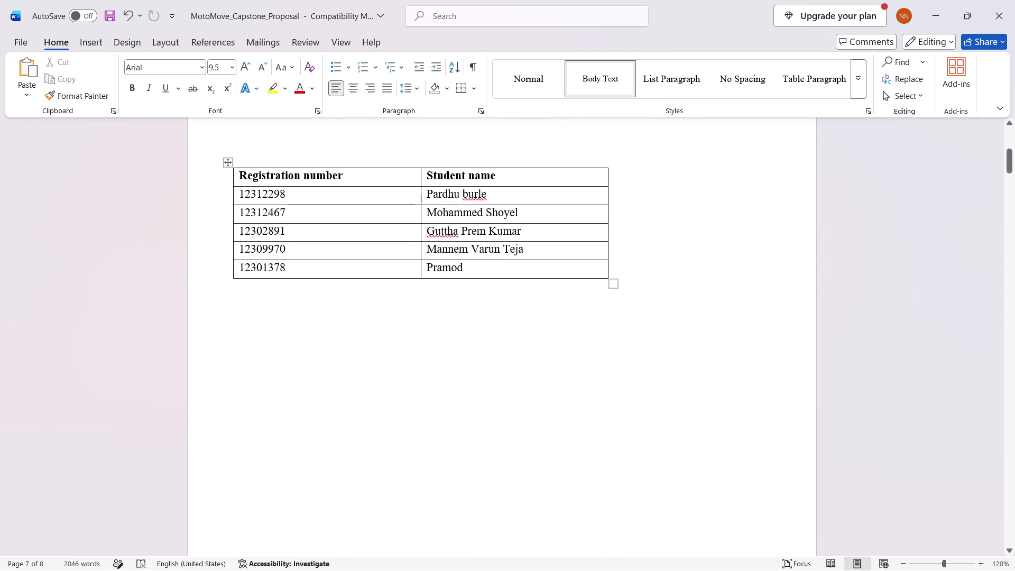
pyautogui.moveTo(610, 279); pyautogui.dragTo(691, 321)
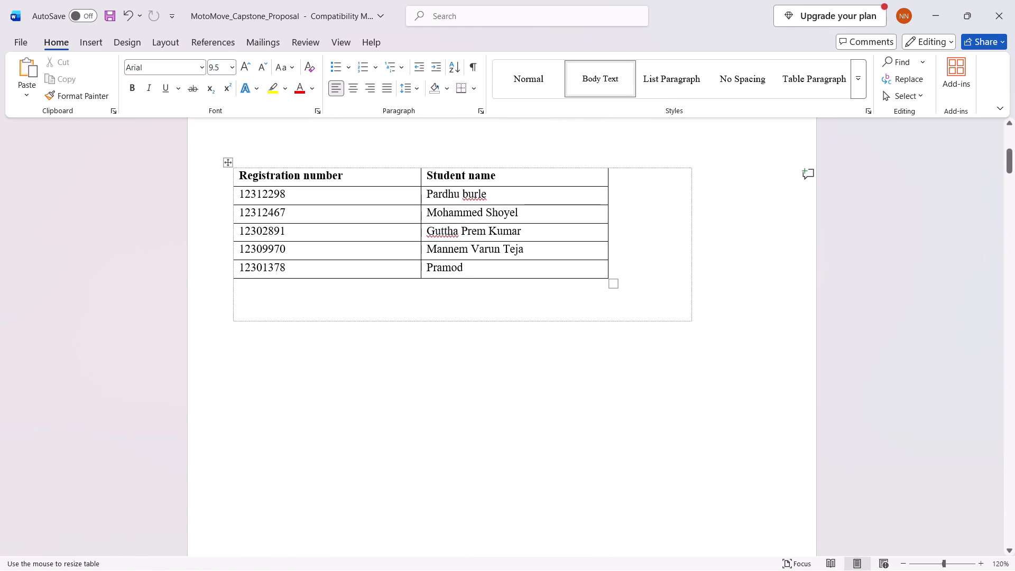
pyautogui.moveTo(691, 321); pyautogui.dragTo(730, 359)
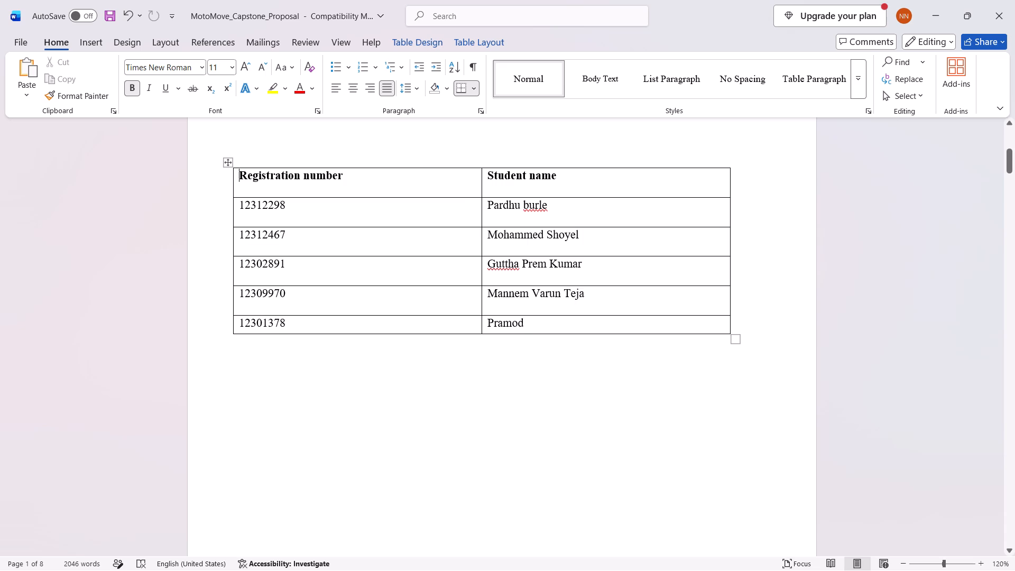
# Change the font of the CAPSTONE PROJECT PROPOSAL heading on page 1 to Arial.
pyautogui.scroll(1, 535, 334)
pyautogui.scroll(1, 428, 353)
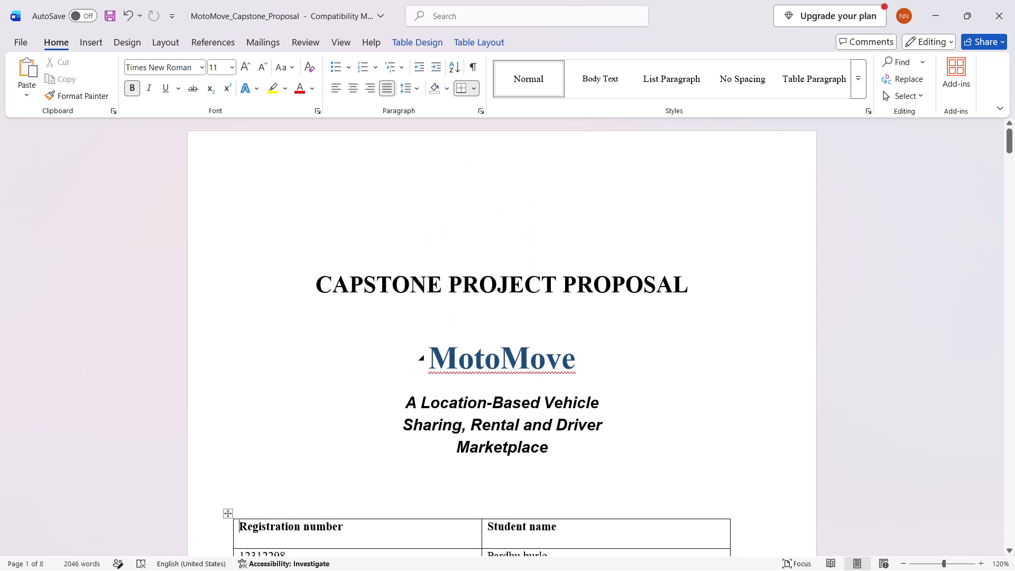
pyautogui.click(473, 293)
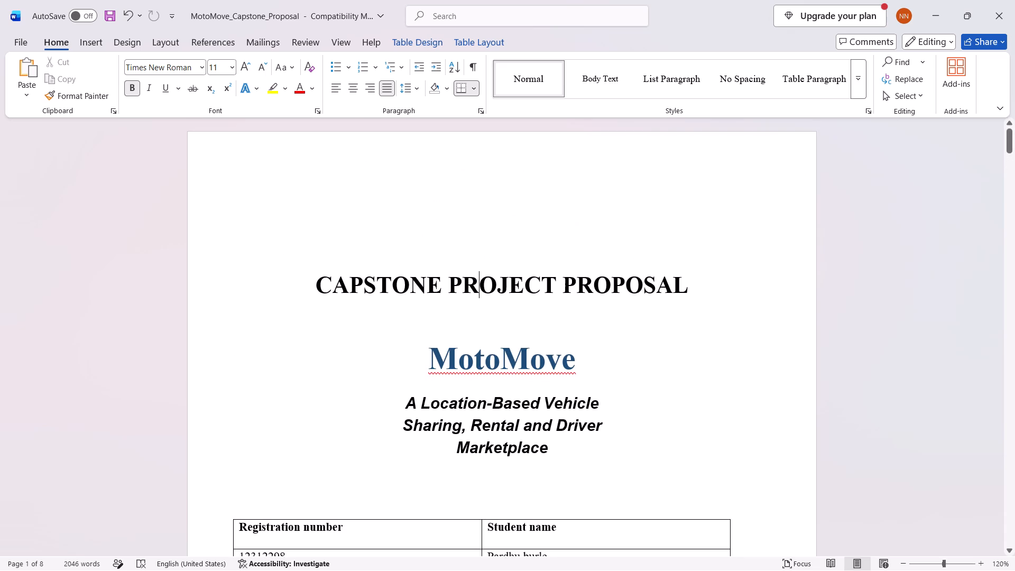
pyautogui.moveTo(317, 285); pyautogui.dragTo(551, 296)
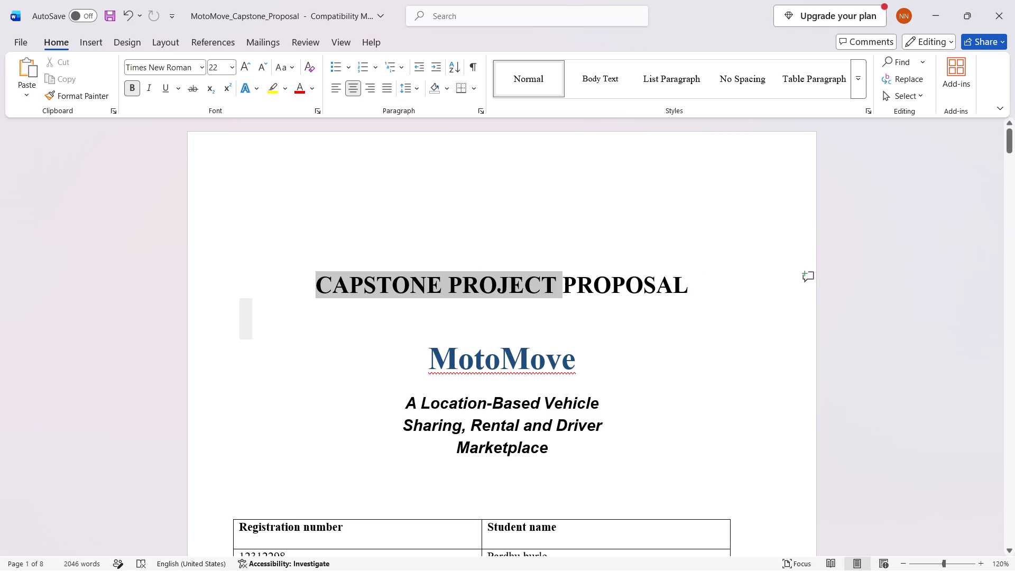
pyautogui.moveTo(551, 296); pyautogui.dragTo(658, 284)
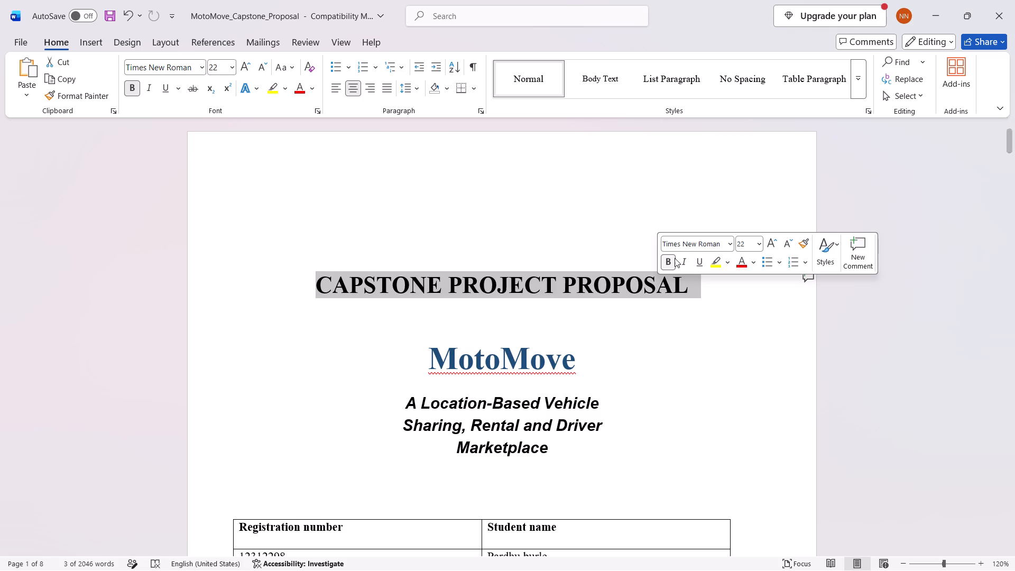
pyautogui.click(689, 240)
pyautogui.press('BackSpace')
pyautogui.write('ar')
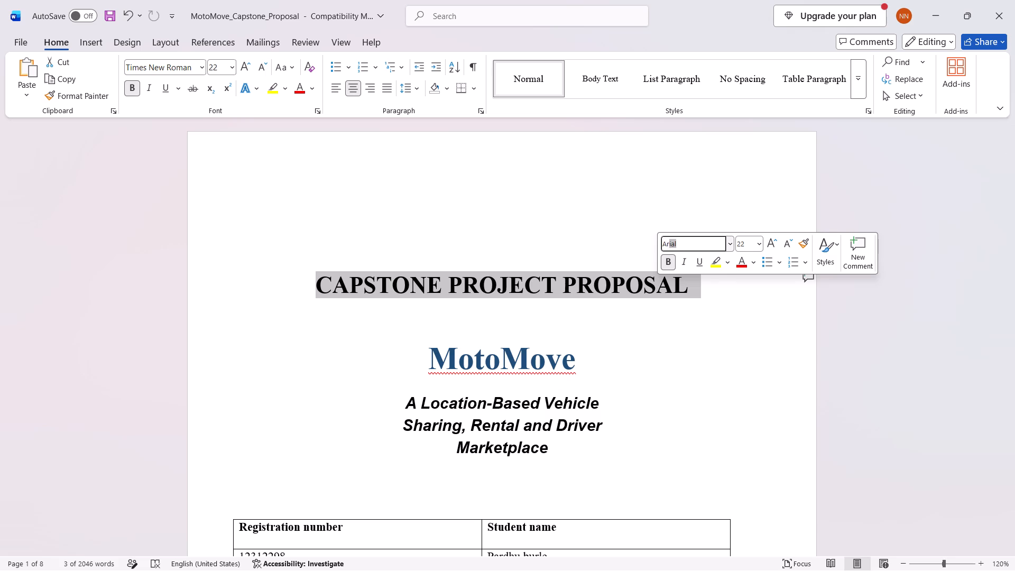
pyautogui.press('i')
pyautogui.write('al')
pyautogui.press('Return')
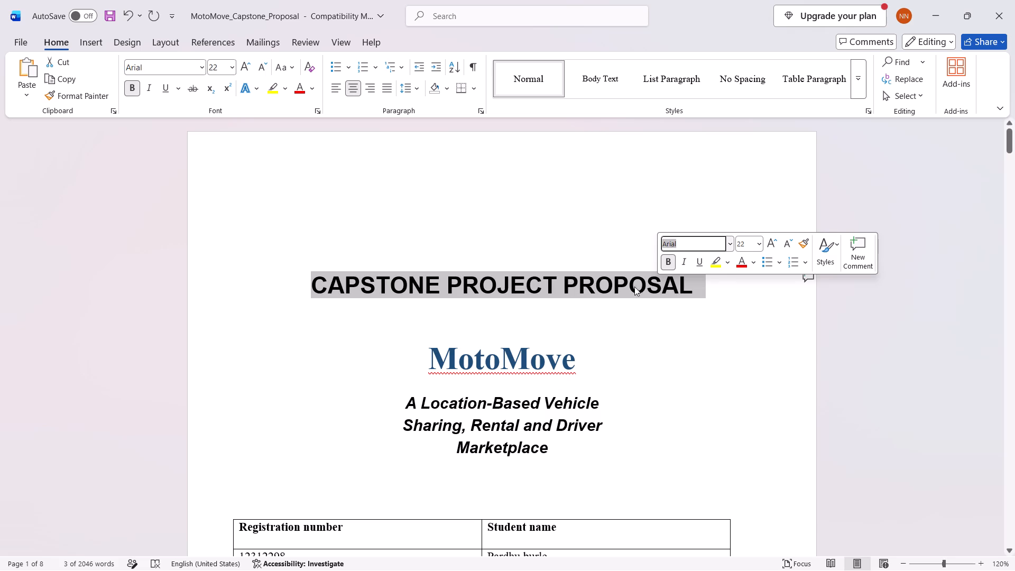
pyautogui.click(614, 299)
# Change the font of the MotoMove title on page 1 to Arial.
pyautogui.moveTo(426, 358); pyautogui.dragTo(598, 358)
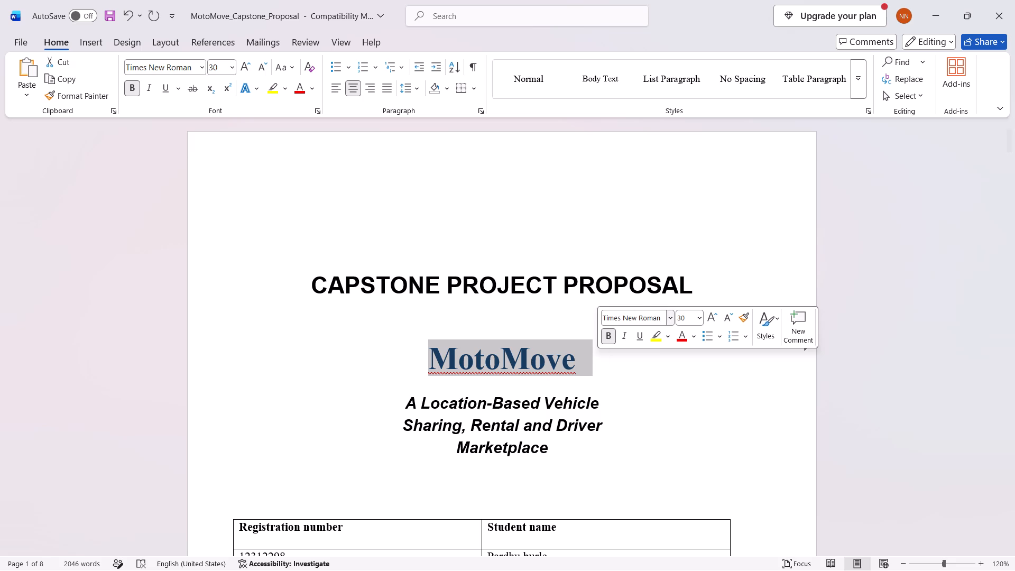
pyautogui.click(640, 317)
pyautogui.press('BackSpace')
pyautogui.write('arial')
pyautogui.press('Return')
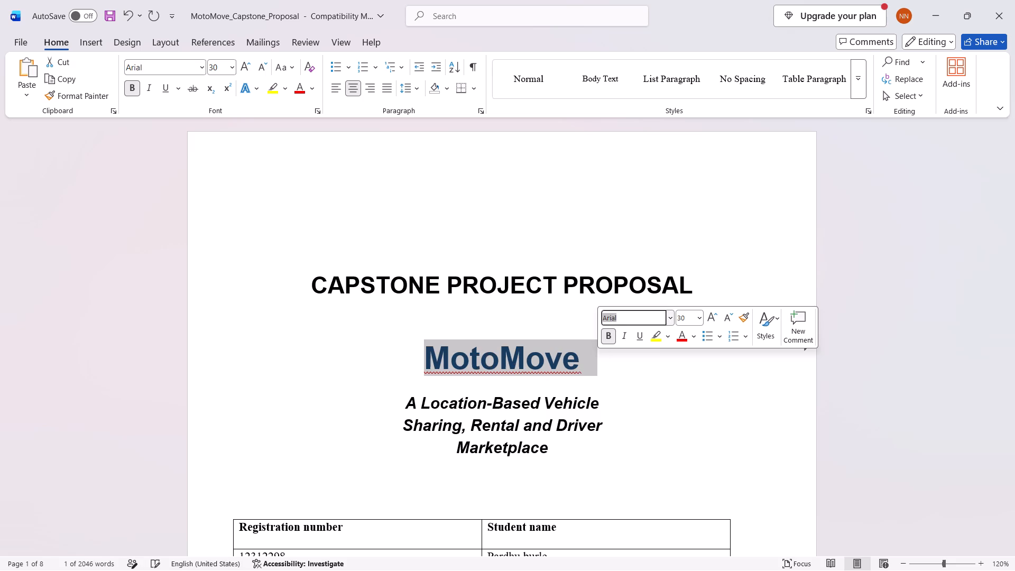
pyautogui.click(558, 324)
# Change the font of the first student's name in the page 1 table to Arial.
pyautogui.scroll(-2, 558, 324)
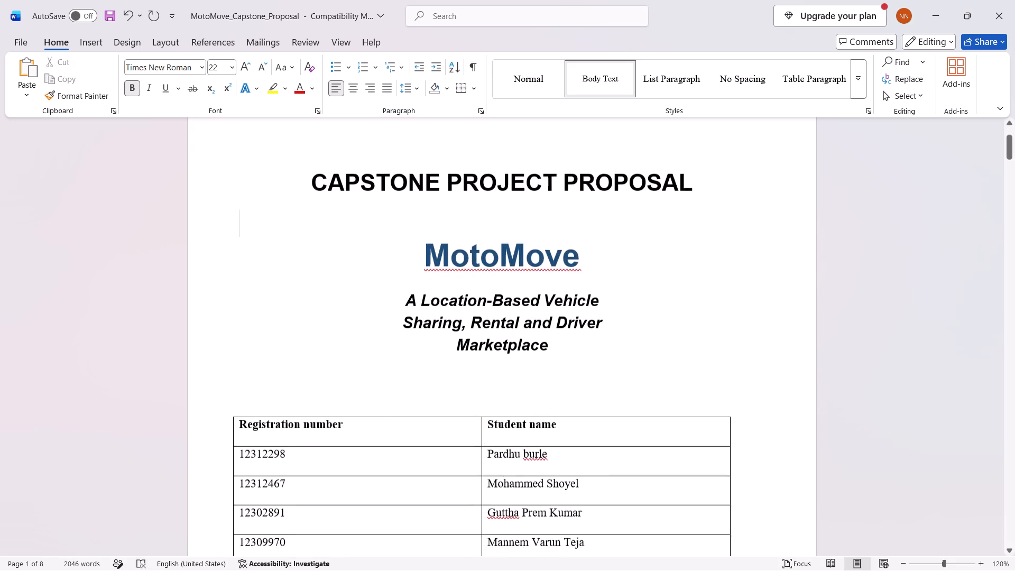
pyautogui.scroll(-2, 558, 324)
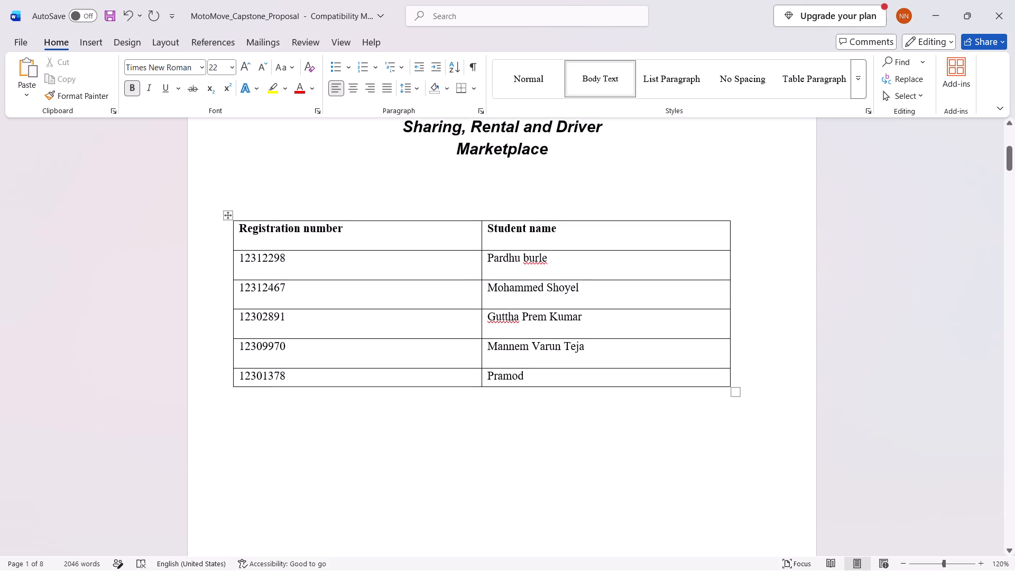
pyautogui.click(486, 256)
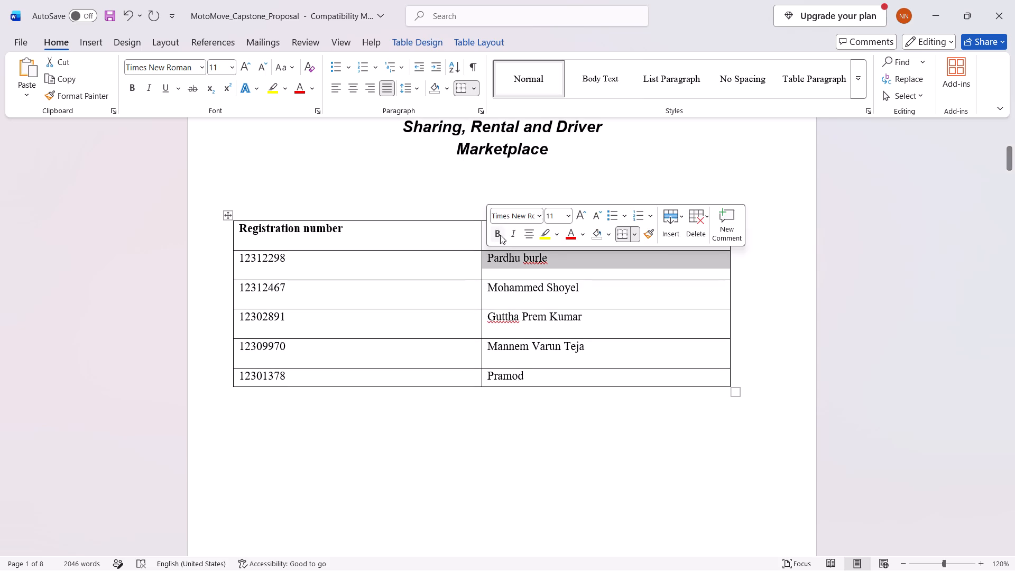
pyautogui.click(514, 215)
pyautogui.press('BackSpace')
pyautogui.write('ar')
pyautogui.write('ial')
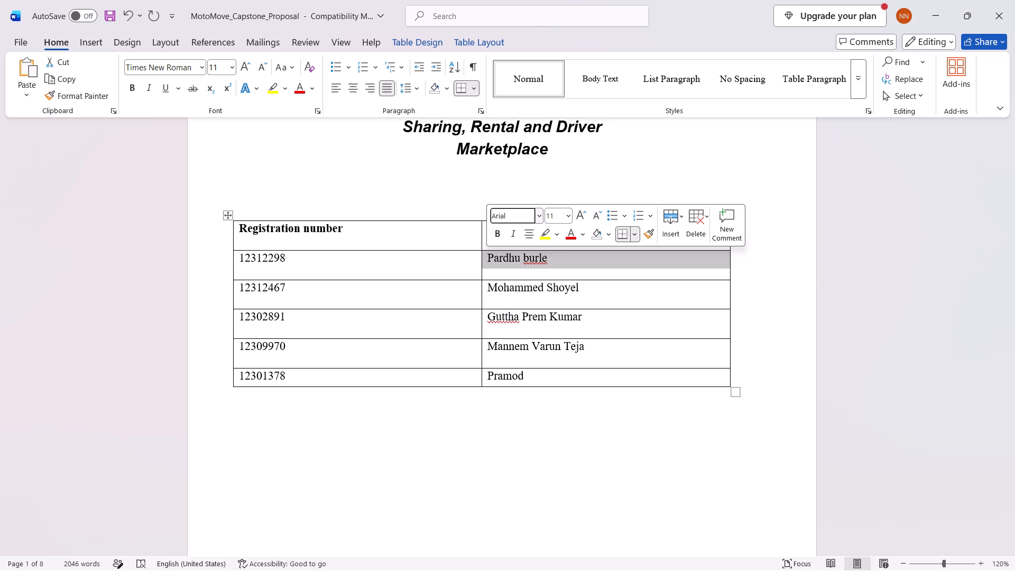
pyautogui.press('Return')
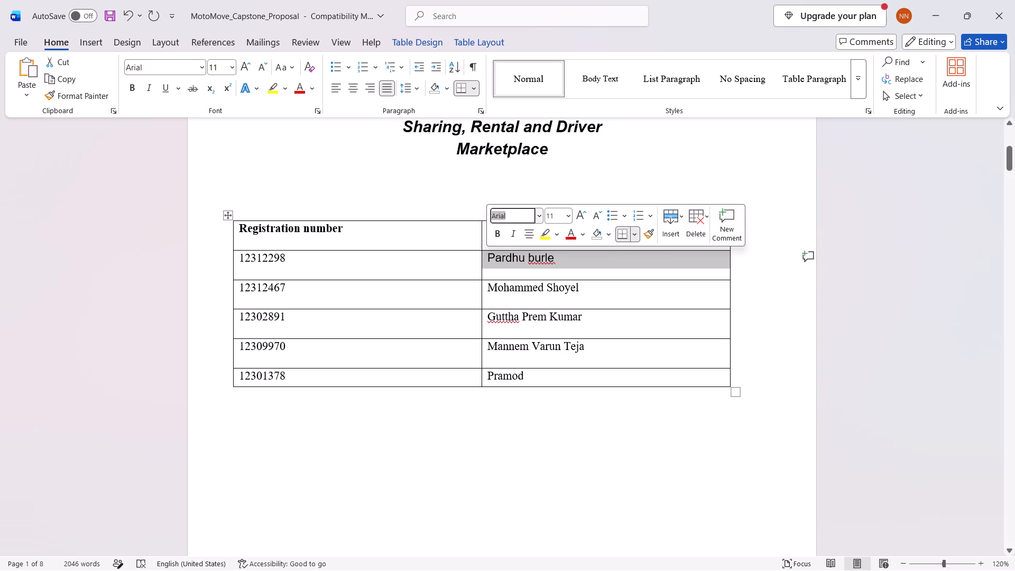
# Change the font of the second student's name in the page 1 table to Arial.
pyautogui.moveTo(490, 287); pyautogui.dragTo(578, 285)
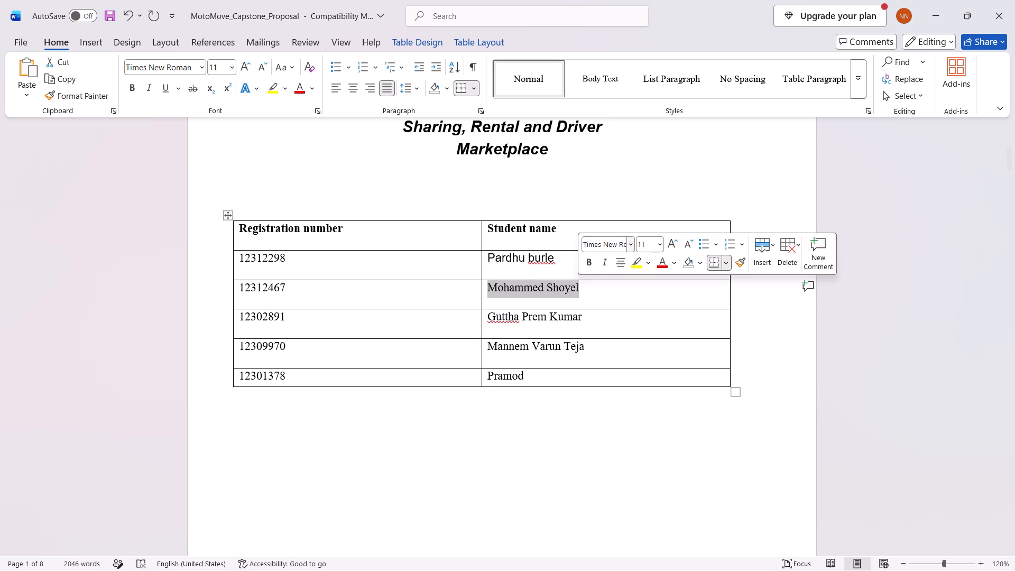
pyautogui.click(598, 242)
pyautogui.press('BackSpace')
pyautogui.write('arial')
pyautogui.press('Return')
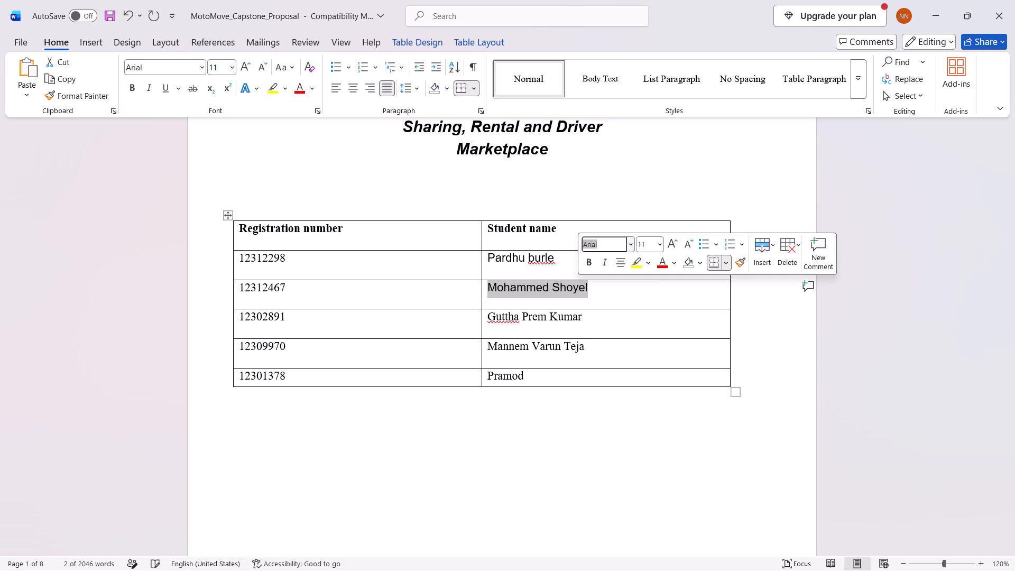
# Change the font of the third student's name in the page 1 table to Arial.
pyautogui.click(486, 318)
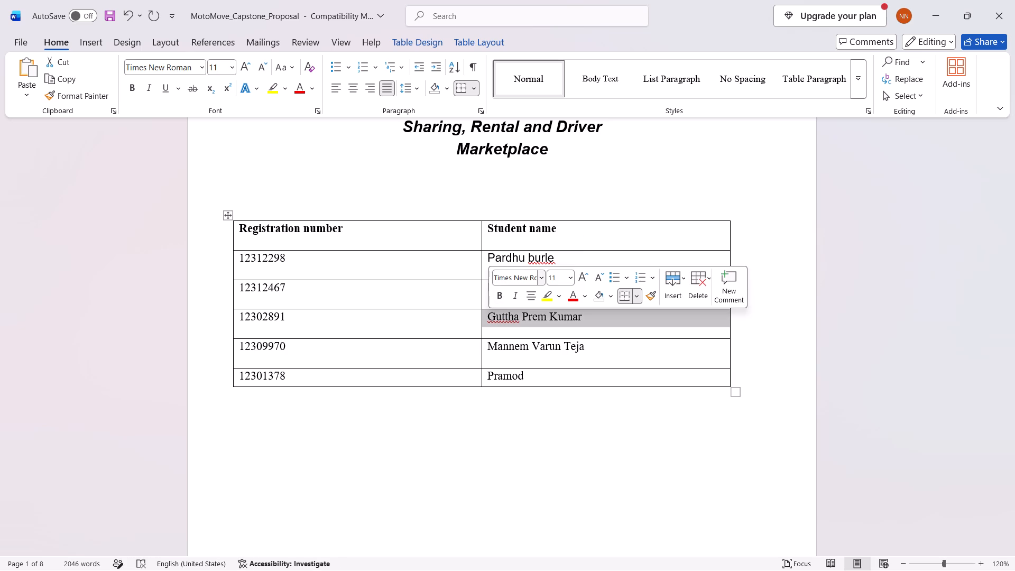
pyautogui.click(513, 278)
pyautogui.press('BackSpace')
pyautogui.write('arial')
pyautogui.press('Return')
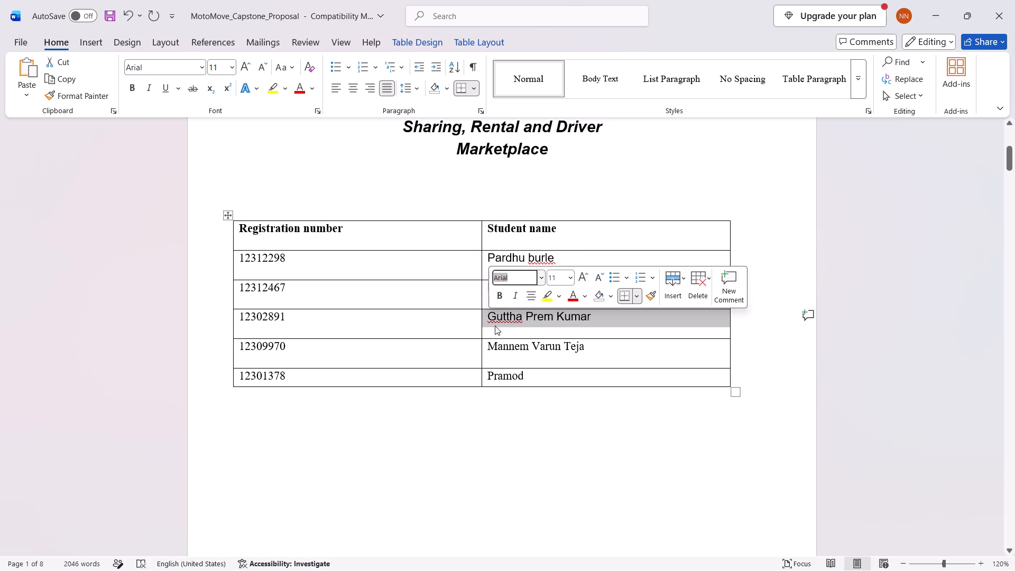
# Change the font of the fourth student's name in the page 1 table to Arial.
pyautogui.click(500, 346)
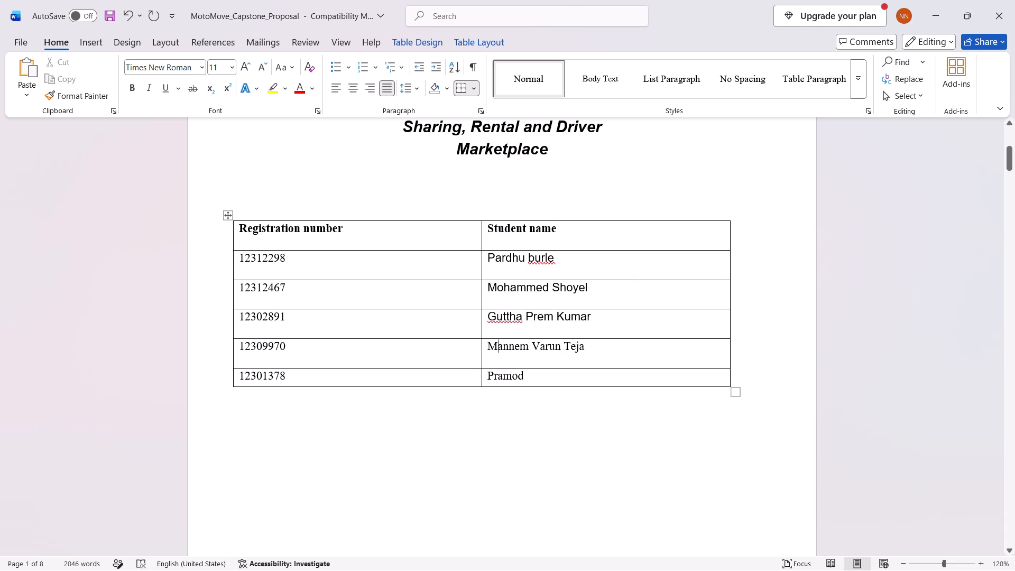
pyautogui.moveTo(488, 346); pyautogui.dragTo(582, 343)
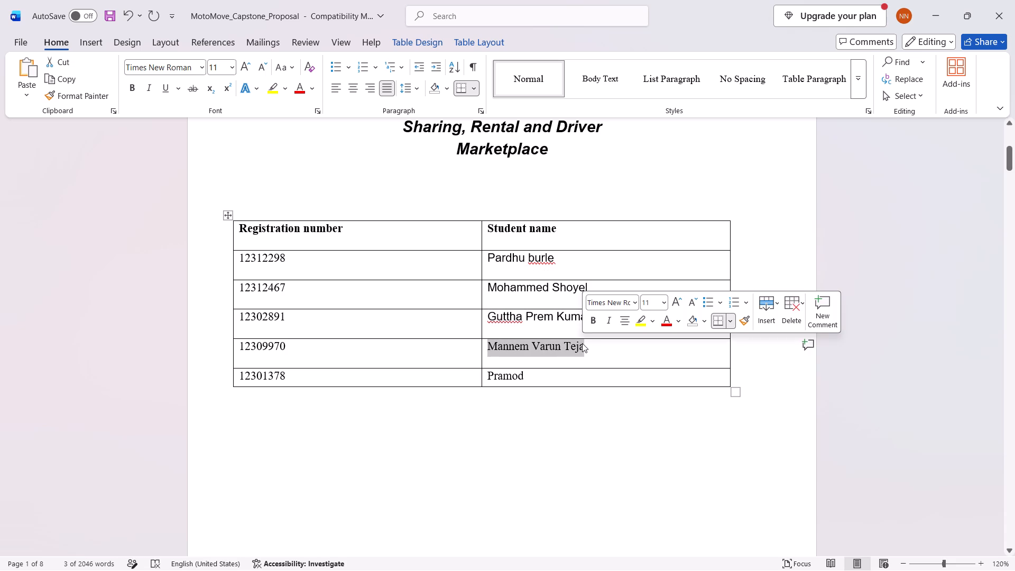
pyautogui.click(608, 302)
pyautogui.press('BackSpace')
pyautogui.write('arial')
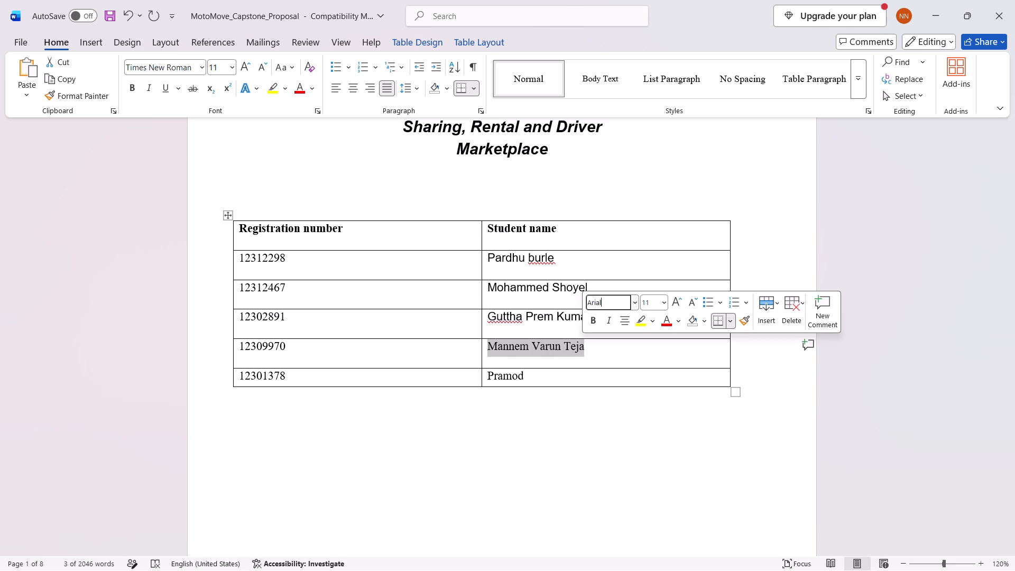
pyautogui.press('Return')
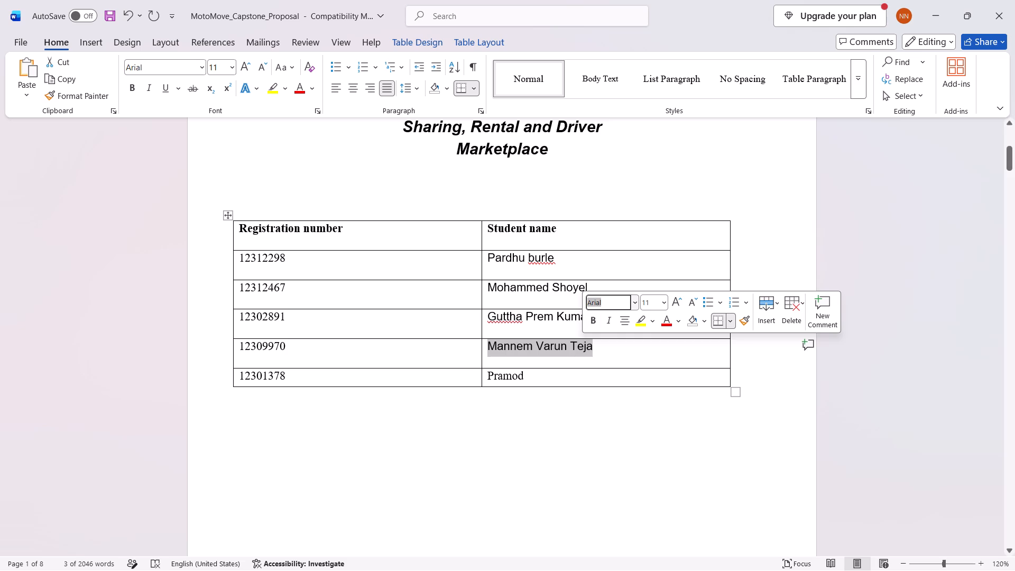
# Change the font of the fifth student's name in the page 1 table to Arial.
pyautogui.moveTo(486, 376); pyautogui.dragTo(515, 380)
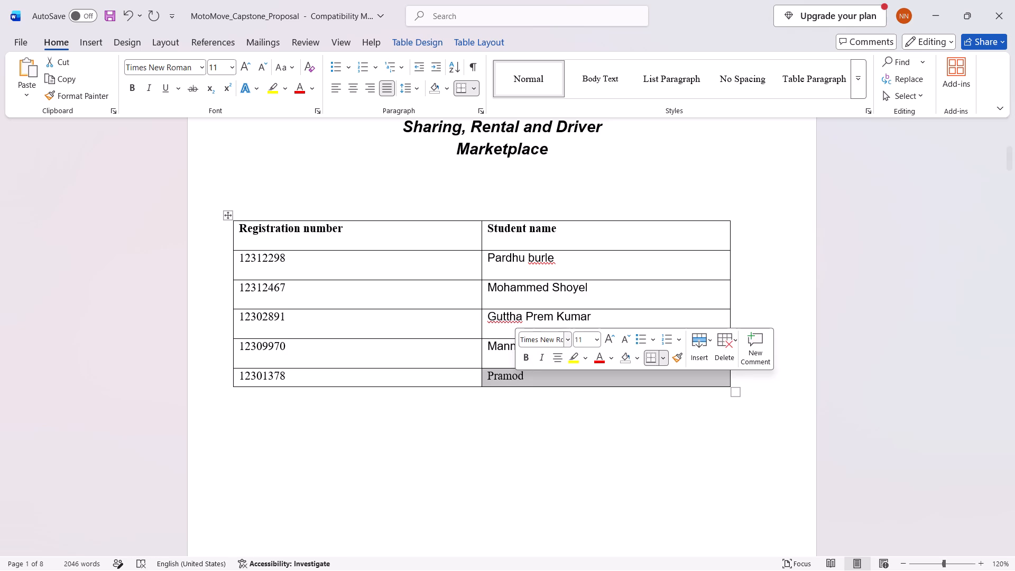
pyautogui.click(540, 336)
pyautogui.press('BackSpace')
pyautogui.write('arial')
pyautogui.press('Return')
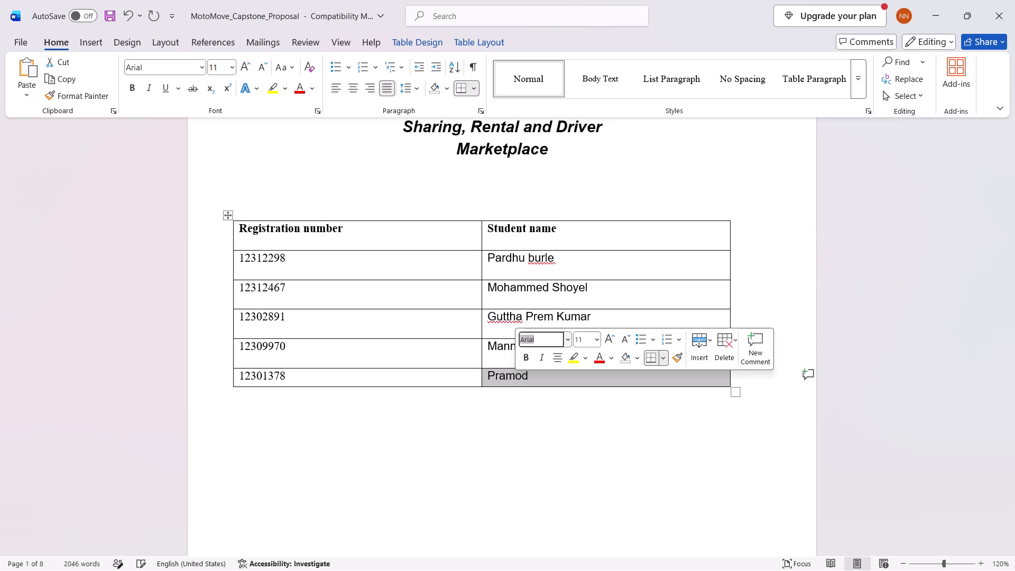
pyautogui.click(508, 465)
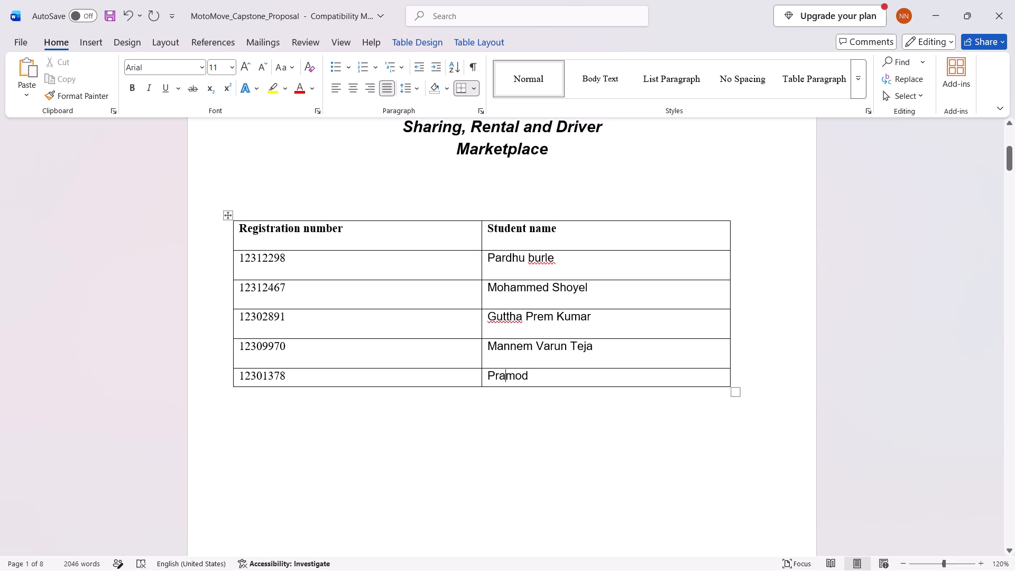
# Change the font of the three centred lines from "Content Submitted to" through "Lovely Professional University" on page 2 to Arial.
pyautogui.scroll(-2, 508, 465)
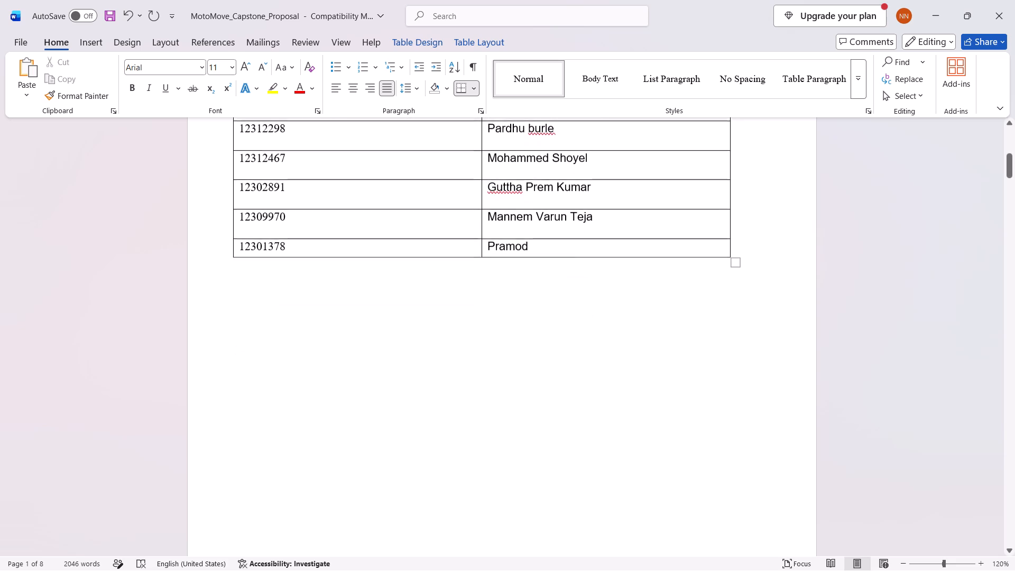
pyautogui.scroll(-3, 508, 465)
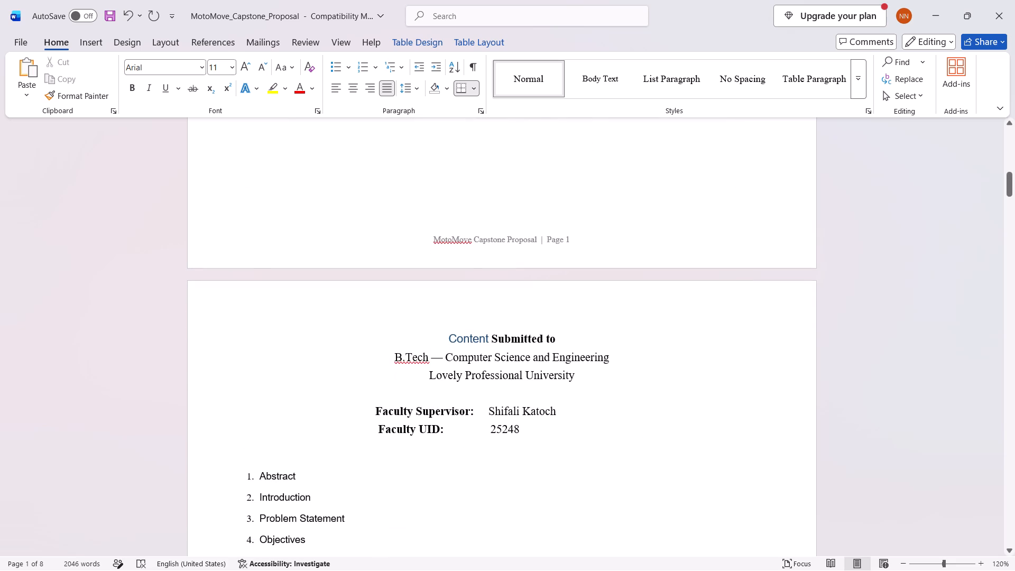
pyautogui.moveTo(450, 340); pyautogui.dragTo(568, 371)
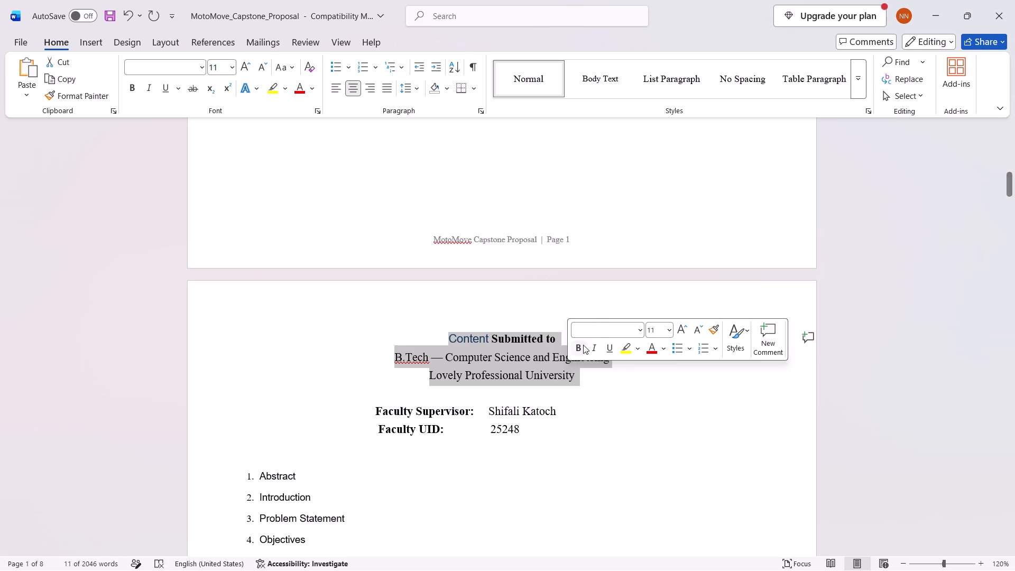
pyautogui.moveTo(600, 320); pyautogui.dragTo(599, 331)
pyautogui.click(599, 331)
pyautogui.write('arial')
pyautogui.press('Return')
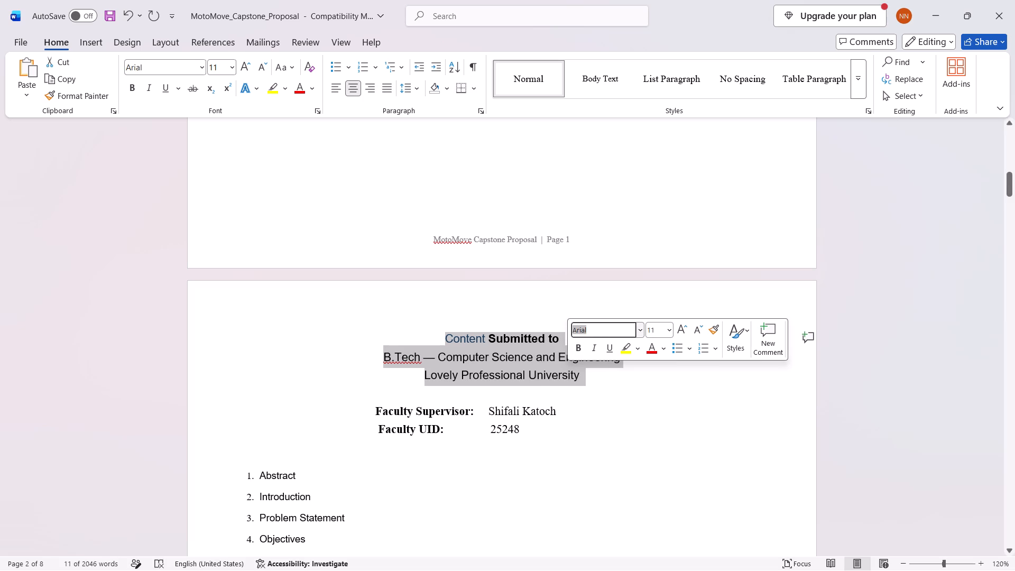
# Change the font of the Faculty Supervisor and Faculty UID lines on page 2 to Arial.
pyautogui.moveTo(372, 408); pyautogui.dragTo(528, 451)
pyautogui.click(554, 408)
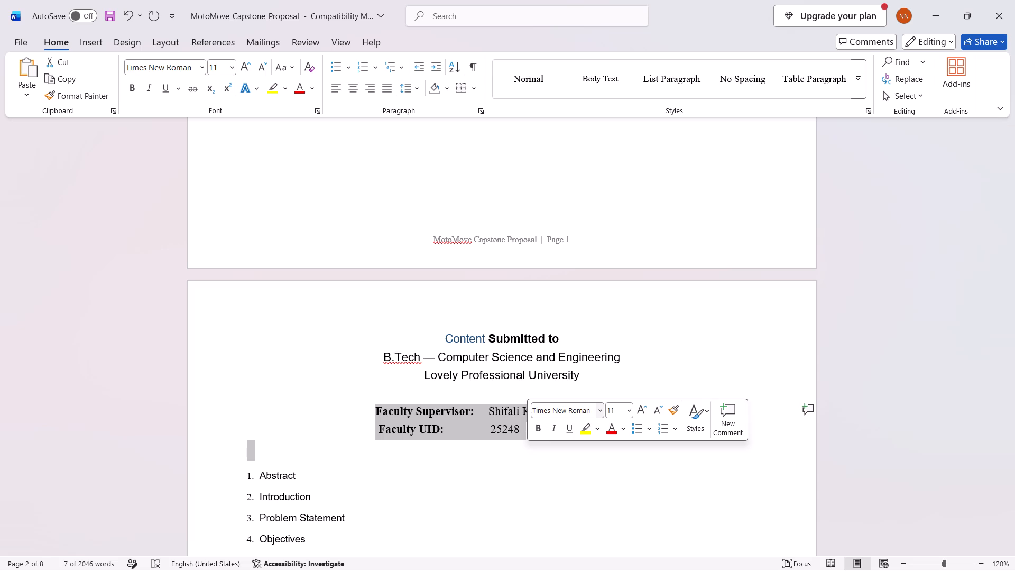
pyautogui.press('BackSpace')
pyautogui.write('arial')
pyautogui.press('Return')
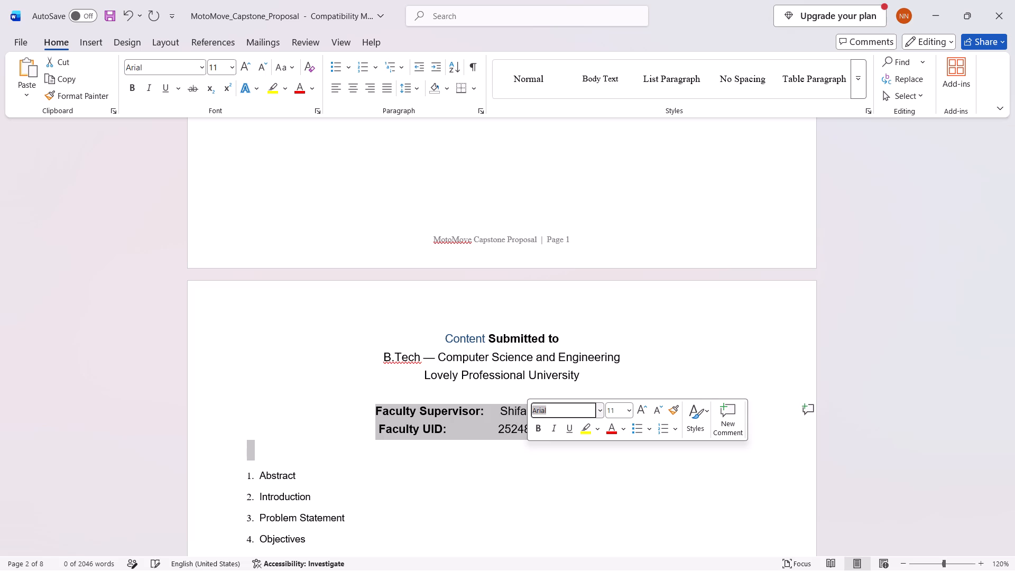
pyautogui.click(450, 389)
pyautogui.rightClick(450, 389)
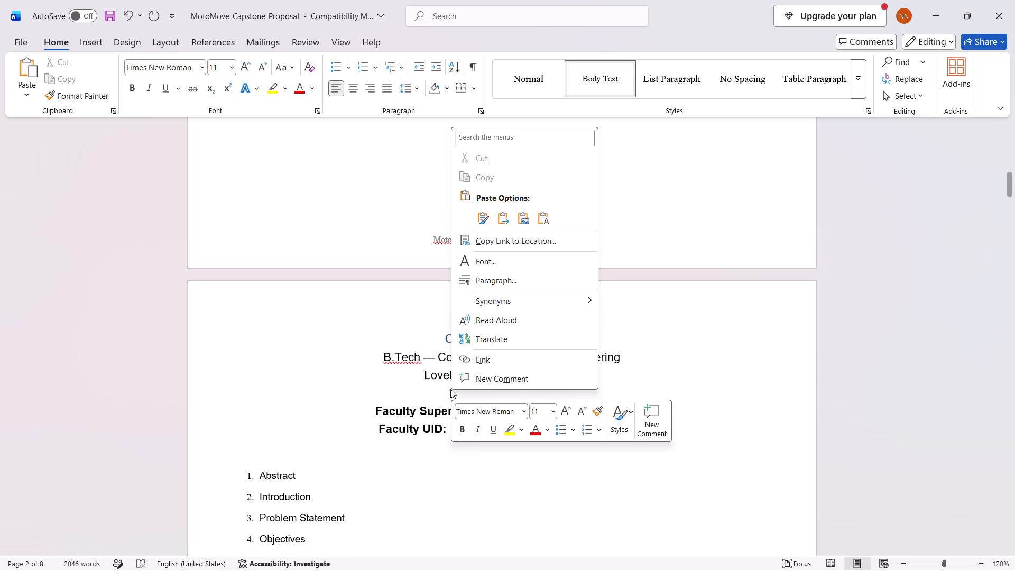
pyautogui.click(358, 382)
# Change the font of the page 1 table's header row, Registration number and Student name, to Arial.
pyautogui.scroll(2, 358, 382)
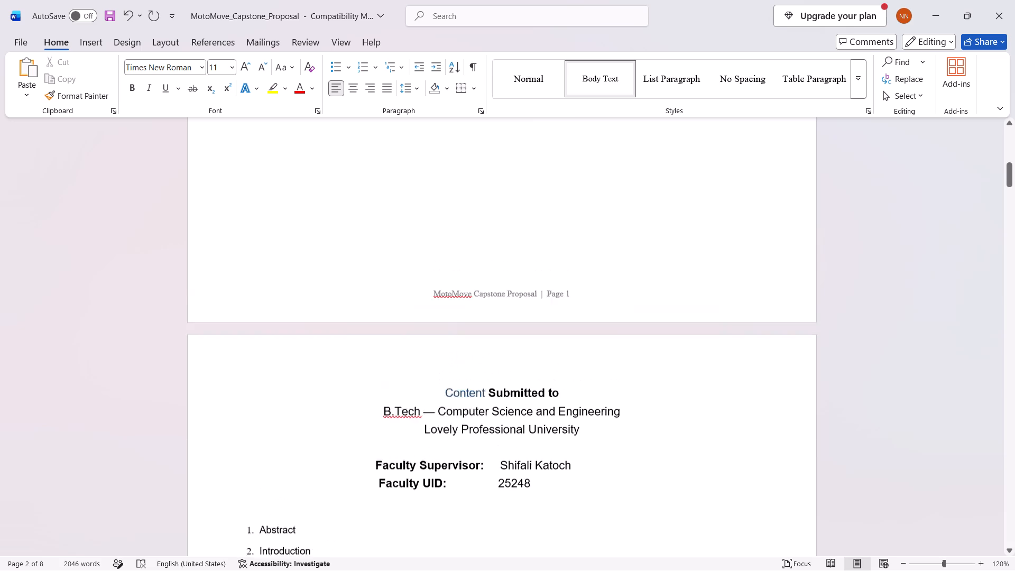
pyautogui.scroll(3, 358, 382)
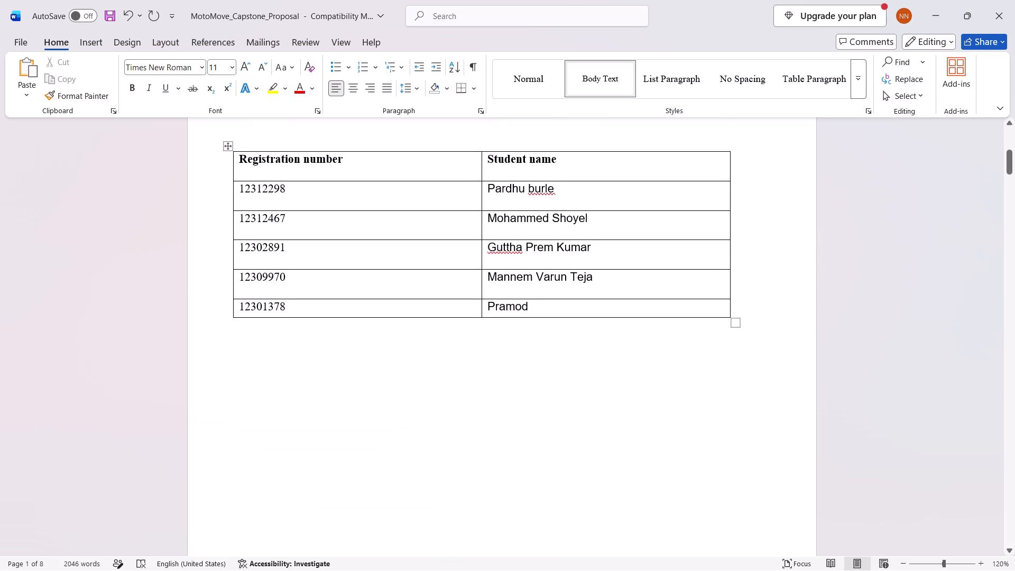
pyautogui.moveTo(242, 158); pyautogui.dragTo(453, 161)
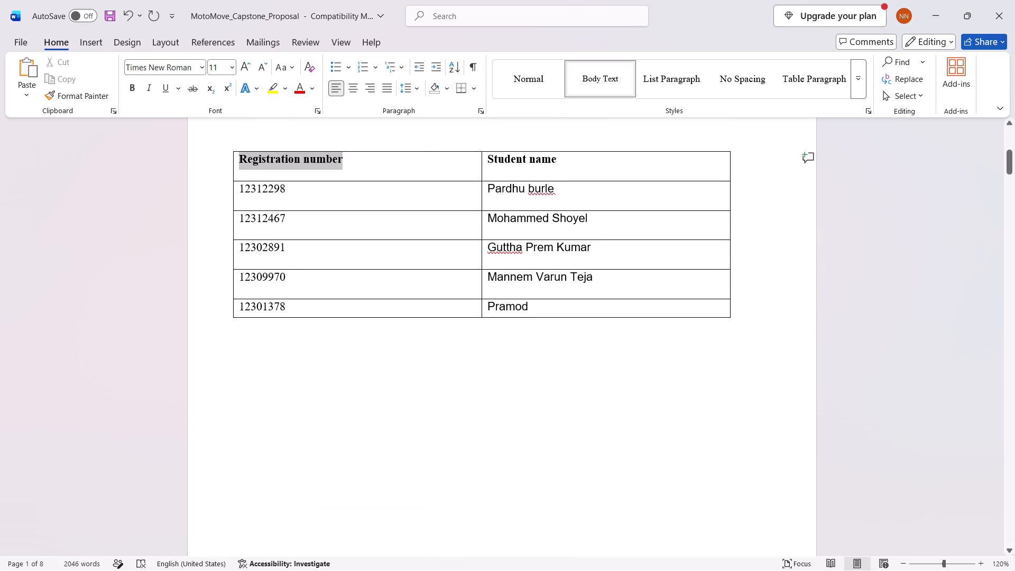
pyautogui.moveTo(453, 161); pyautogui.dragTo(525, 156)
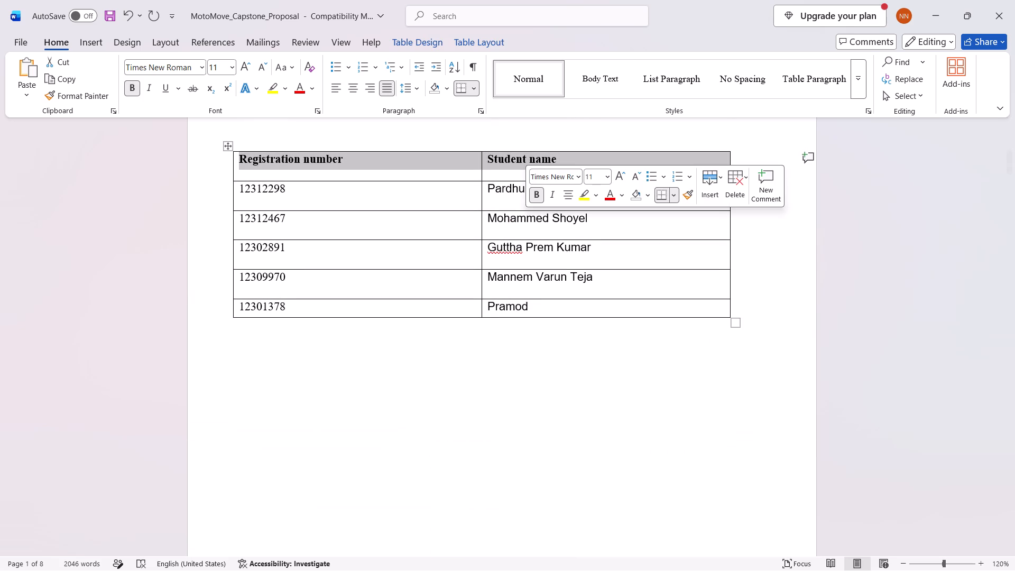
pyautogui.click(545, 173)
pyautogui.press('BackSpace')
pyautogui.write('ar')
pyautogui.write('ial')
pyautogui.press('Return')
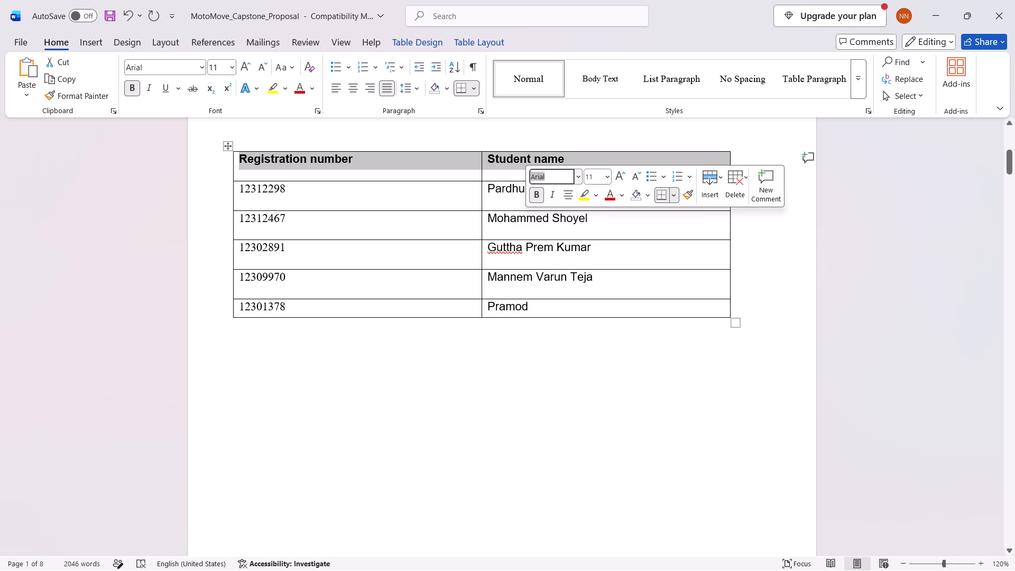
# Change the font of all five registration numbers in the page 1 table to Arial.
pyautogui.moveTo(240, 189); pyautogui.dragTo(309, 299)
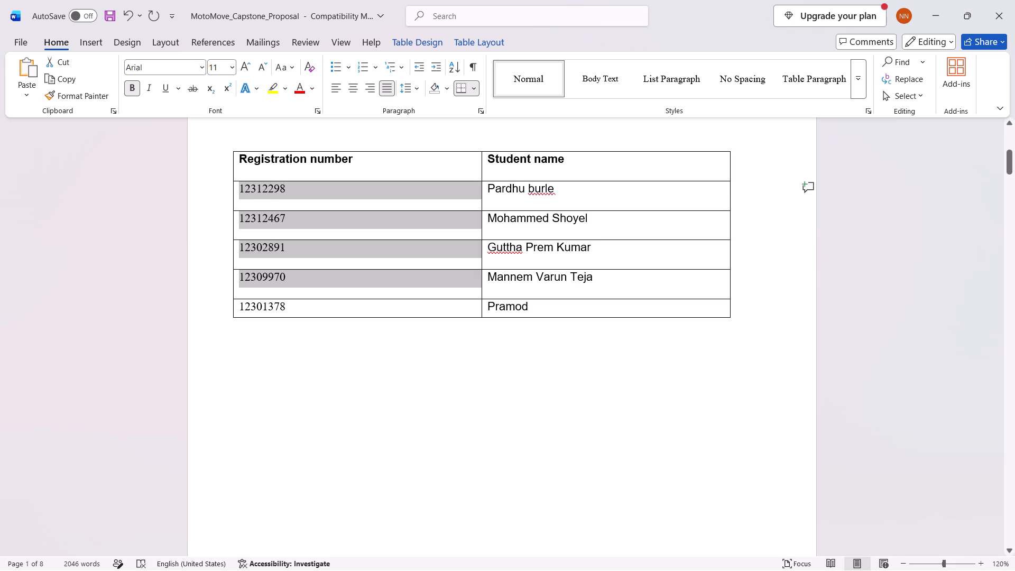
pyautogui.moveTo(309, 299); pyautogui.dragTo(310, 302)
pyautogui.click(338, 256)
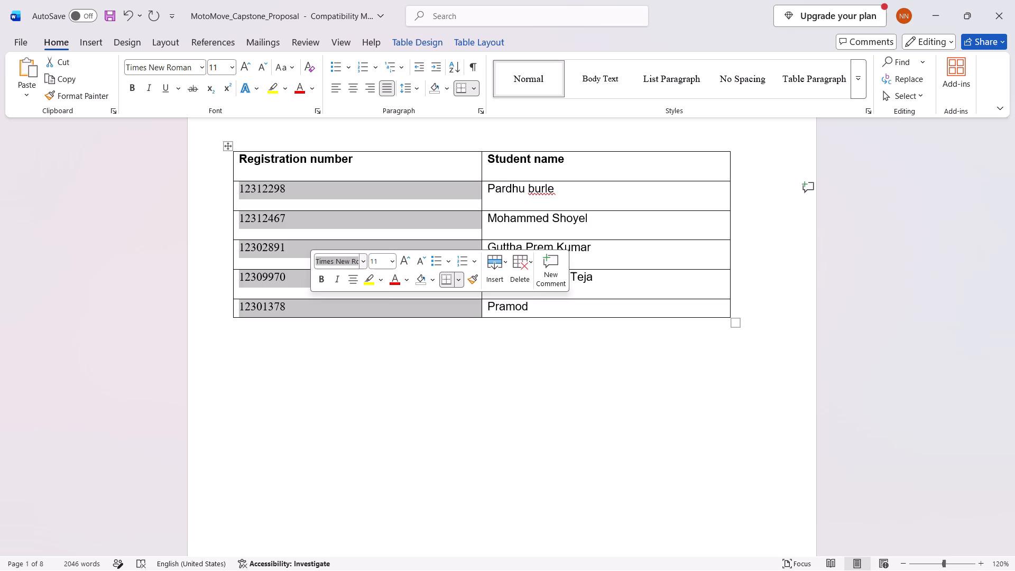
pyautogui.press('BackSpace')
pyautogui.write('arial')
pyautogui.press('Return')
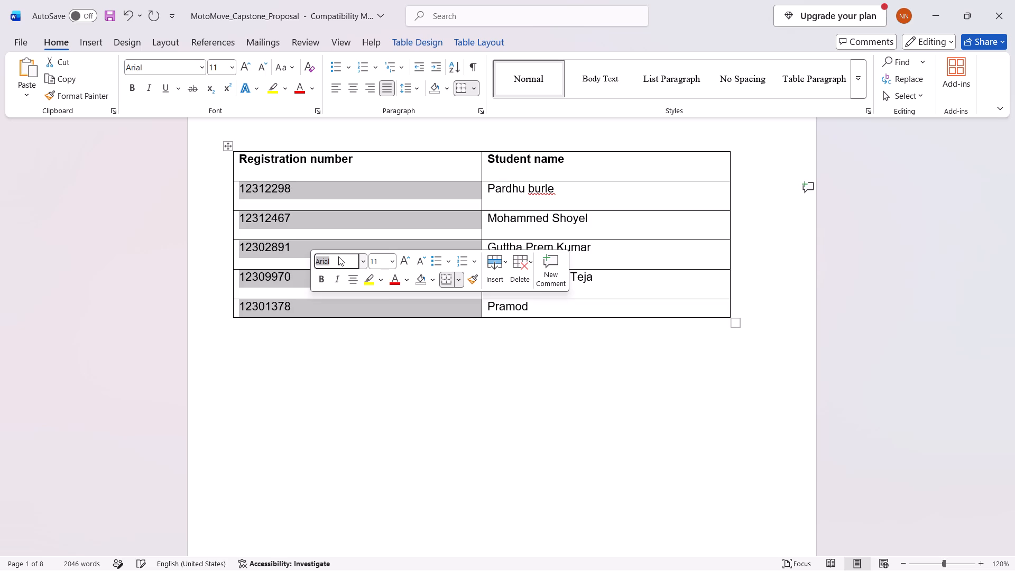
pyautogui.click(310, 354)
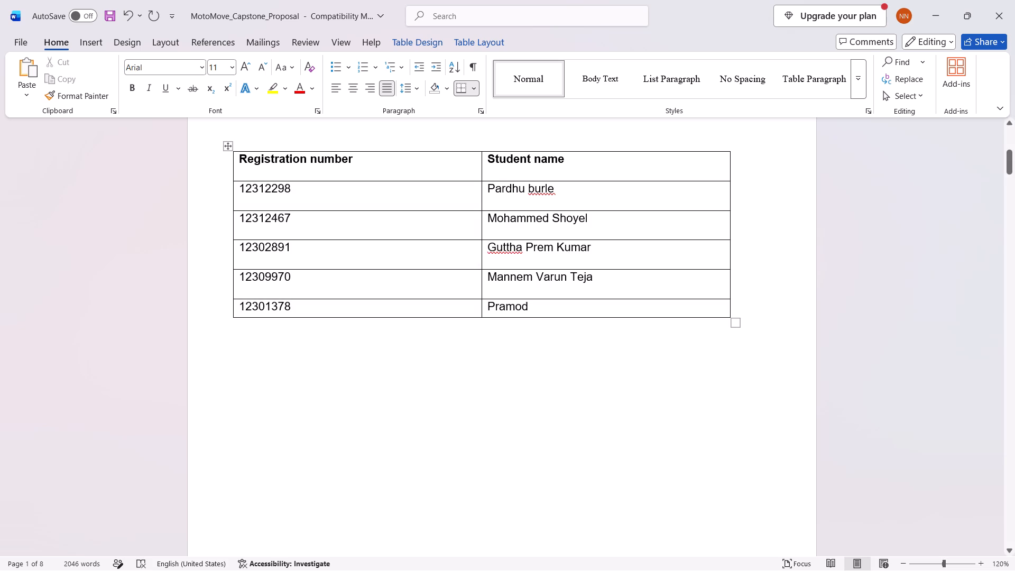
# Make the last row of the page 1 table slightly taller by lowering its bottom border.
pyautogui.moveTo(482, 318); pyautogui.dragTo(495, 316)
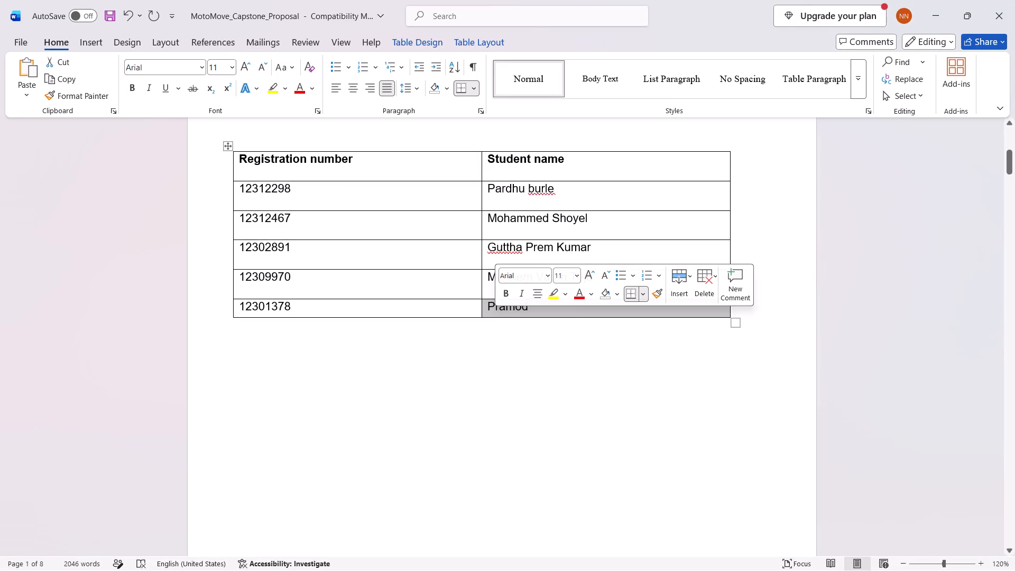
pyautogui.click(497, 317)
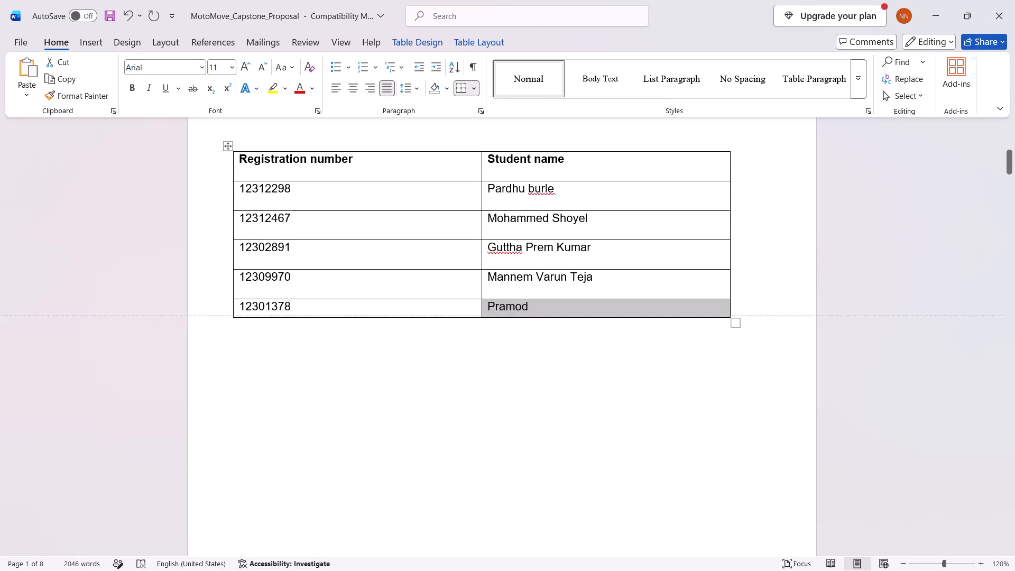
pyautogui.click(500, 340)
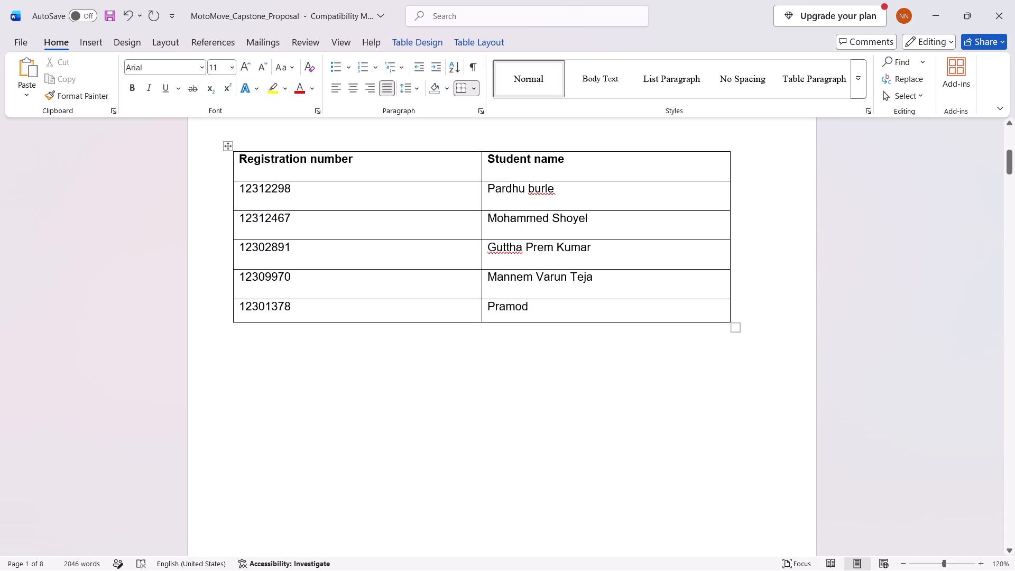
# Review the document from the page 1 table to the Introduction on page 3 for text with inconsistent fonts.
pyautogui.scroll(-3, 500, 340)
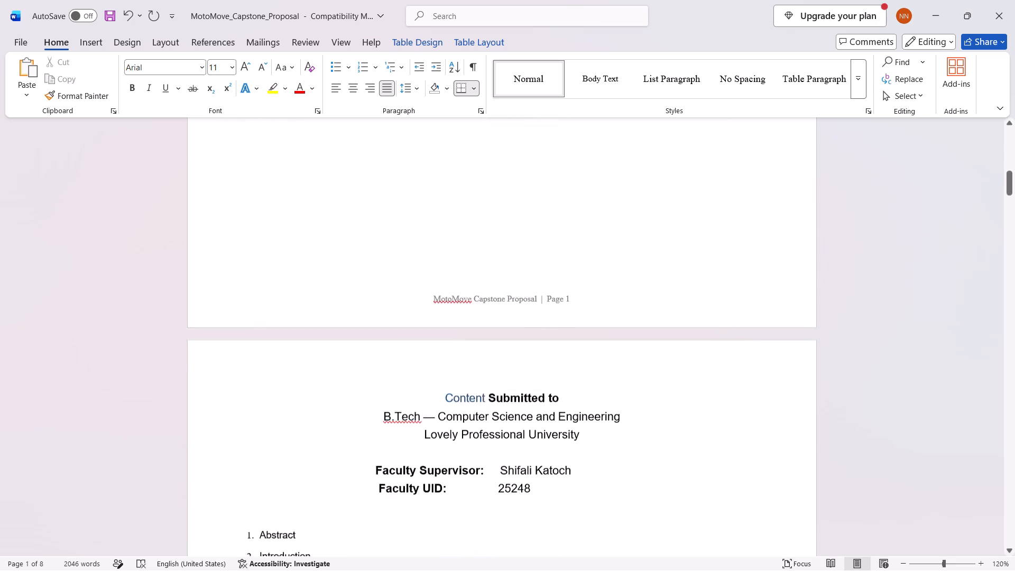
pyautogui.scroll(-2, 500, 340)
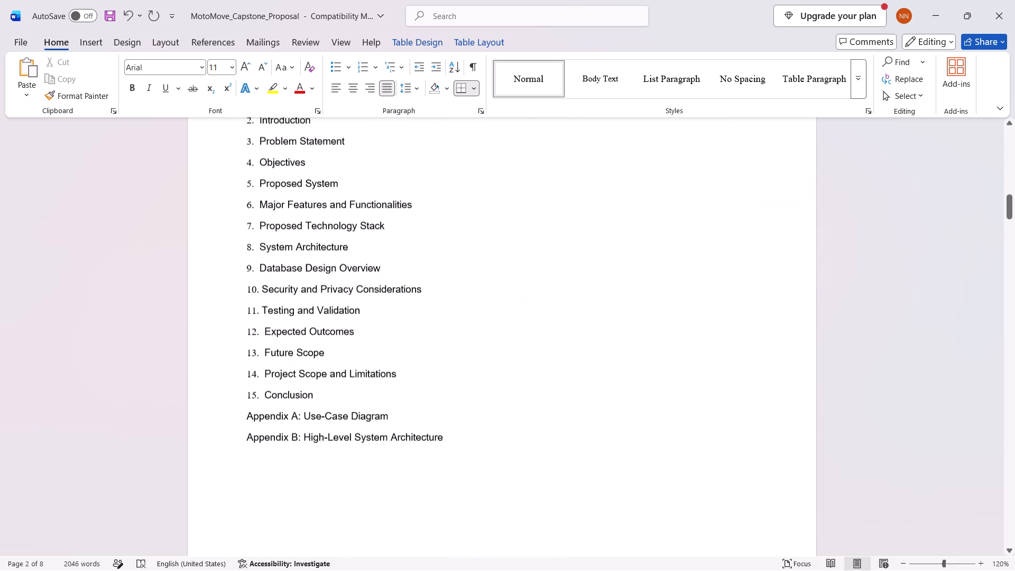
pyautogui.scroll(-3, 500, 340)
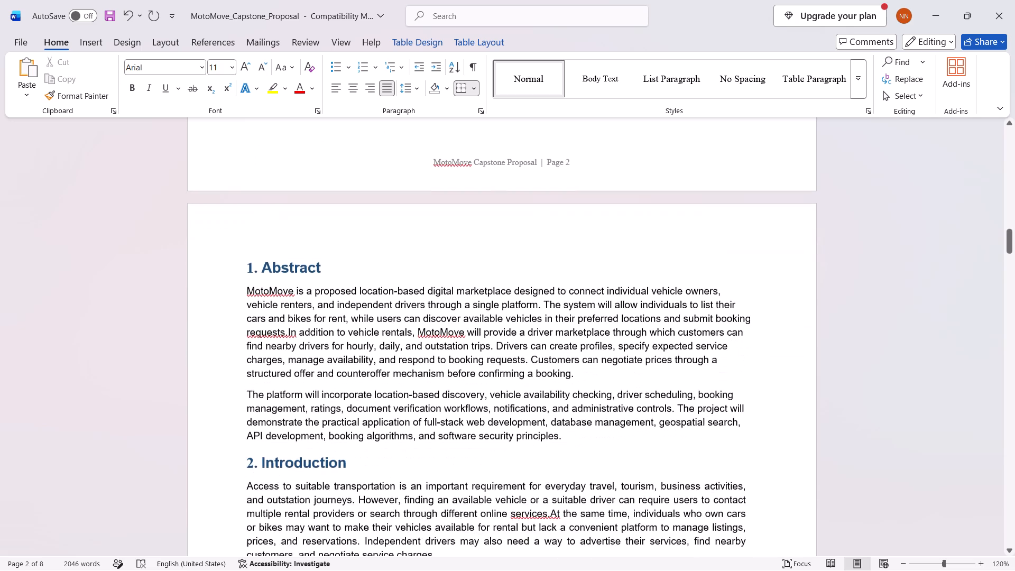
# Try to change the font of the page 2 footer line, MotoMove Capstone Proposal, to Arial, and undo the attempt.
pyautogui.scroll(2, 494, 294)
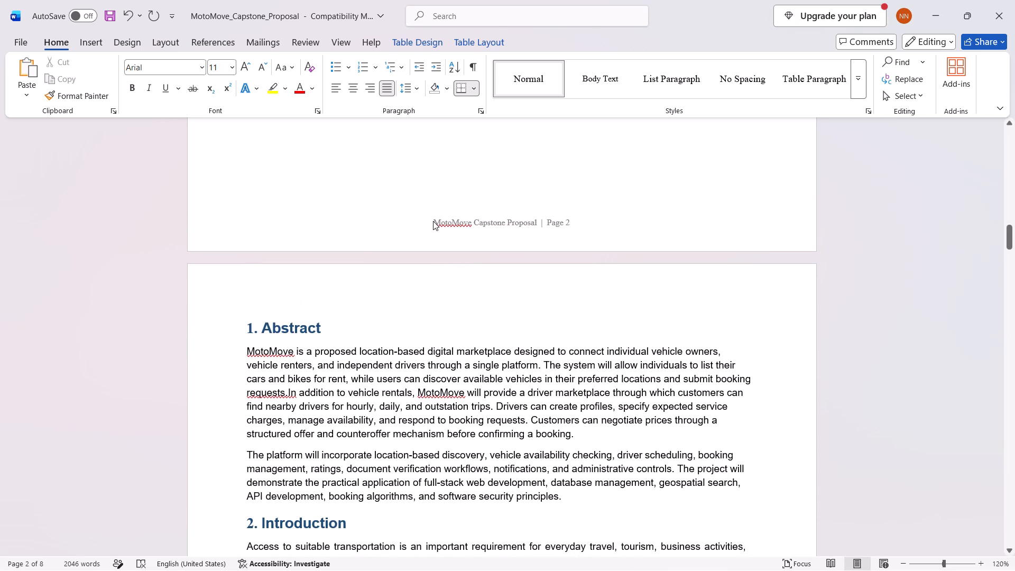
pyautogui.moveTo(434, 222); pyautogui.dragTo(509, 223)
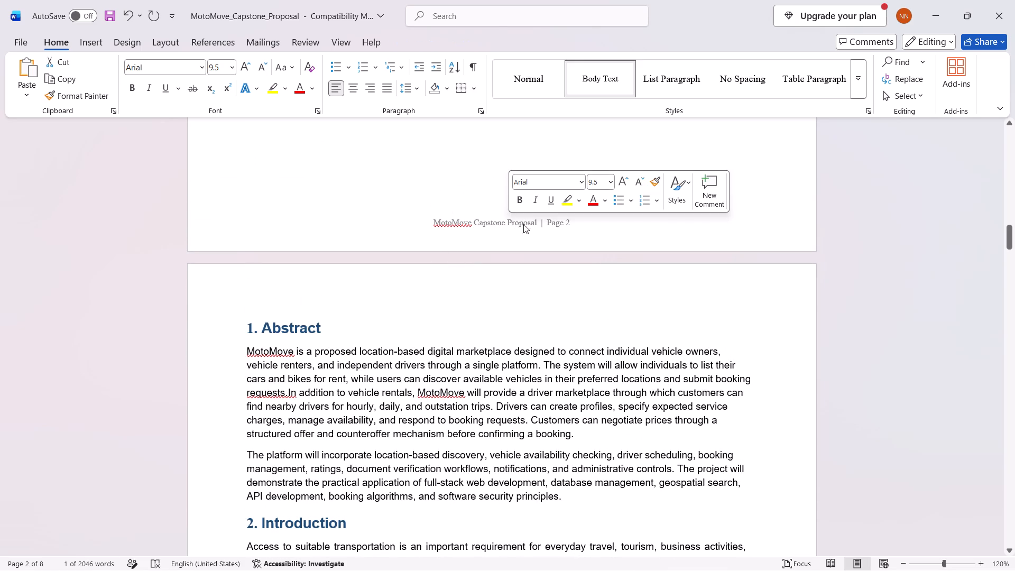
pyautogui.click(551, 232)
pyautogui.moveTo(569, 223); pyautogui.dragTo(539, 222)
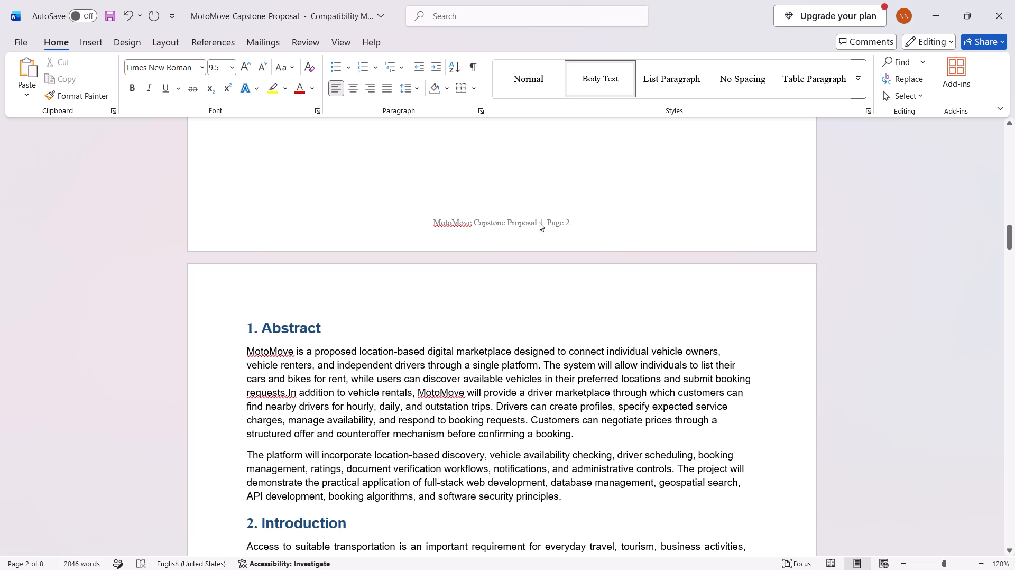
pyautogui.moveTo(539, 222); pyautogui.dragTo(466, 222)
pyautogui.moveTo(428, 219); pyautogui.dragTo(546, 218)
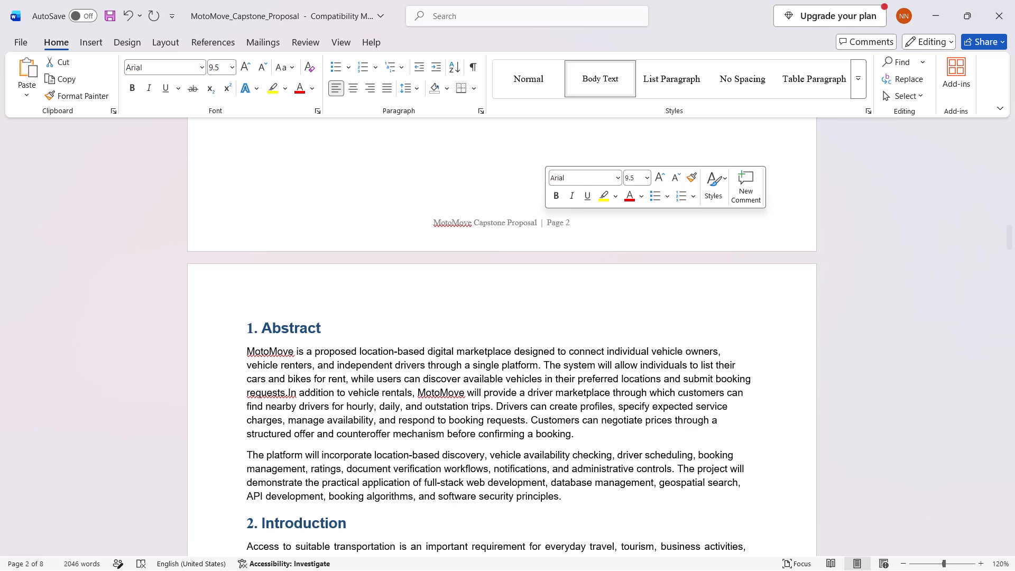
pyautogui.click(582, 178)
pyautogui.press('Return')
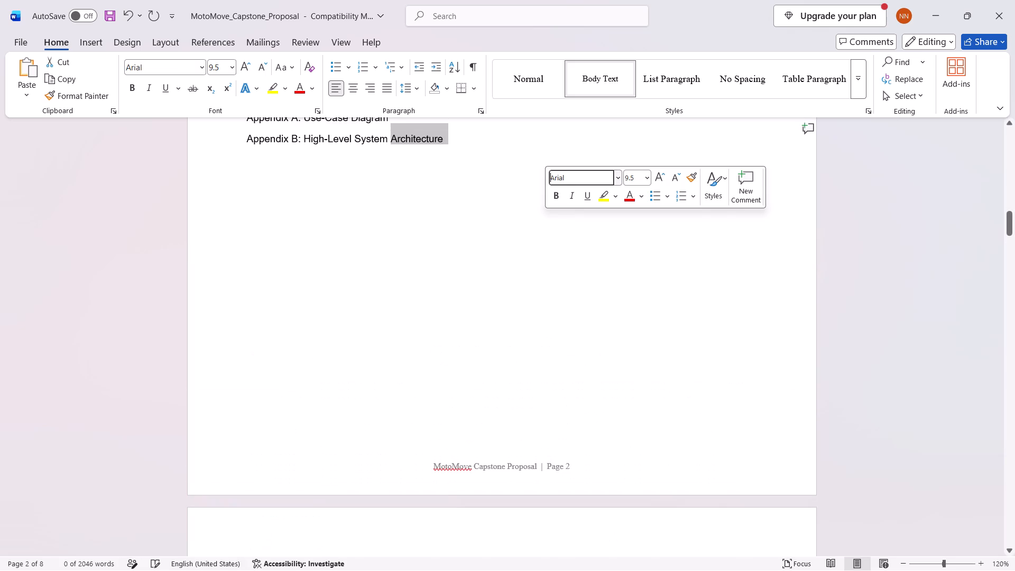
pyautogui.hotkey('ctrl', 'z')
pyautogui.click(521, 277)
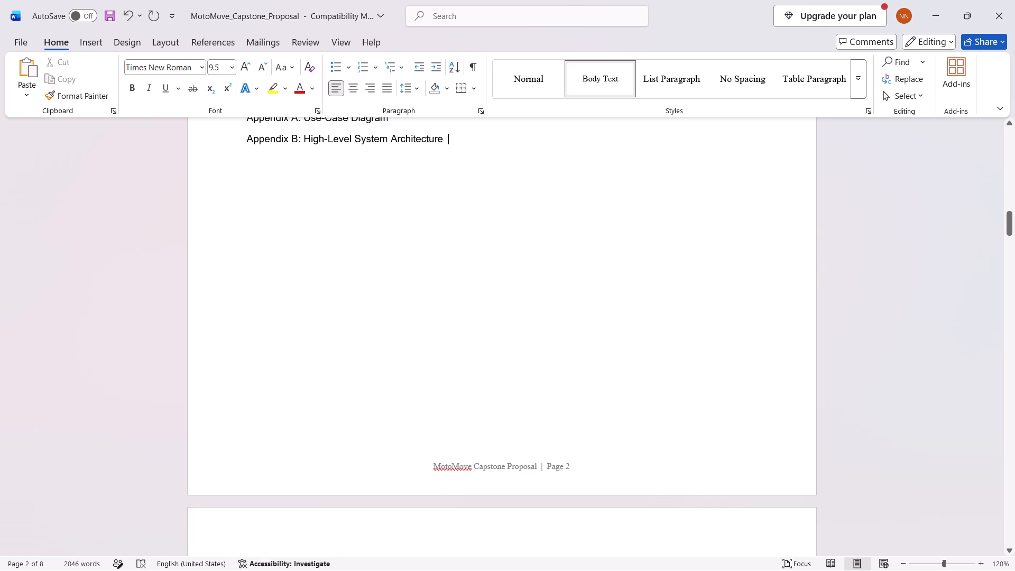
# Try to place the cursor in the page 3 footer line, MotoMove Capstone Proposal | Page 3, to edit it.
pyautogui.scroll(1, 521, 277)
pyautogui.scroll(-5, 521, 277)
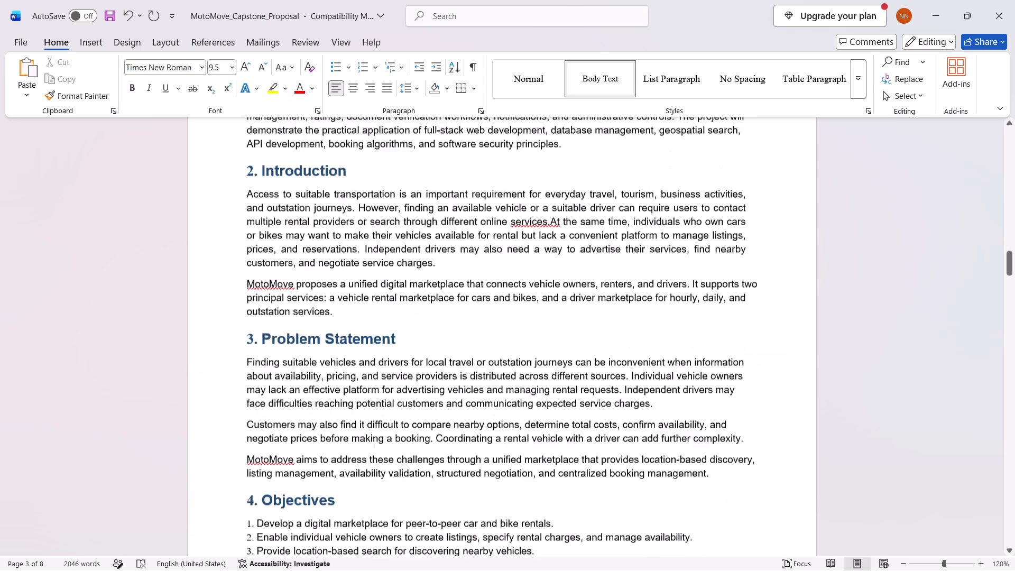
pyautogui.scroll(-2, 521, 277)
pyautogui.scroll(2, 521, 277)
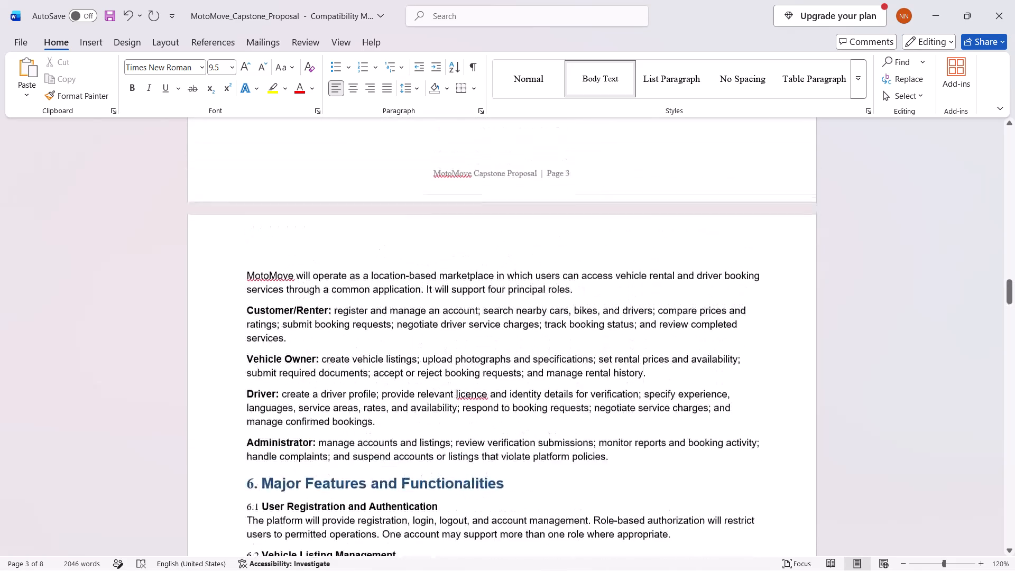
pyautogui.click(569, 181)
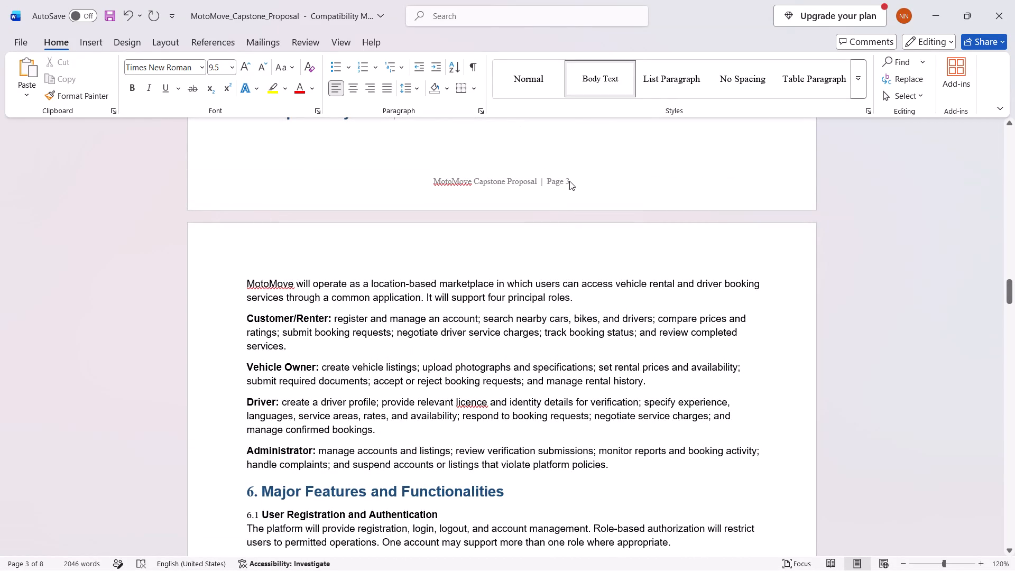
pyautogui.click(569, 181)
pyautogui.click(561, 181)
# Save the changes made to the MotoMove_Capstone_Proposal document under its existing name.
pyautogui.scroll(8, 561, 181)
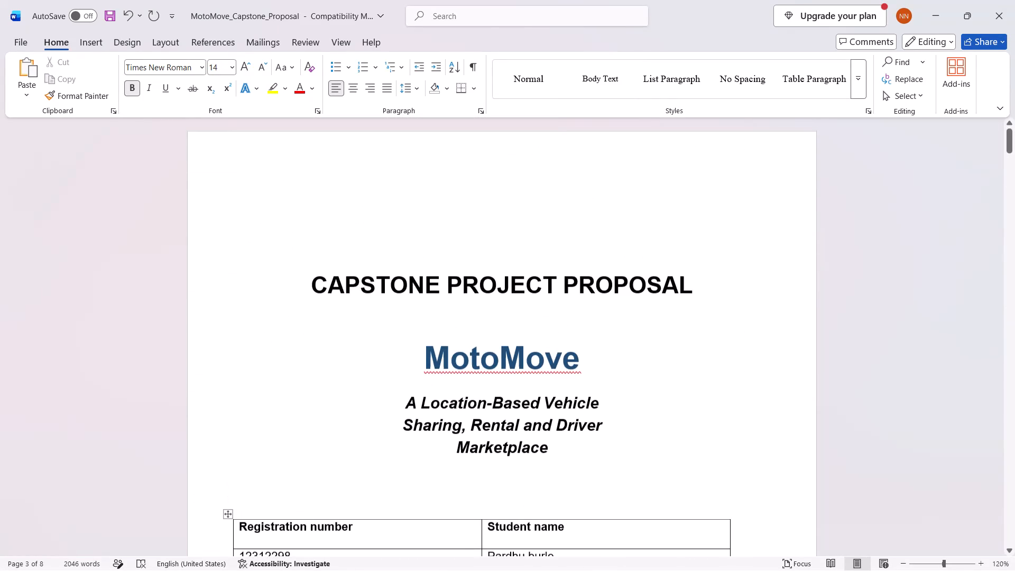
pyautogui.scroll(1, 561, 181)
pyautogui.scroll(-2, 561, 181)
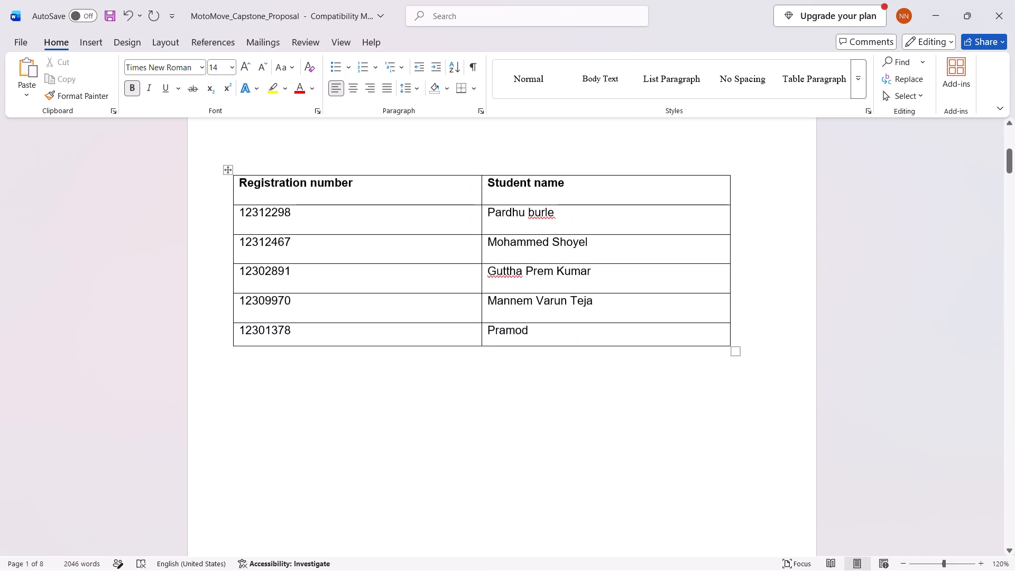
pyautogui.hotkey('ctrl', 's')
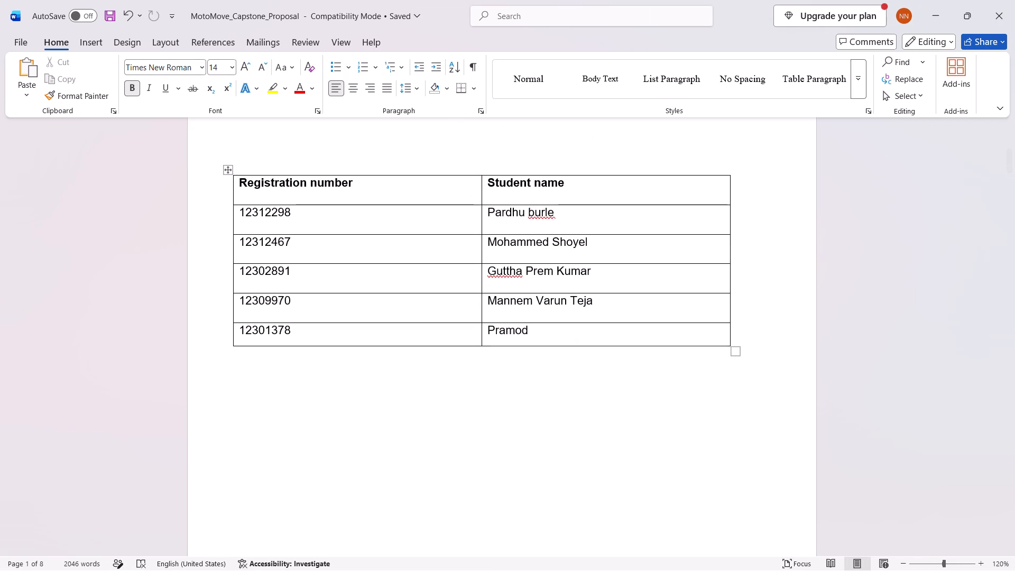
pyautogui.hotkey('ctrl', 's')
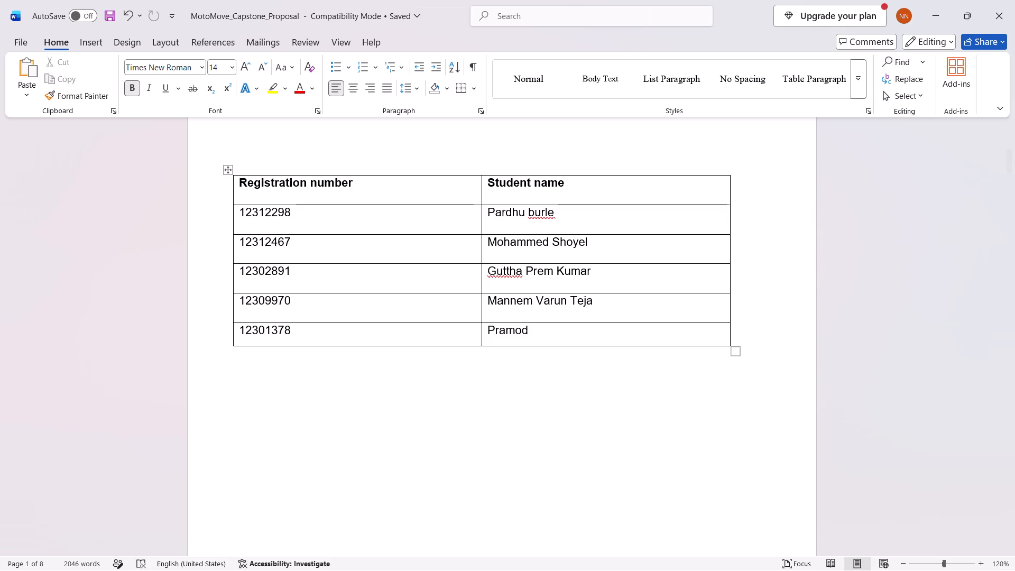
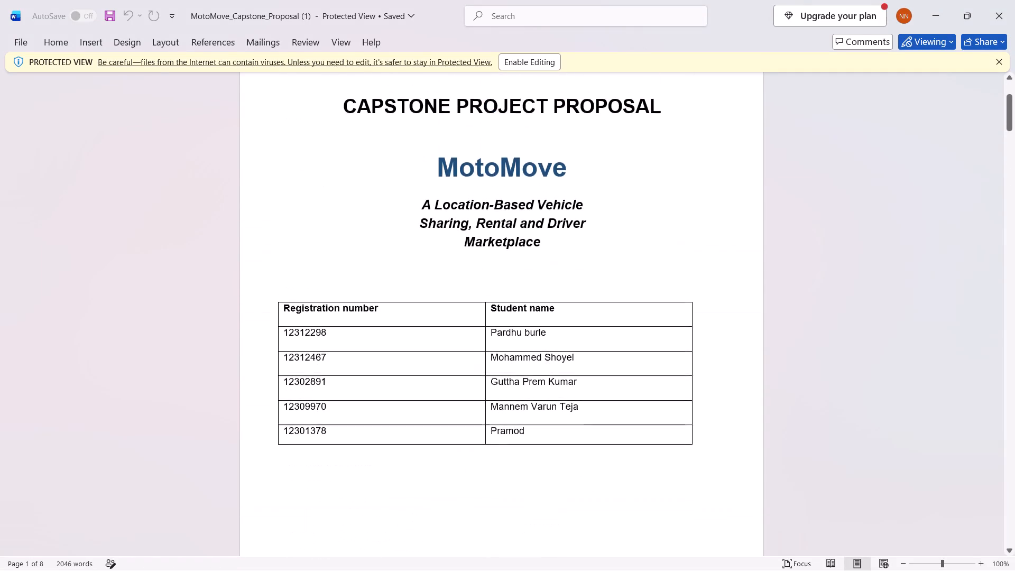
# Look through the copy MotoMove_Capstone_Proposal (1) from the title page to the architecture diagram near the end to check its formatting.
pyautogui.scroll(-6, 697, 184)
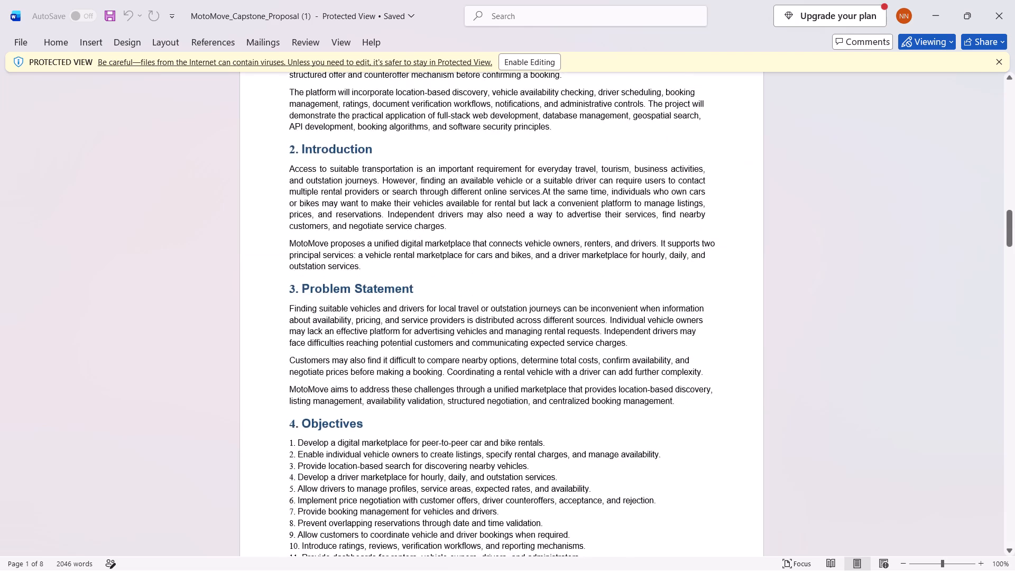
pyautogui.scroll(-13, 697, 184)
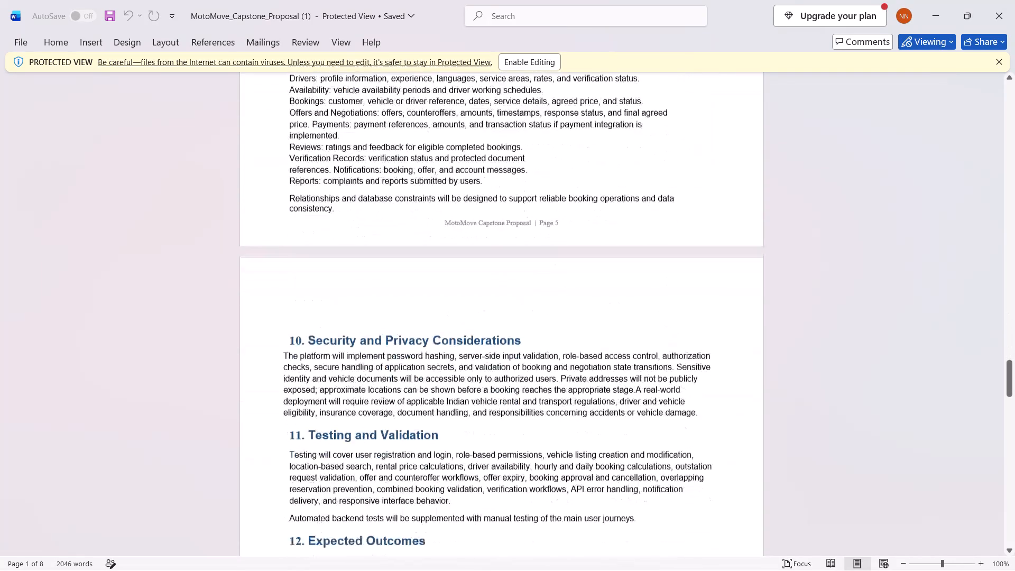
pyautogui.scroll(-3, 697, 184)
pyautogui.scroll(1, 697, 184)
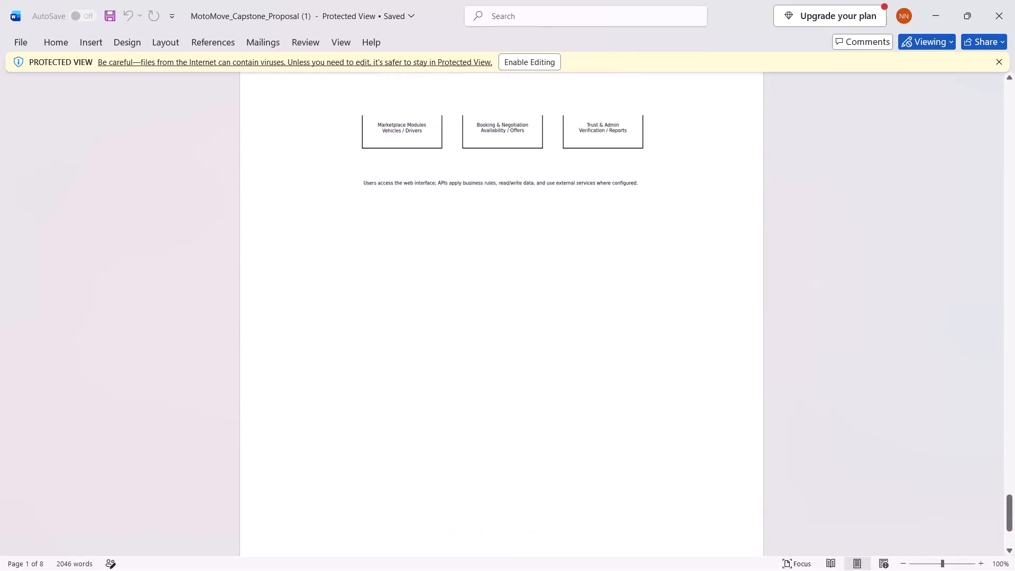
pyautogui.scroll(16, 697, 184)
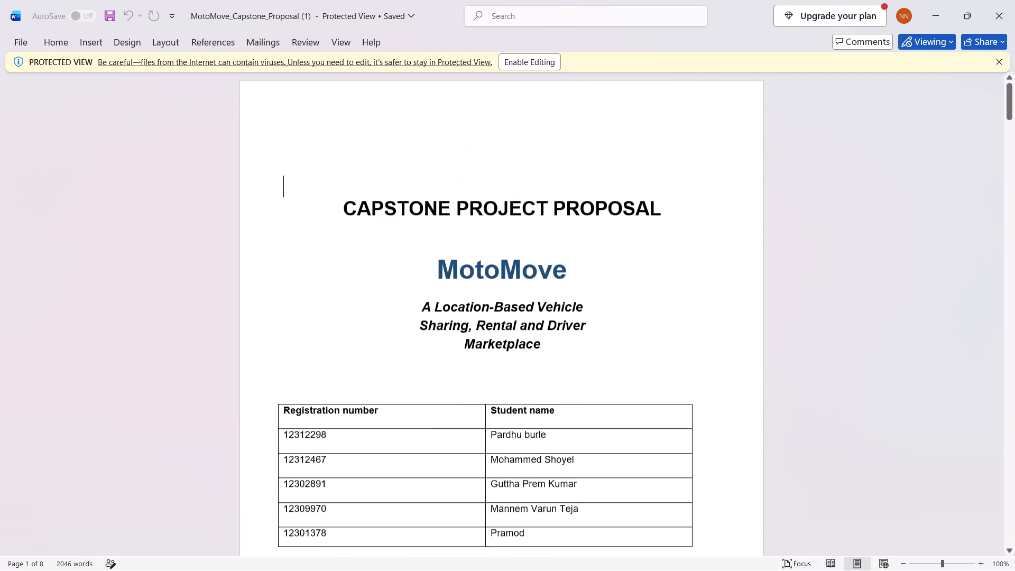
# Close the protected copy MotoMove_Capstone_Proposal (1) and return to the editable MotoMove_Capstone_Proposal document.
pyautogui.click(1004, 0)
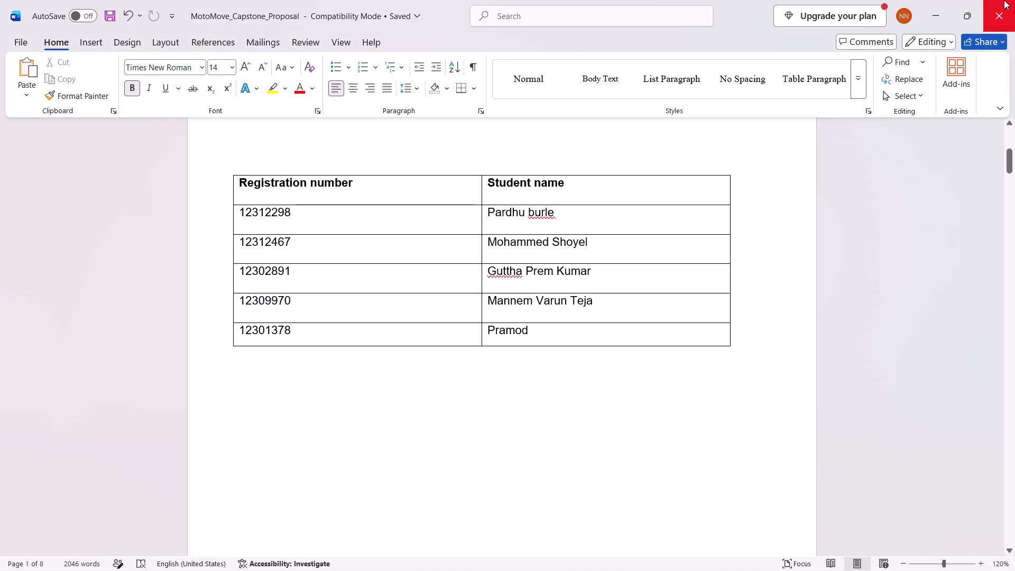
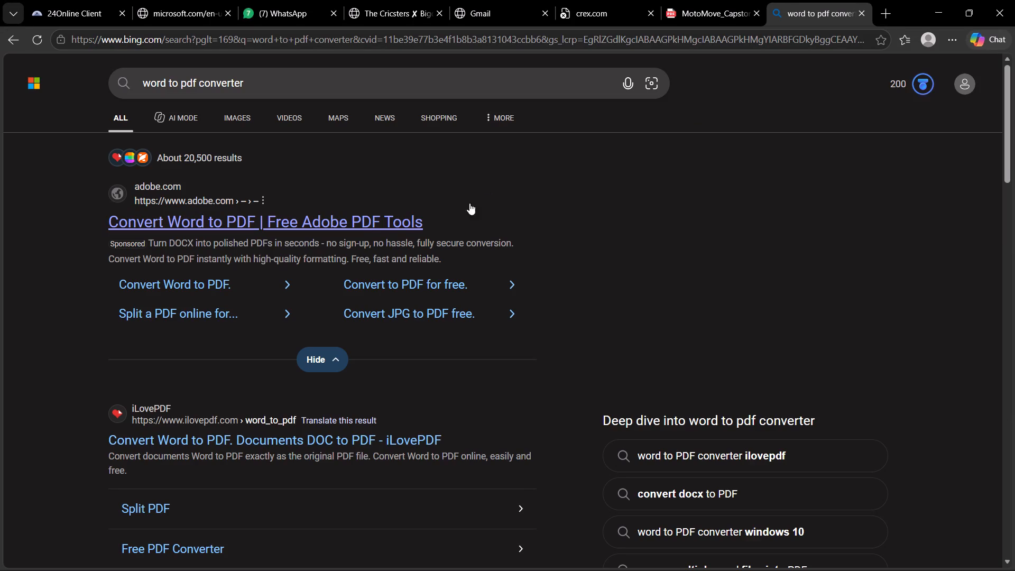
# Open Adobe's Word to PDF converter from the search results and start selecting a Word file to convert.
pyautogui.click(372, 219)
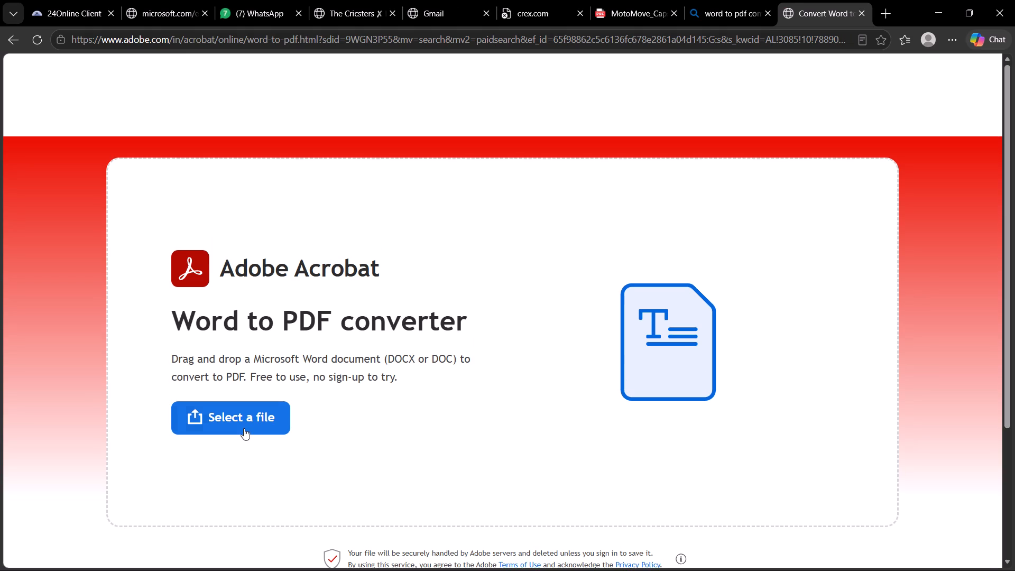
pyautogui.click(244, 429)
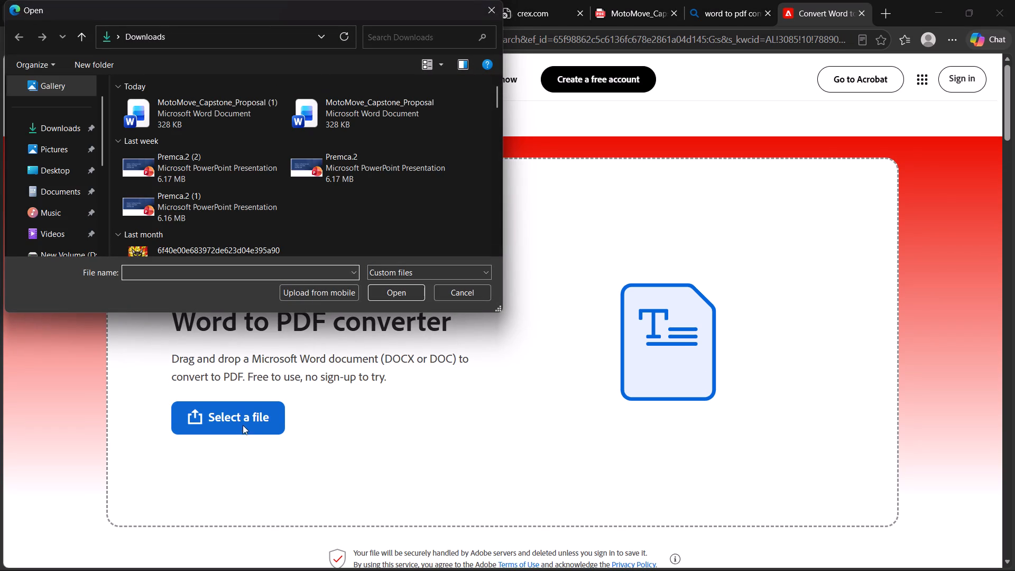
# Convert the Word document MotoMove_Capstone_Proposal (1) from the Downloads folder to PDF and download the converted file.
pyautogui.click(218, 117)
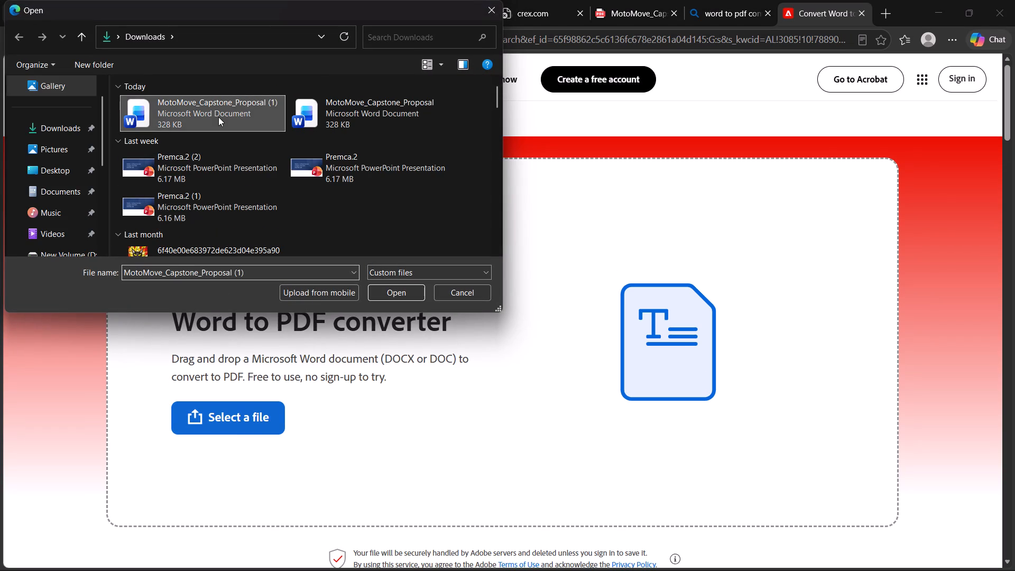
pyautogui.click(385, 288)
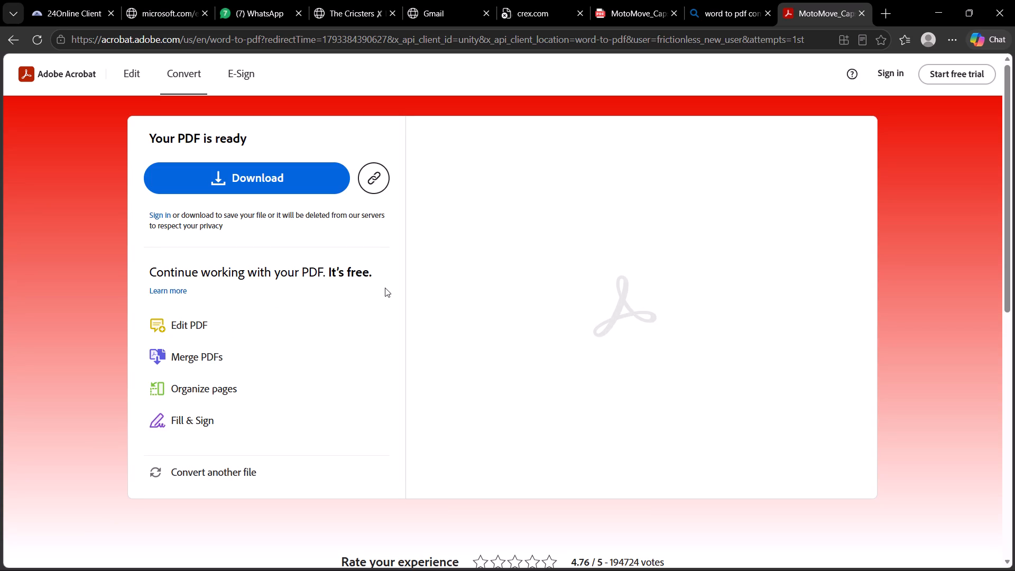
pyautogui.click(289, 173)
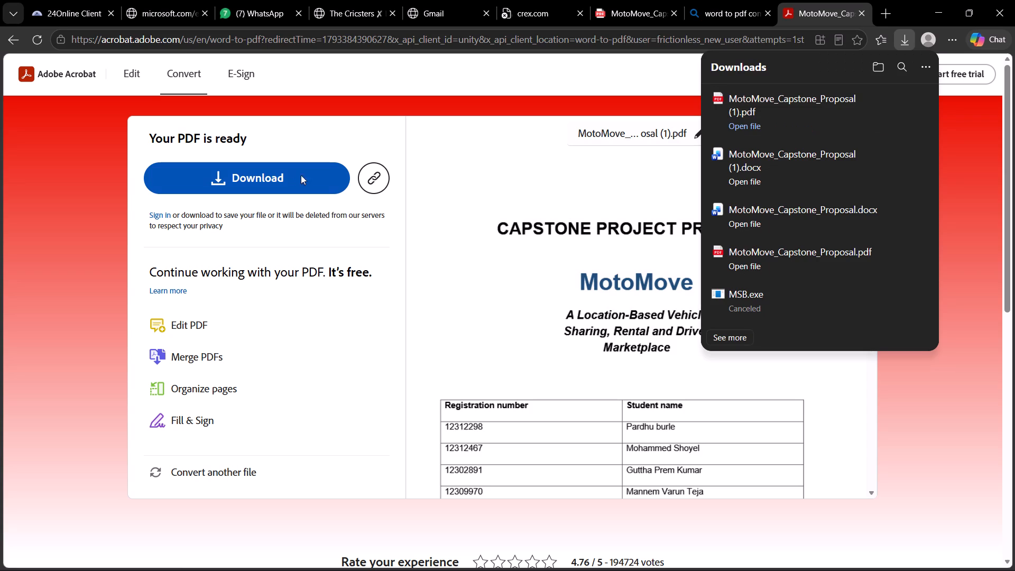
# Open the downloaded MotoMove_Capstone_Proposal (1).pdf and check the layout of its title page and contents page.
pyautogui.click(748, 129)
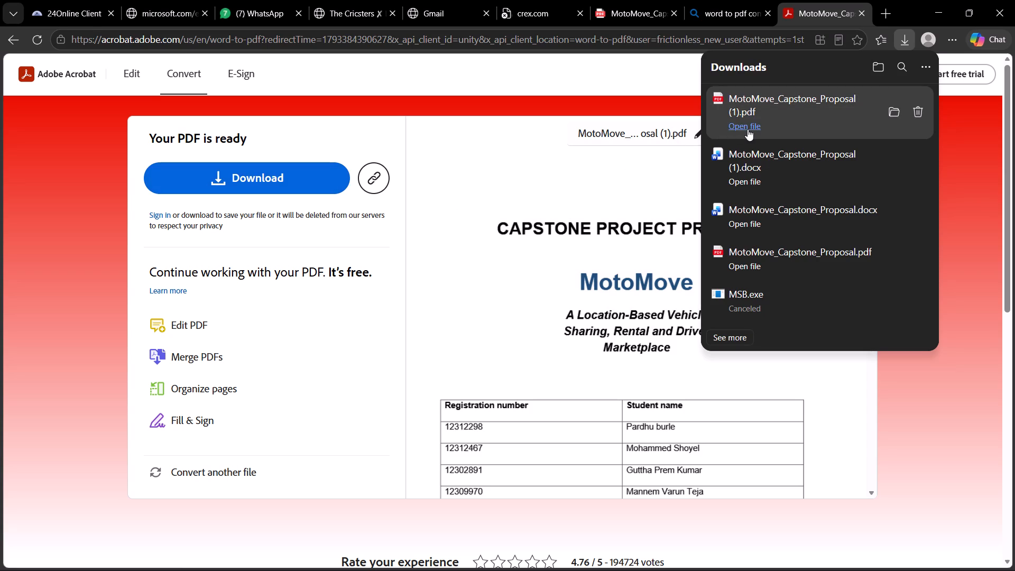
pyautogui.scroll(-1, 725, 184)
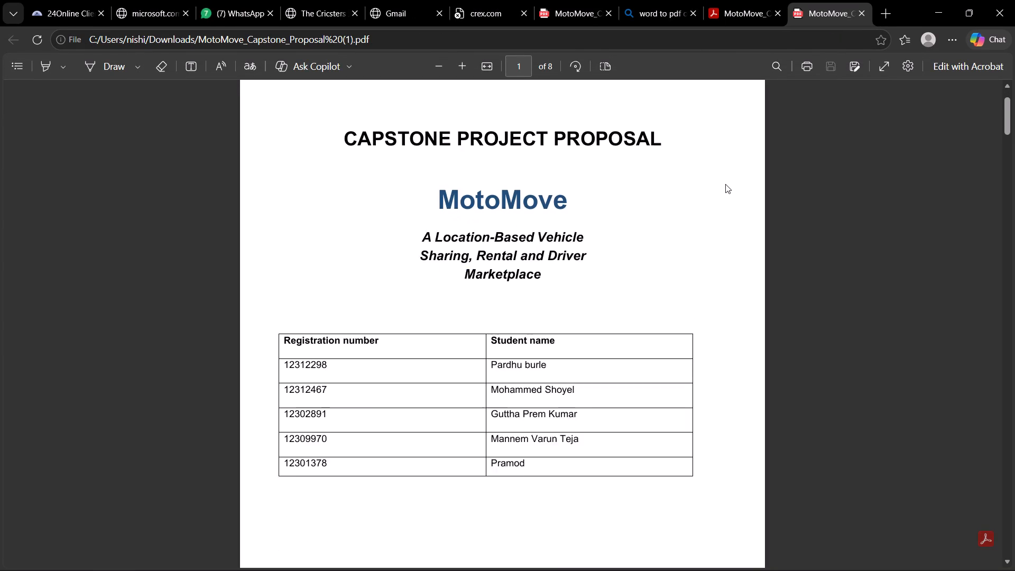
pyautogui.scroll(-4, 725, 184)
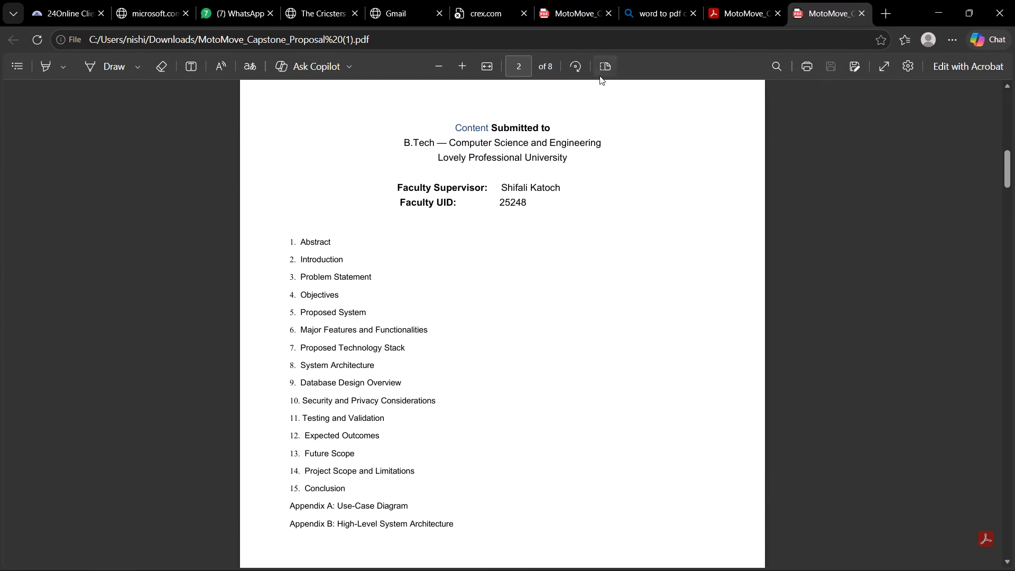
pyautogui.scroll(4, 595, 154)
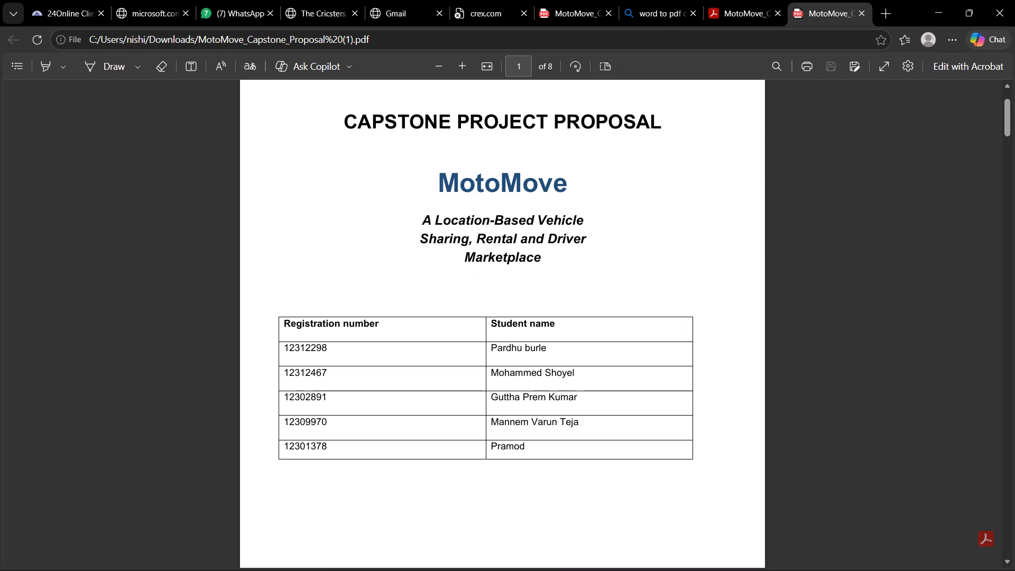
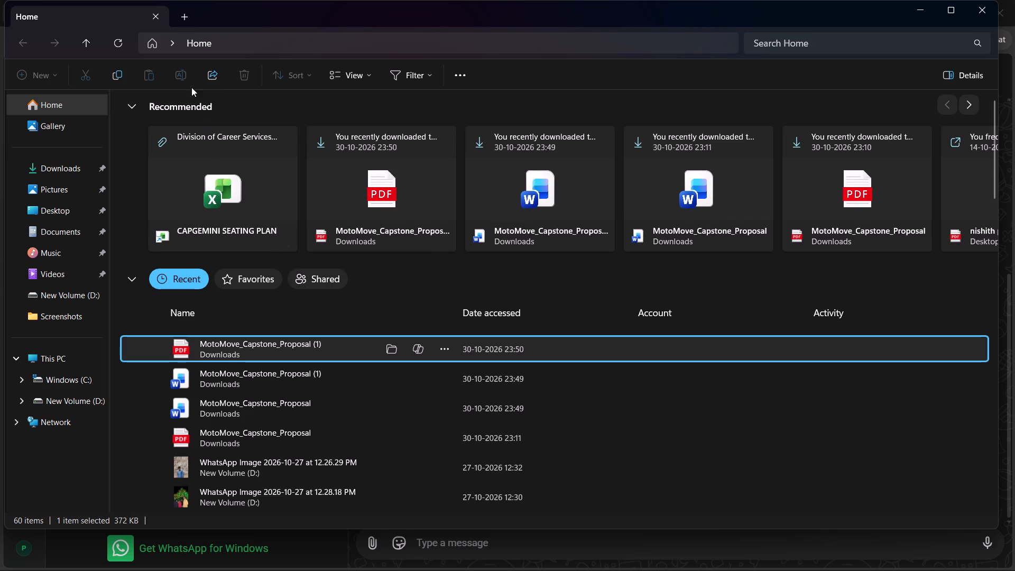
# Rename the PDF MotoMove_Capstone_Proposal (1) in the Downloads folder, removing the (1) from the end of its name.
pyautogui.click(184, 68)
pyautogui.click(75, 152)
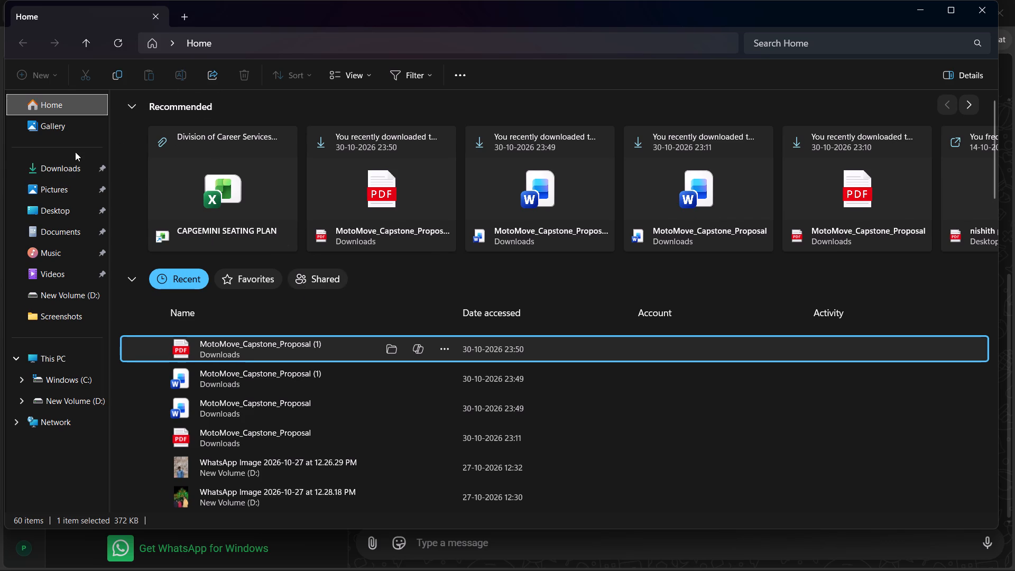
pyautogui.click(71, 163)
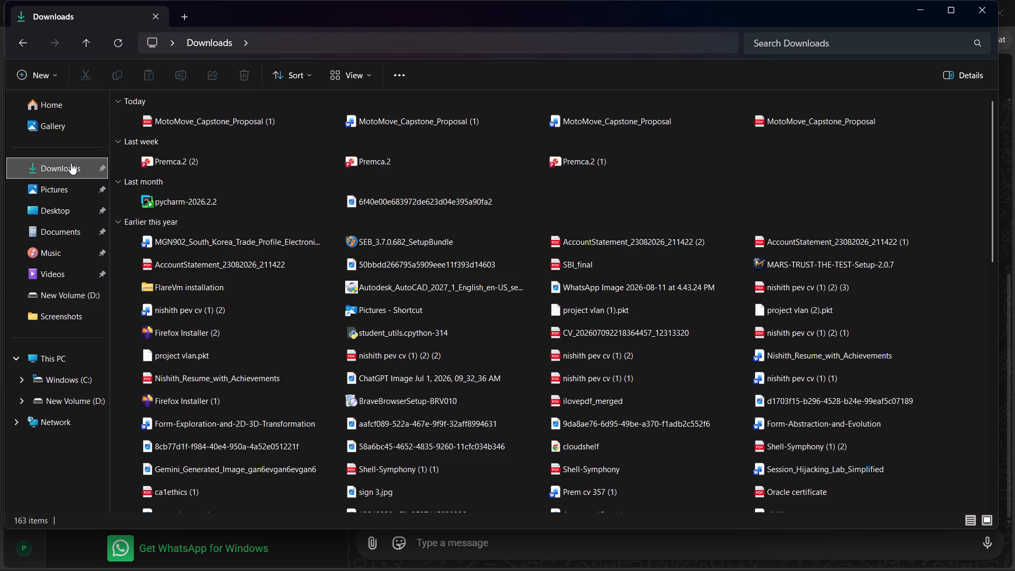
pyautogui.click(173, 122)
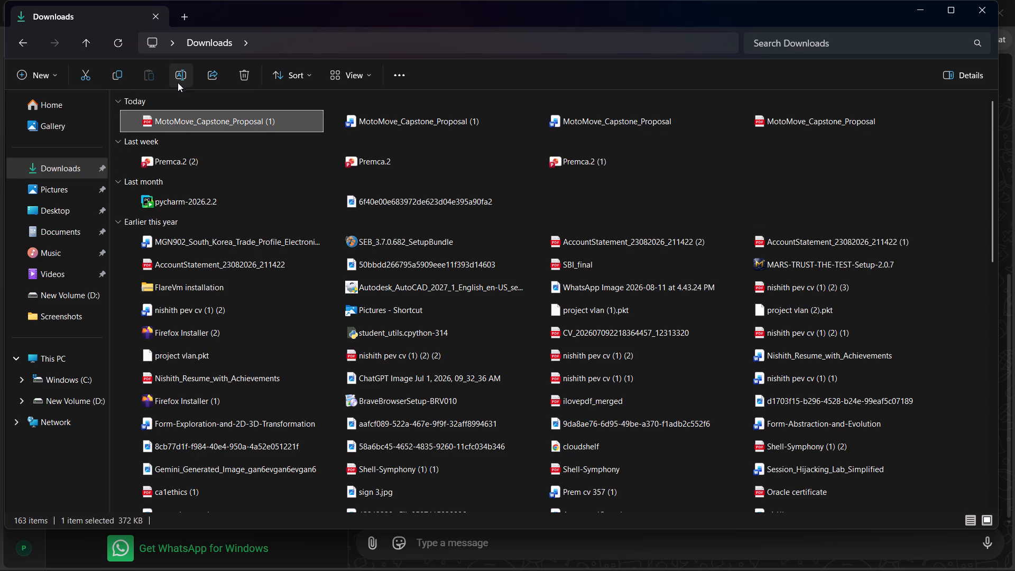
pyautogui.click(178, 81)
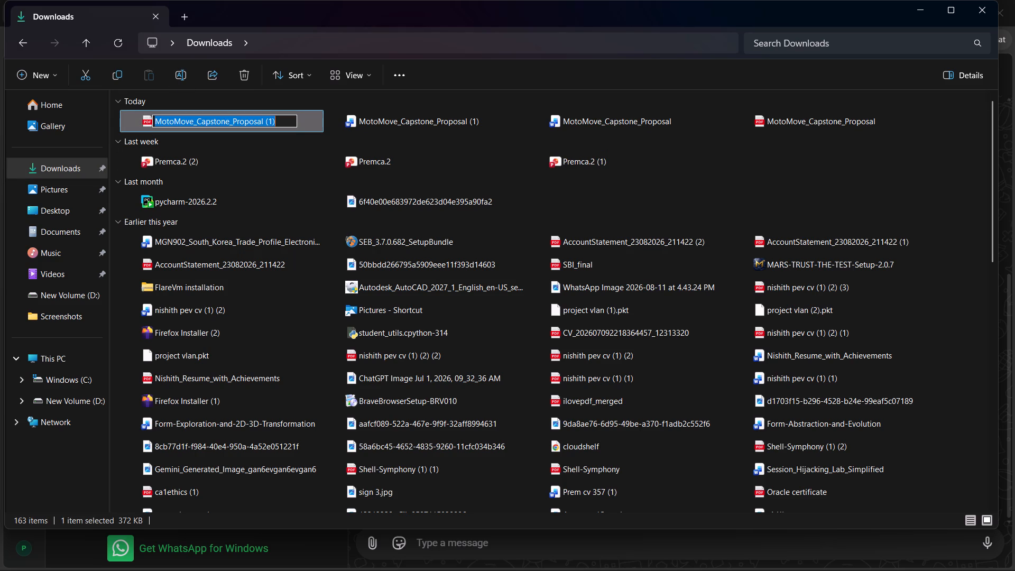
pyautogui.click(289, 122)
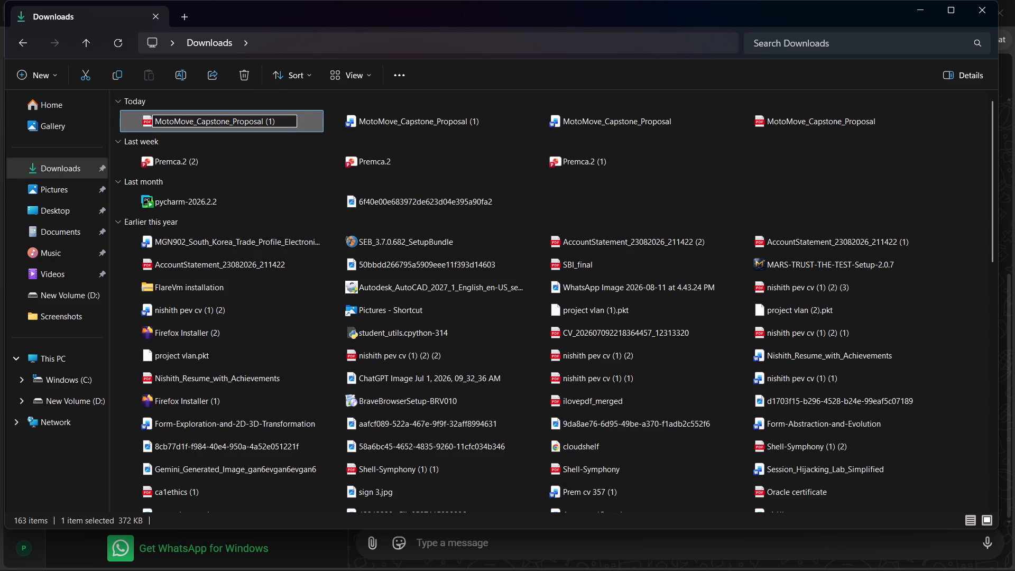
pyautogui.press('BackSpace')
pyautogui.press('BackSpace')
pyautogui.press('BackSpace')
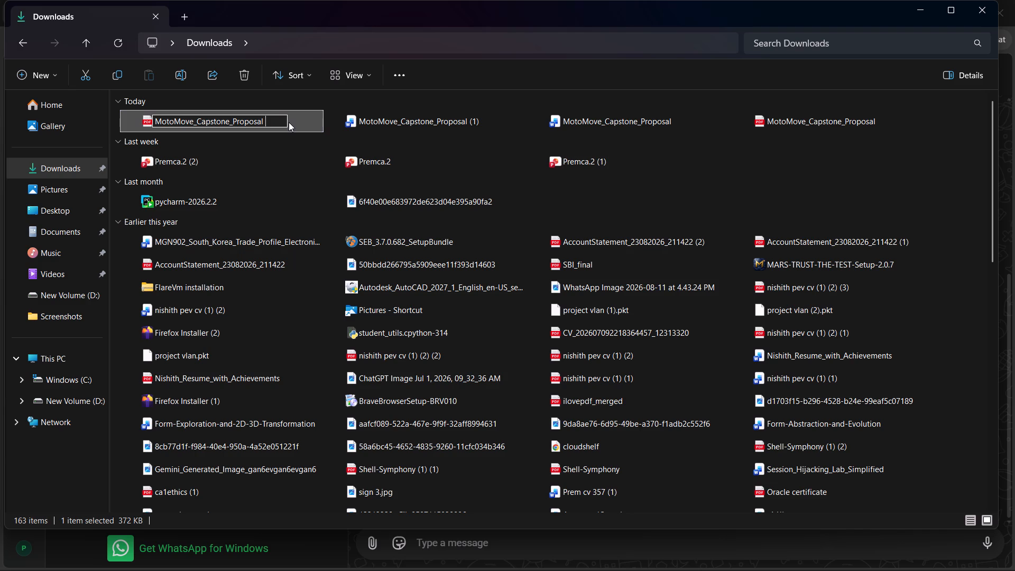
# Rename the newly downloaded PDF in the Downloads folder as MotoMove_Capstone_Proposal SRS document.
pyautogui.write('SRS')
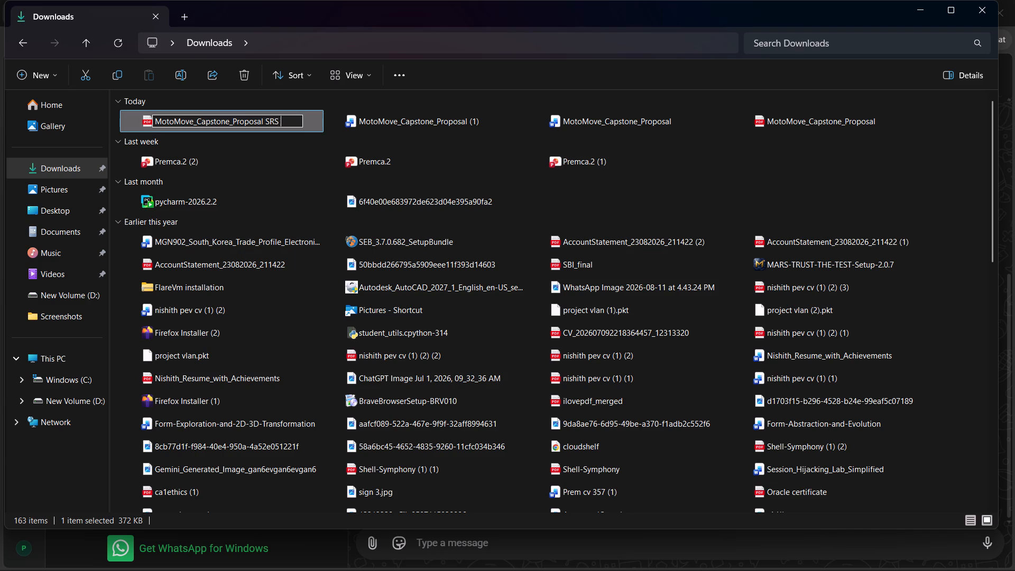
pyautogui.write('doc')
pyautogui.write('ument')
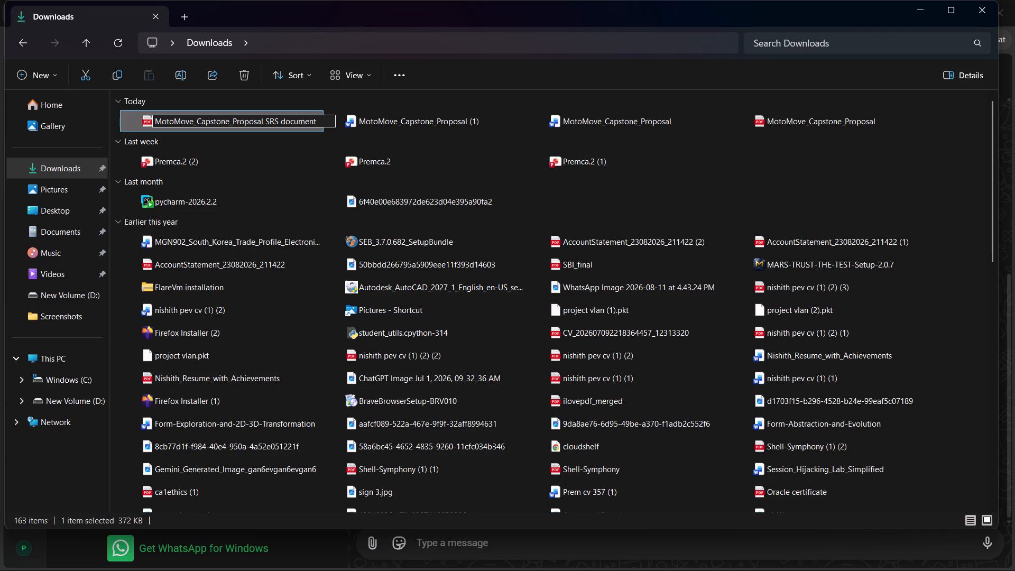